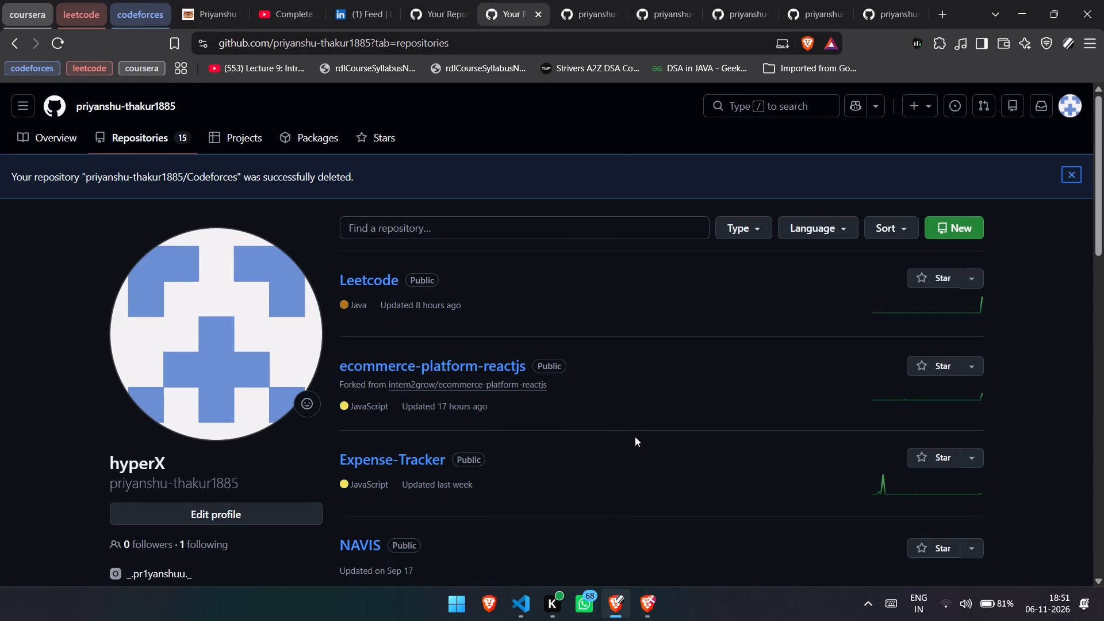
Close the repositories page left open after deleting the Codeforces repository.
{"action": "left_click", "coordinate": [485, 1]}
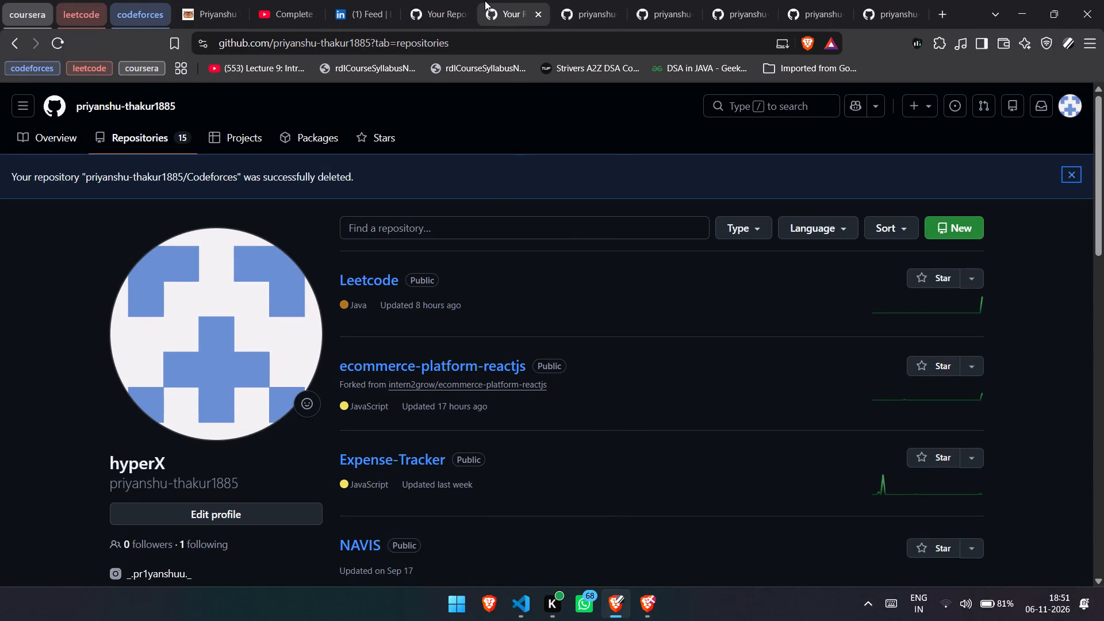
{"action": "left_click", "coordinate": [421, 0]}
{"action": "left_click", "coordinate": [489, 0]}
{"action": "key", "text": "ctrl+w"}
Delete the NAVIS repository from its settings, confirming with its full owner/repository name, and close its page.
{"action": "left_click", "coordinate": [555, 0]}
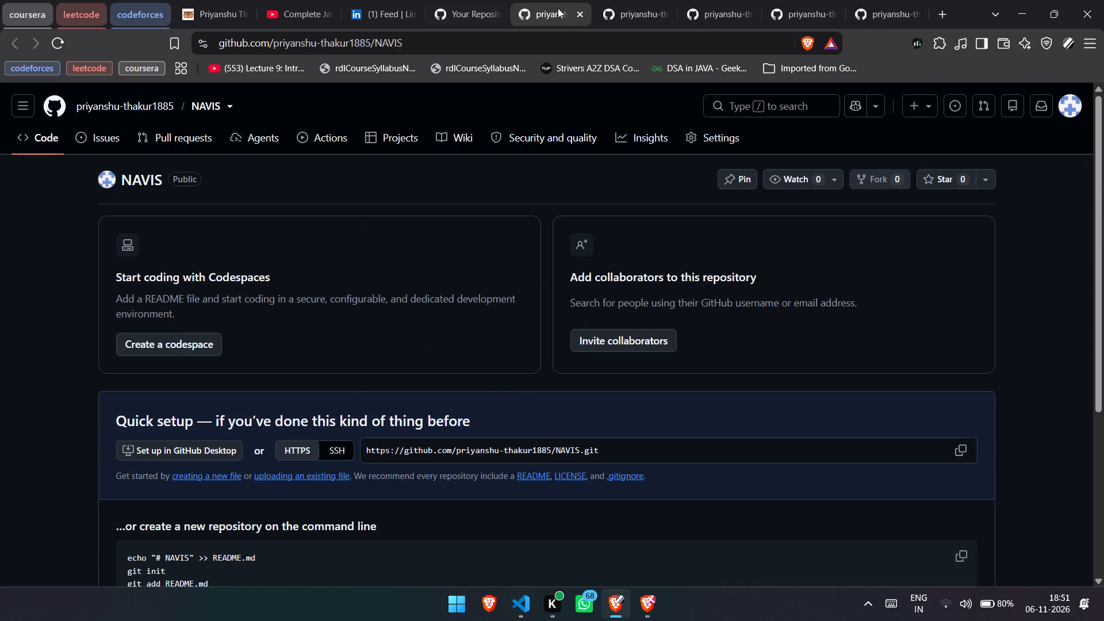
{"action": "left_click", "coordinate": [681, 145]}
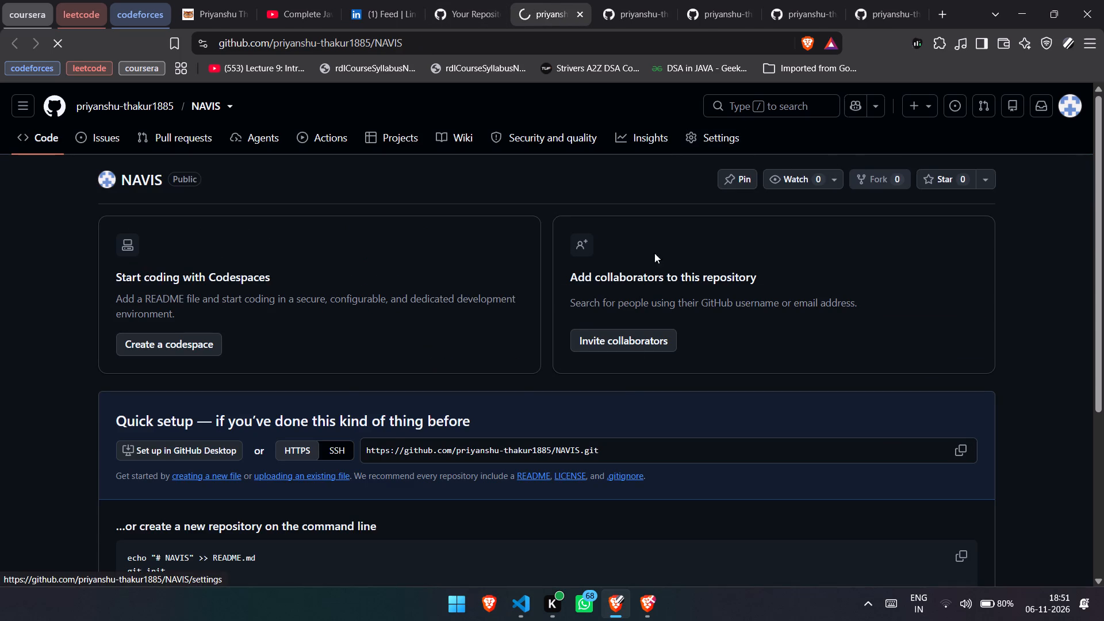
{"action": "scroll", "coordinate": [568, 432], "scroll_direction": "down", "scroll_amount": 17}
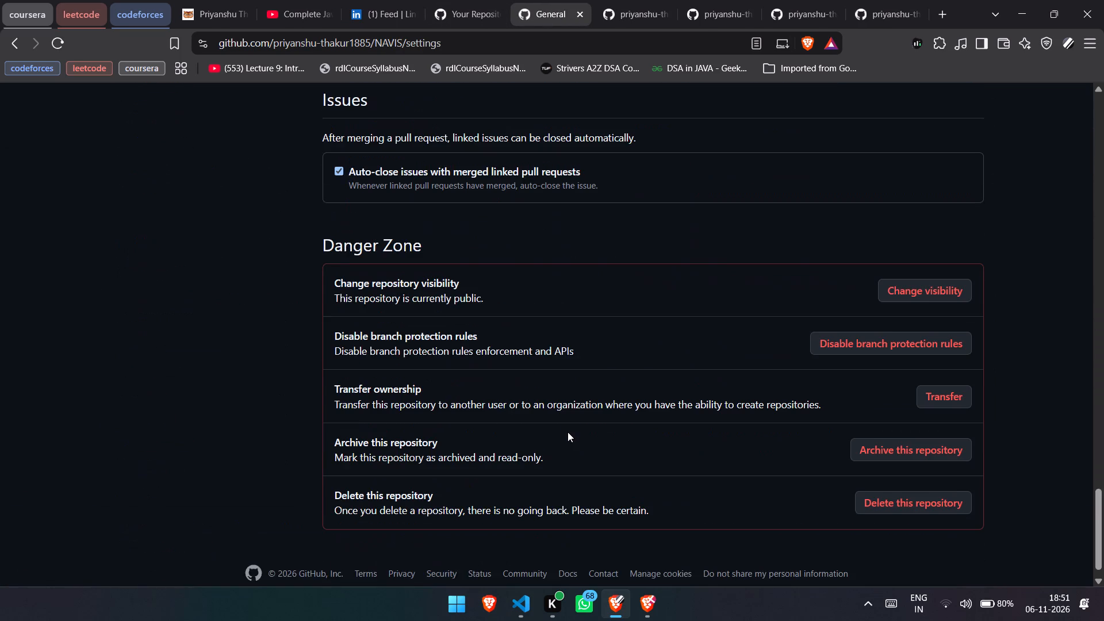
{"action": "left_click", "coordinate": [916, 476]}
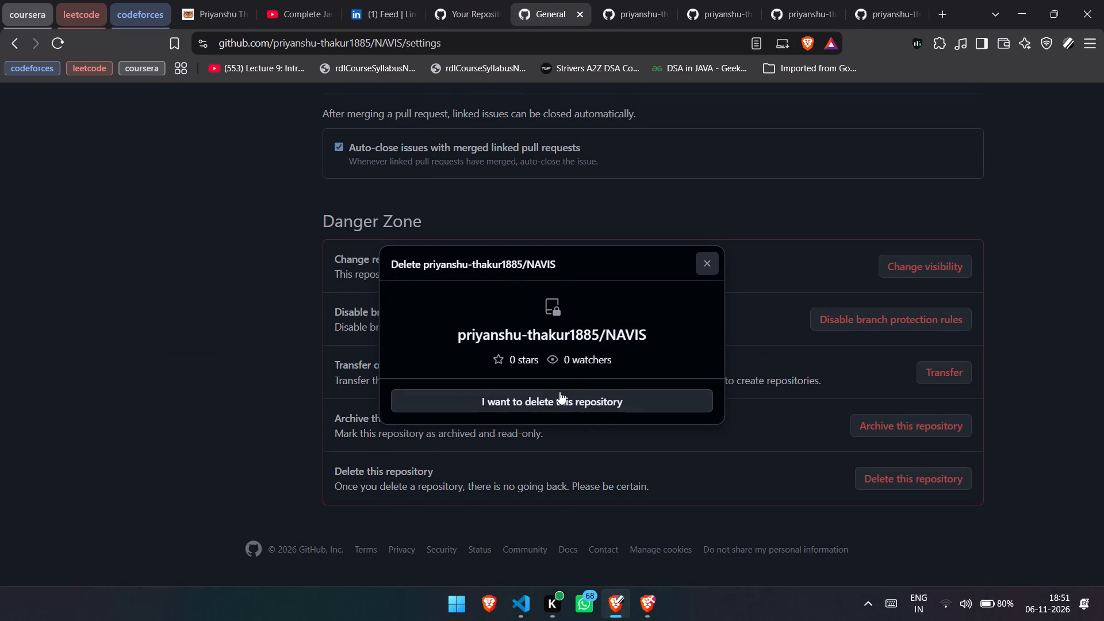
{"action": "left_click", "coordinate": [536, 411]}
{"action": "left_click", "coordinate": [569, 458]}
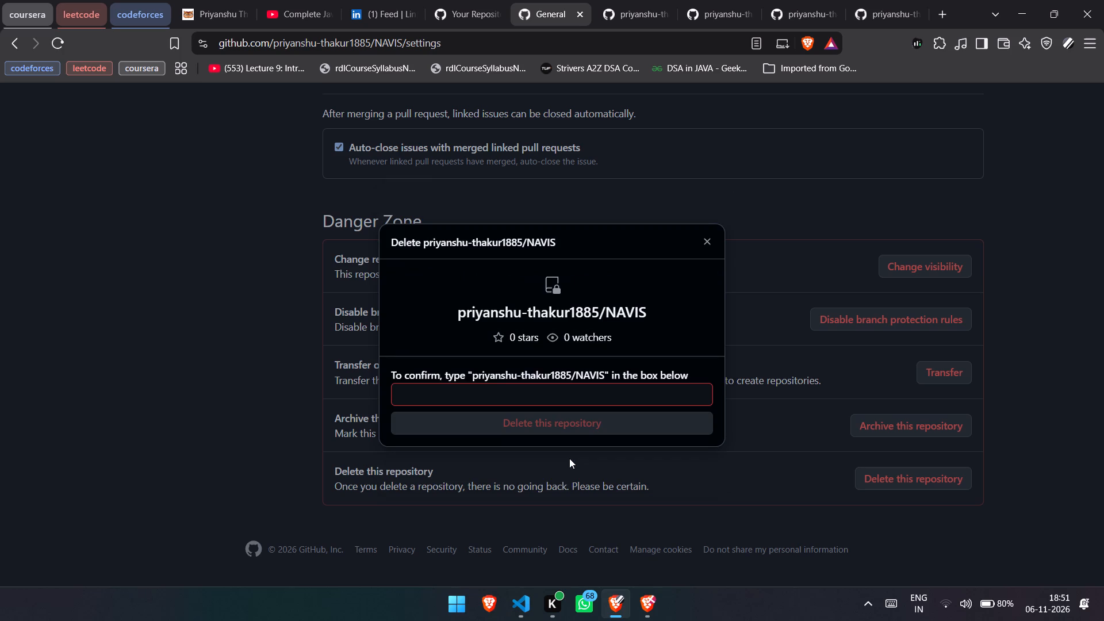
{"action": "left_click_drag", "start_coordinate": [471, 376], "coordinate": [568, 370]}
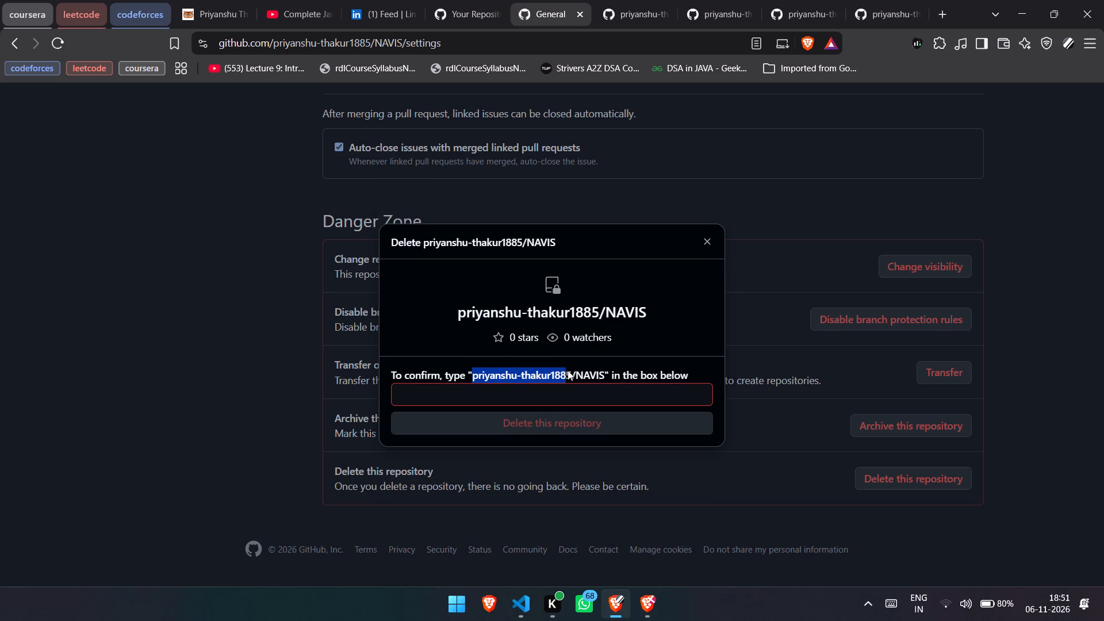
{"action": "left_click_drag", "start_coordinate": [568, 370], "coordinate": [606, 371]}
{"action": "left_click_drag", "start_coordinate": [578, 372], "coordinate": [581, 380]}
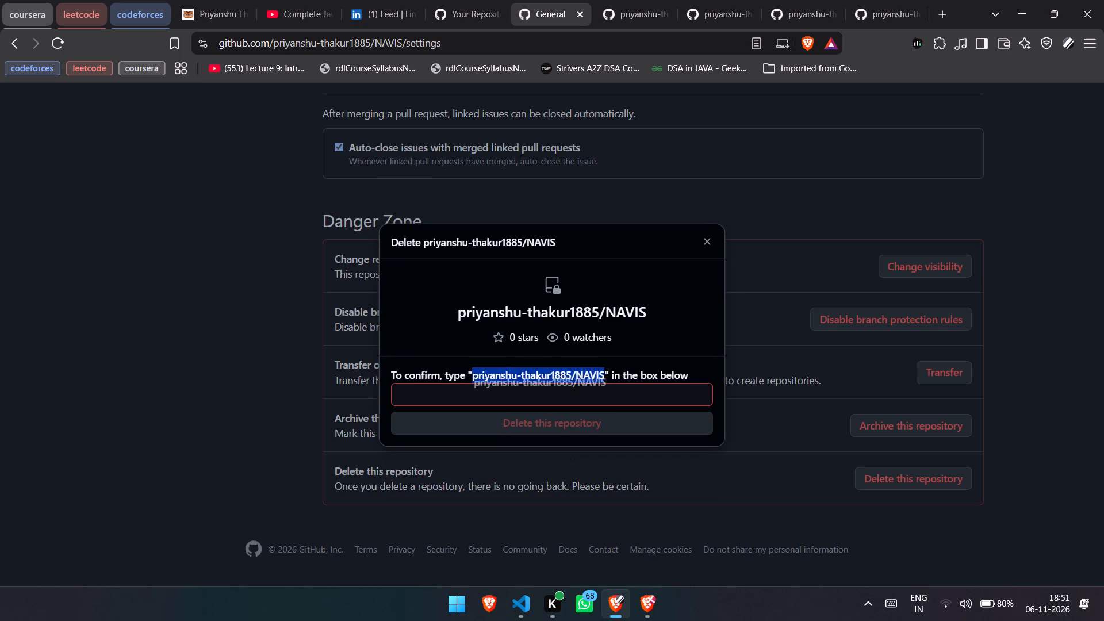
{"action": "left_click_drag", "start_coordinate": [581, 380], "coordinate": [582, 392]}
{"action": "left_click", "coordinate": [581, 417]}
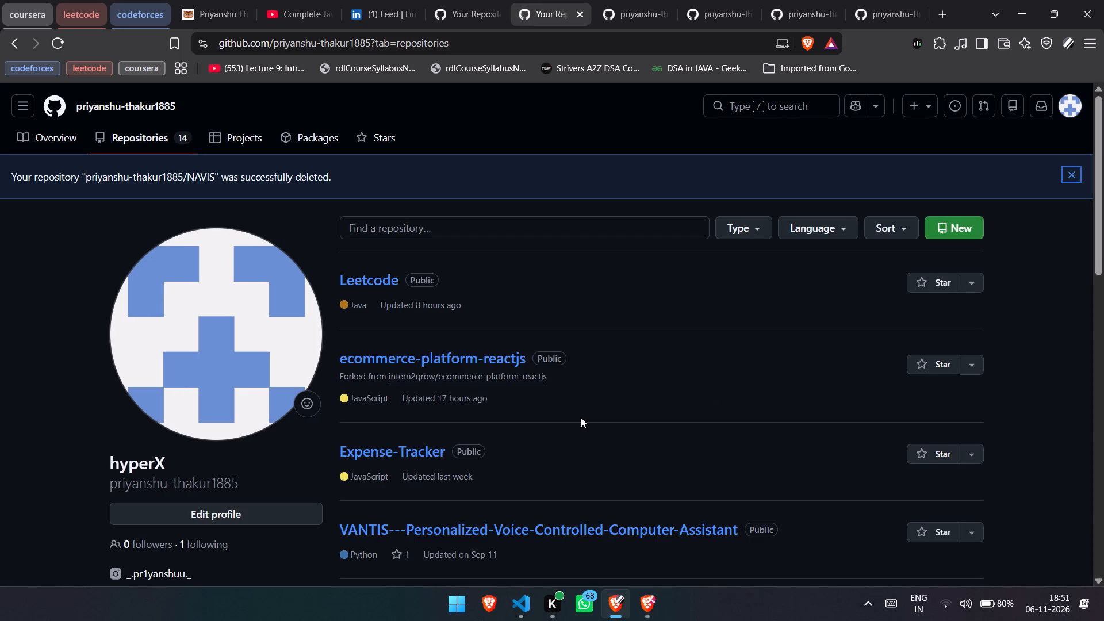
{"action": "key", "text": "ctrl+w"}
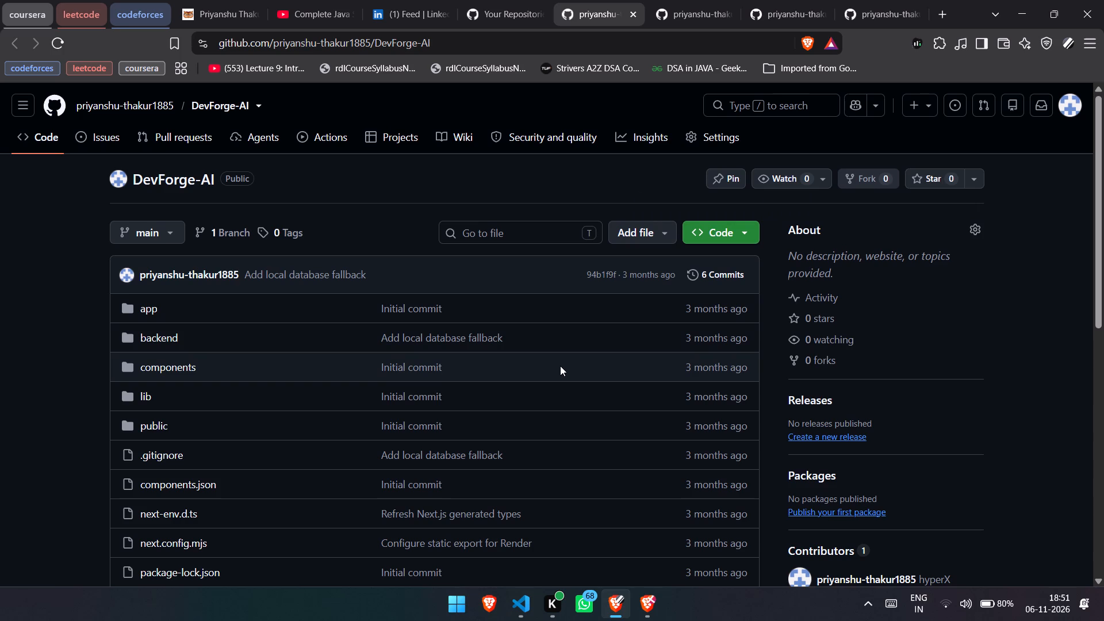
Open the DevForge-AI repository's settings, then close the page without deleting the repository.
{"action": "left_click", "coordinate": [714, 137]}
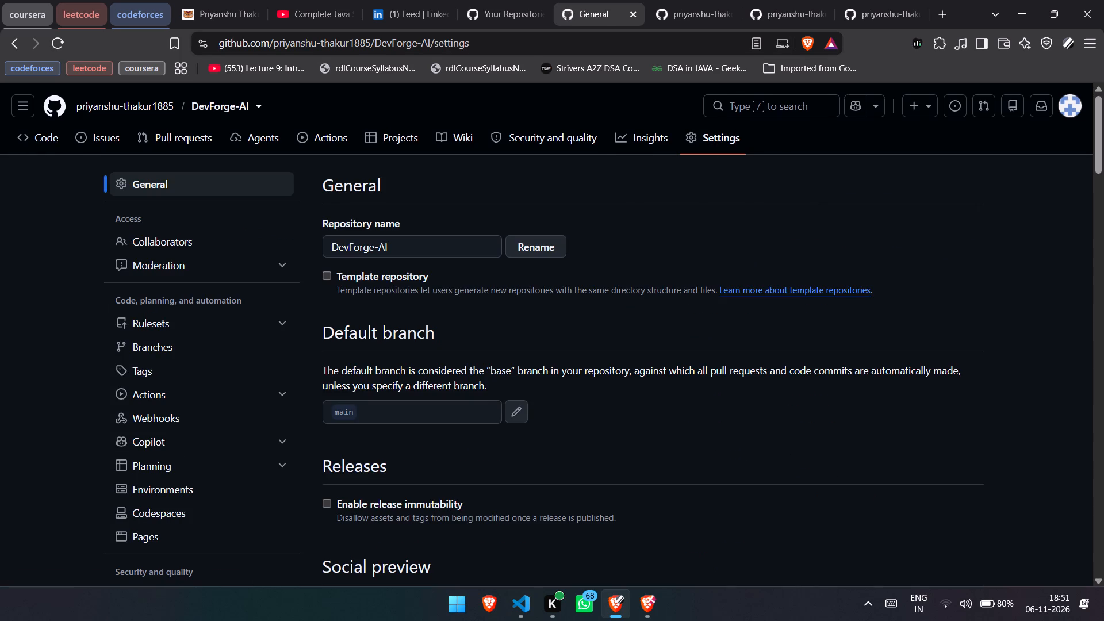
{"action": "key", "text": "ctrl+w"}
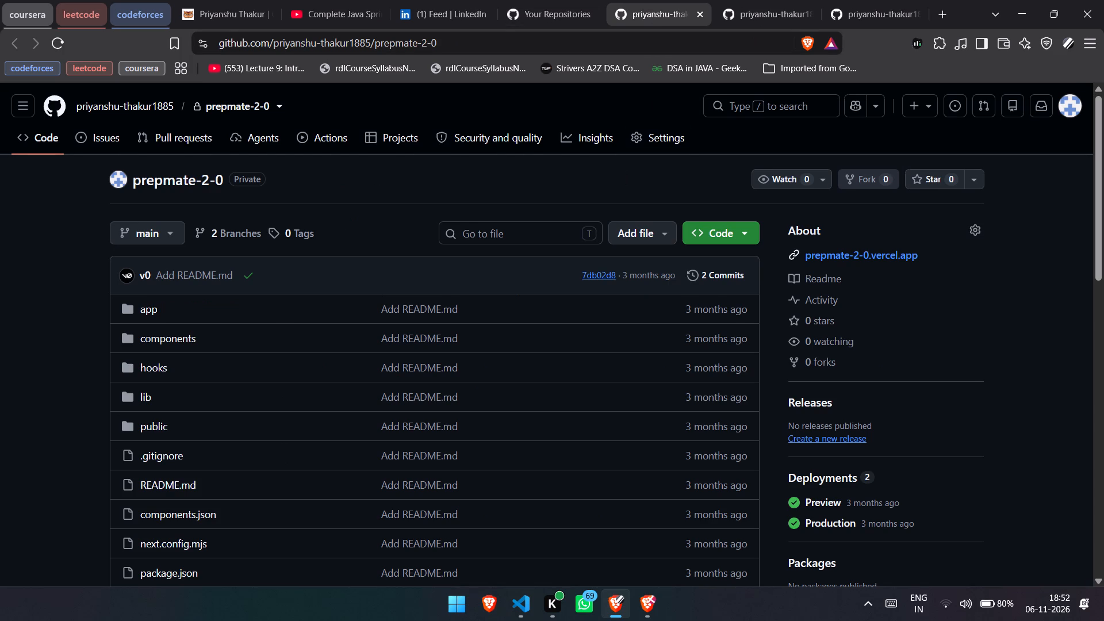
Delete the private prepmate-2-0 repository from its settings, acknowledging the effects and confirming with its full owner/repository name.
{"action": "scroll", "coordinate": [621, 274], "scroll_direction": "down", "scroll_amount": 8}
{"action": "scroll", "coordinate": [611, 212], "scroll_direction": "up", "scroll_amount": 8}
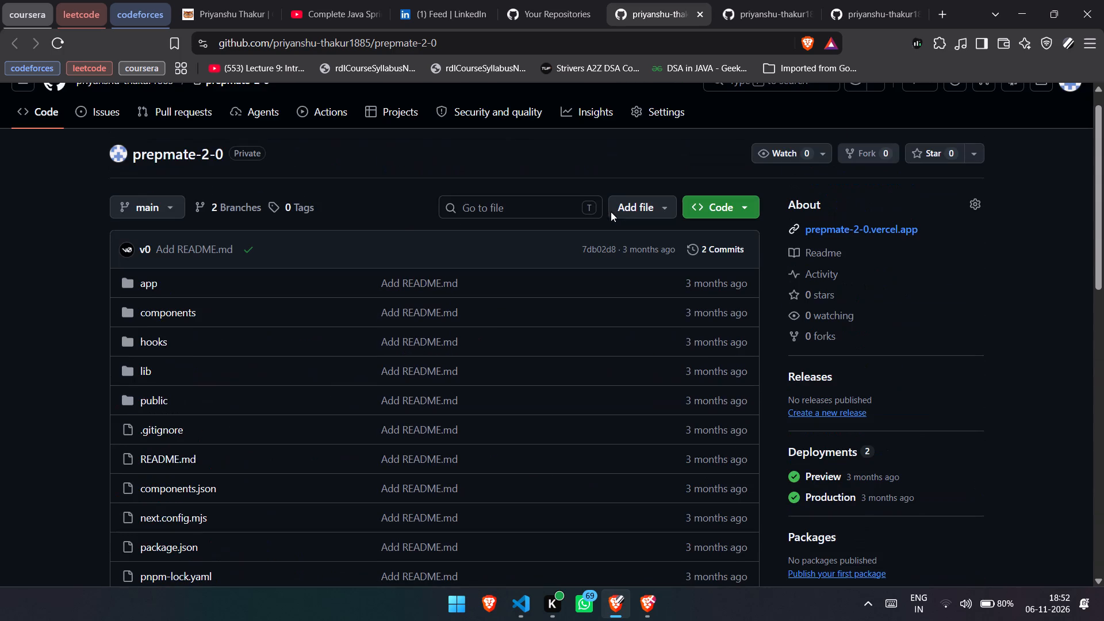
{"action": "left_click", "coordinate": [654, 140]}
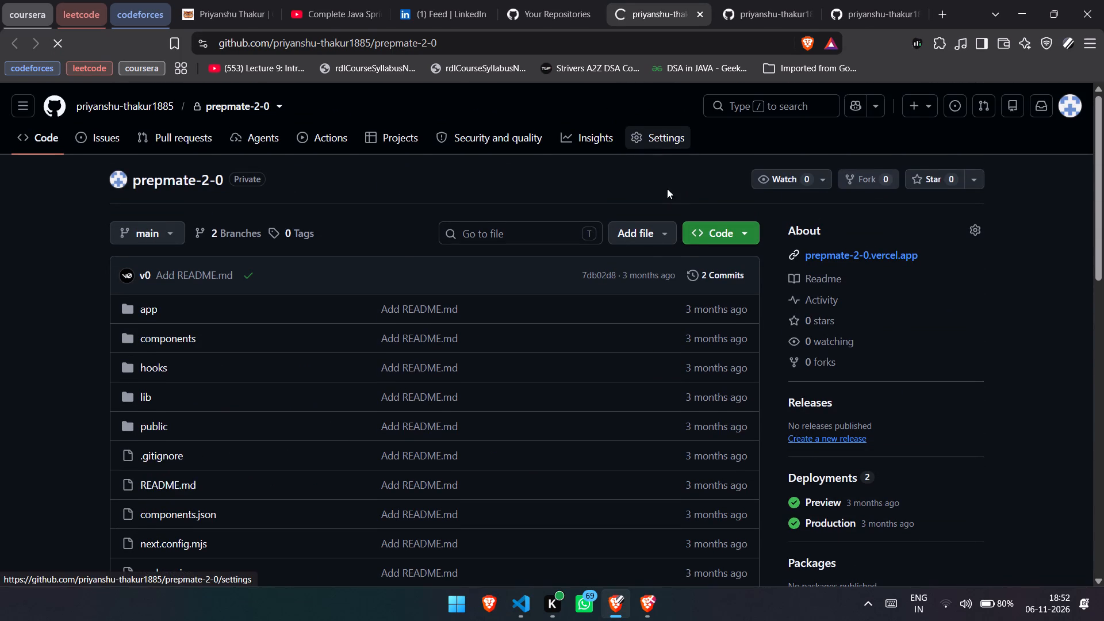
{"action": "scroll", "coordinate": [706, 343], "scroll_direction": "down", "scroll_amount": 6}
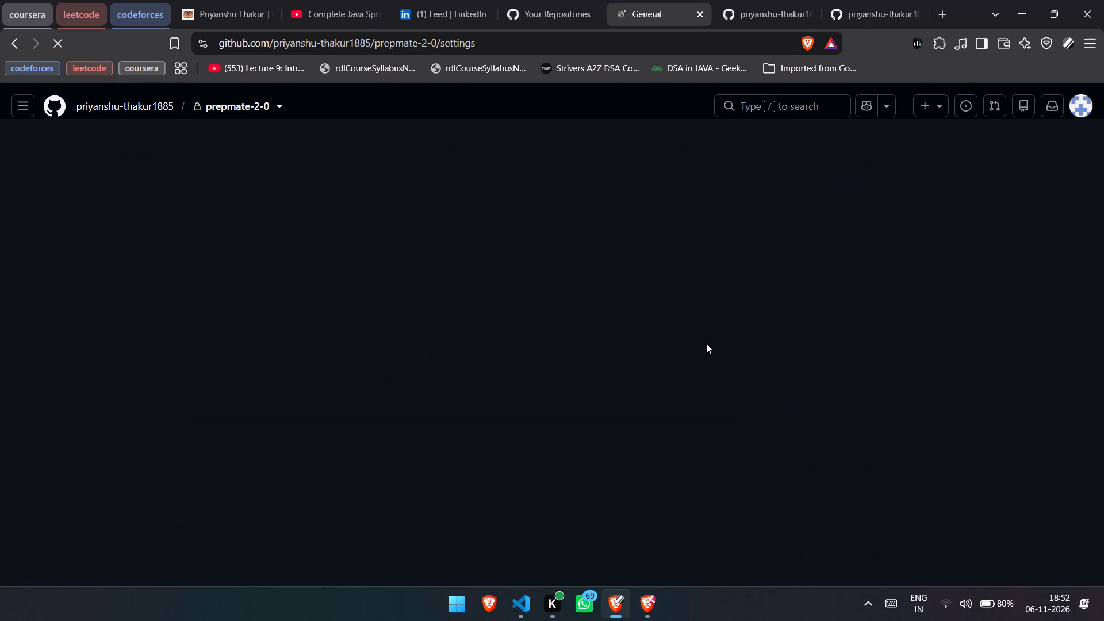
{"action": "scroll", "coordinate": [706, 343], "scroll_direction": "down", "scroll_amount": 4}
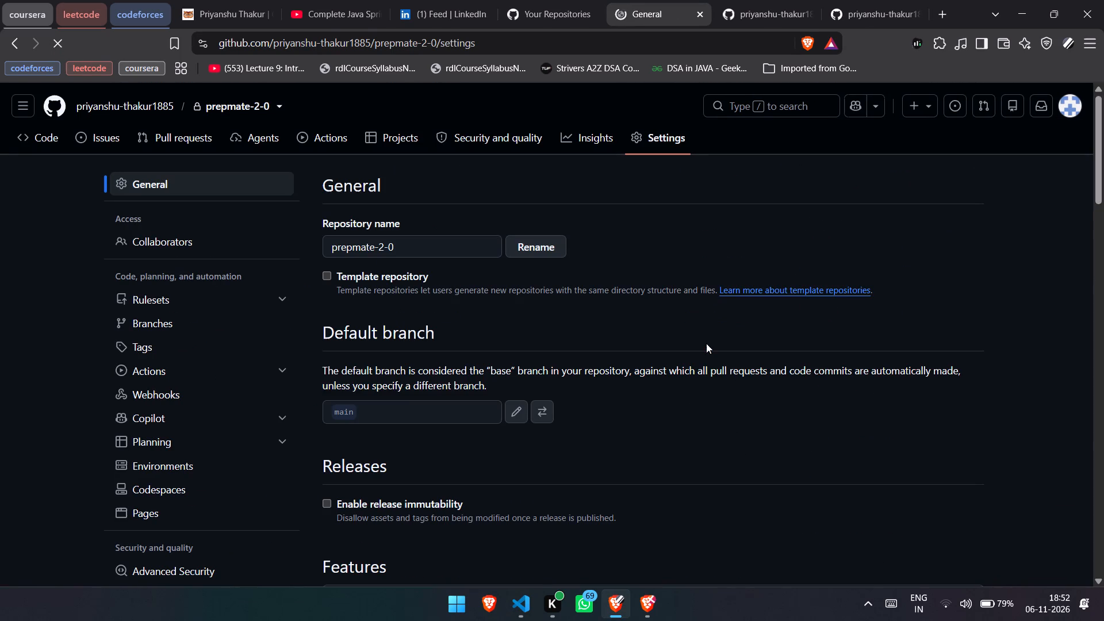
{"action": "scroll", "coordinate": [706, 343], "scroll_direction": "down", "scroll_amount": 4}
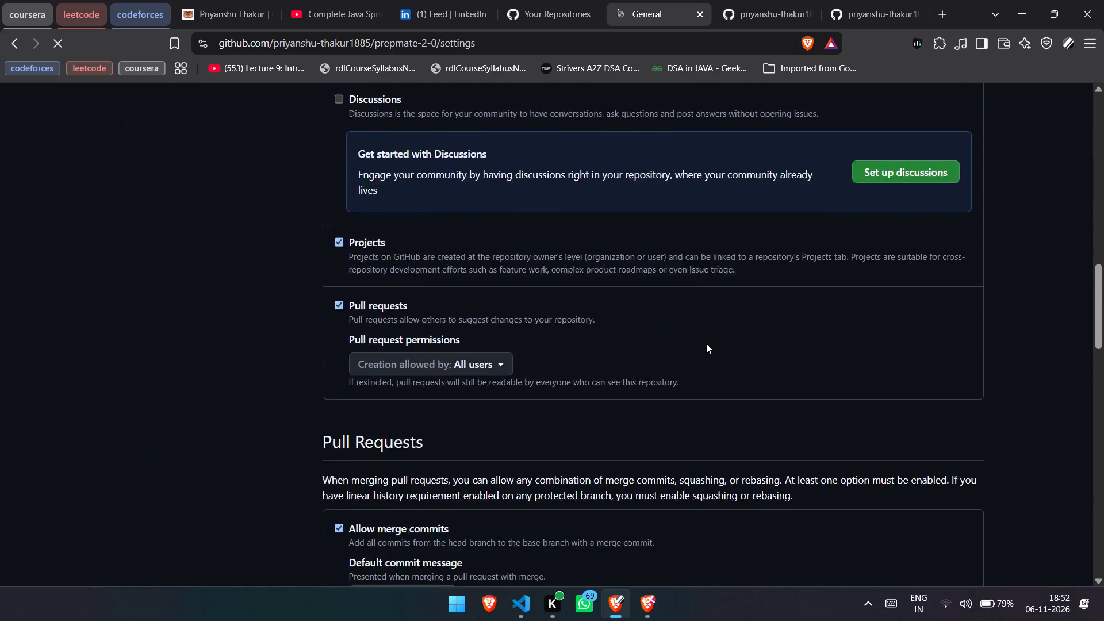
{"action": "scroll", "coordinate": [706, 343], "scroll_direction": "down", "scroll_amount": 7}
{"action": "left_click", "coordinate": [893, 480]}
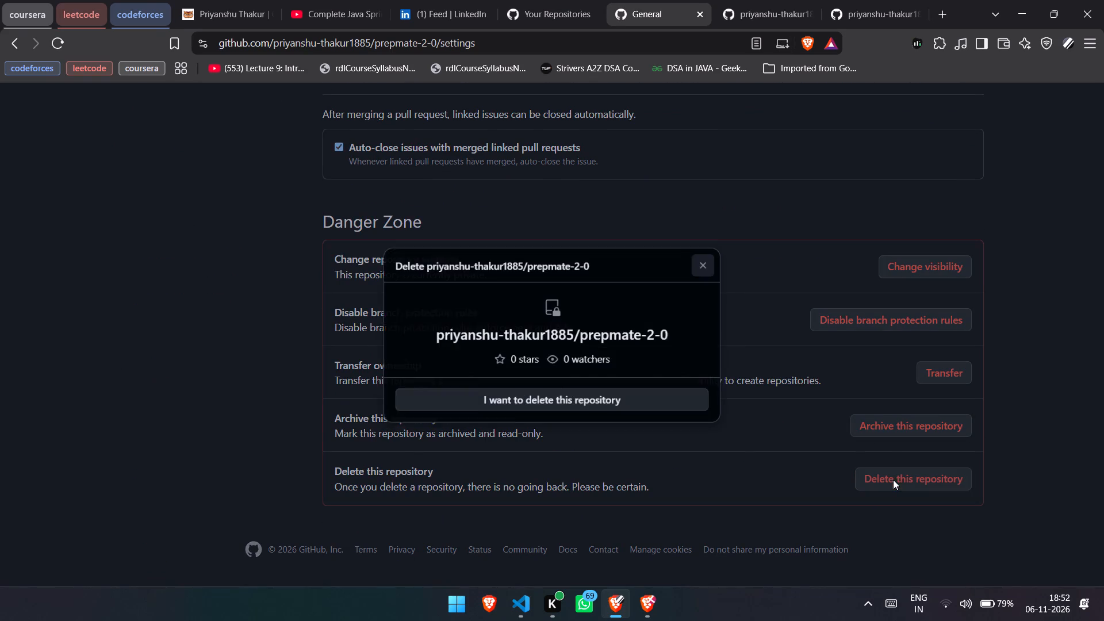
{"action": "left_click", "coordinate": [598, 399]}
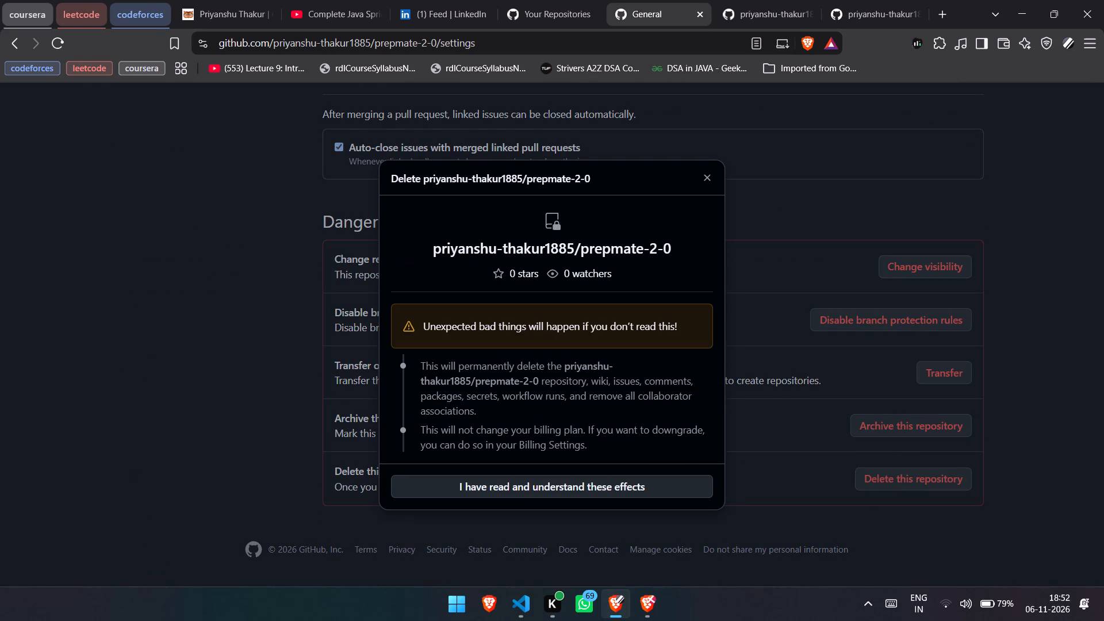
{"action": "left_click", "coordinate": [496, 485]}
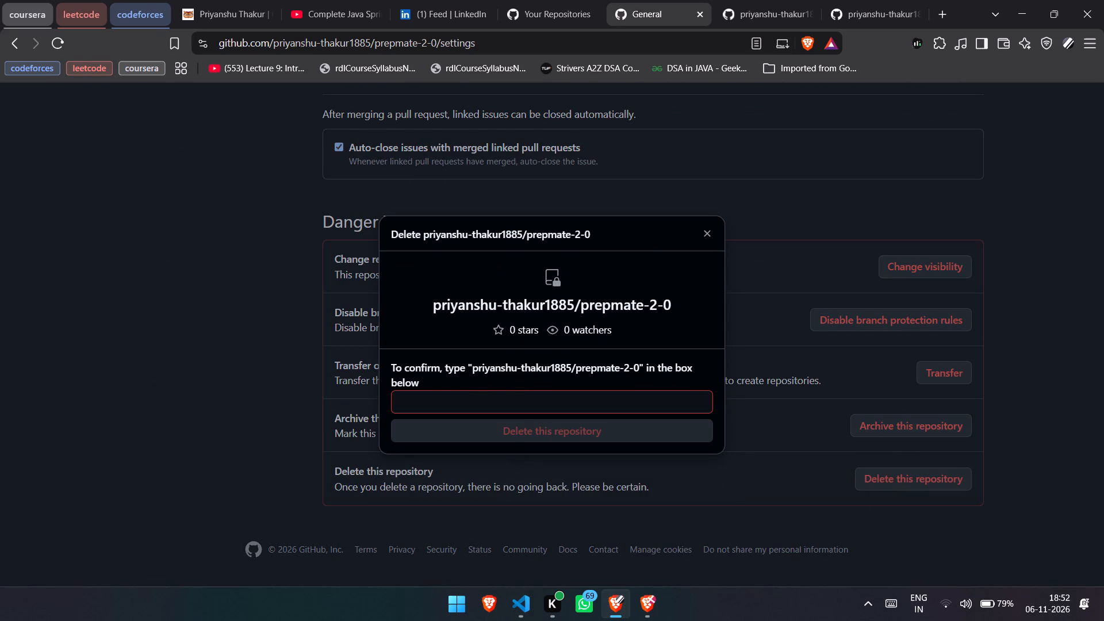
{"action": "left_click_drag", "start_coordinate": [473, 370], "coordinate": [598, 363]}
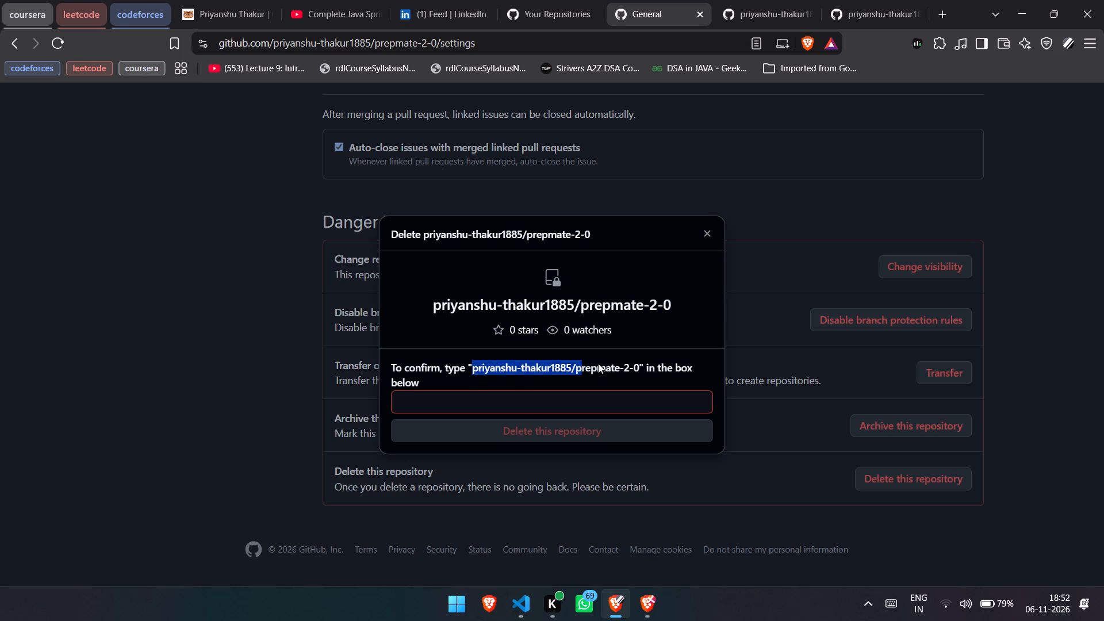
{"action": "left_click_drag", "start_coordinate": [598, 363], "coordinate": [642, 363]}
{"action": "left_click_drag", "start_coordinate": [619, 367], "coordinate": [608, 396]}
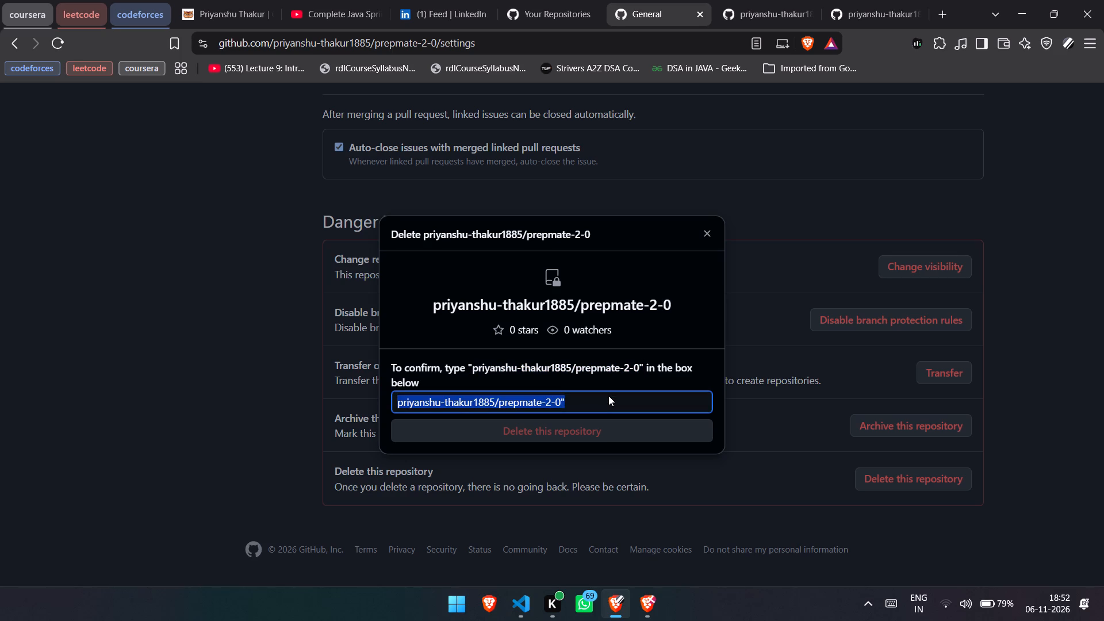
{"action": "key", "text": "Right"}
{"action": "key", "text": "BackSpace"}
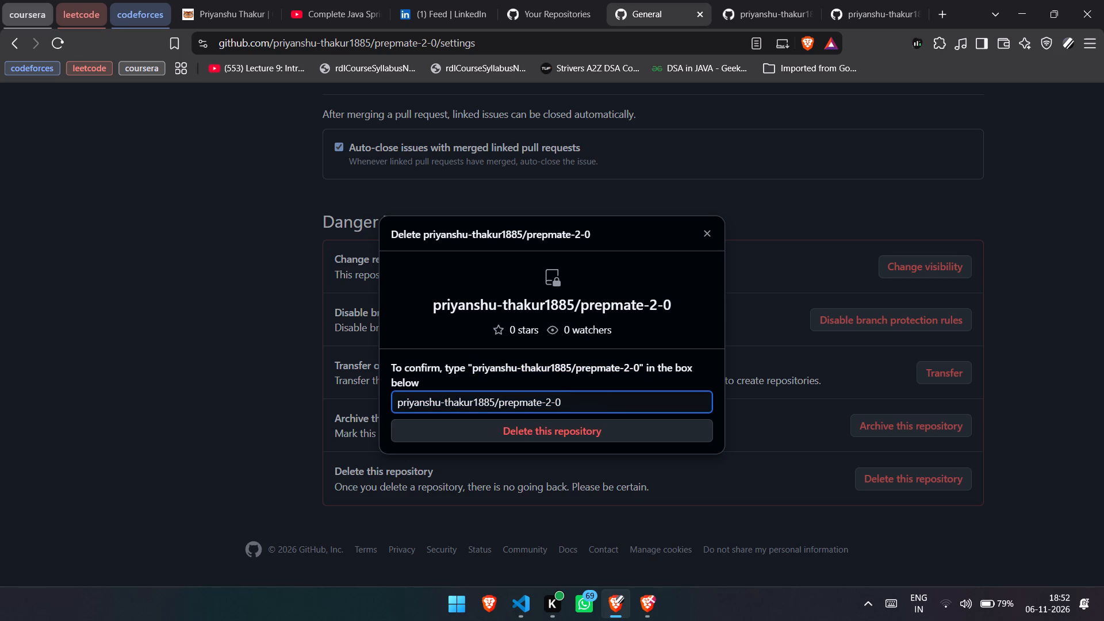
{"action": "left_click", "coordinate": [598, 434]}
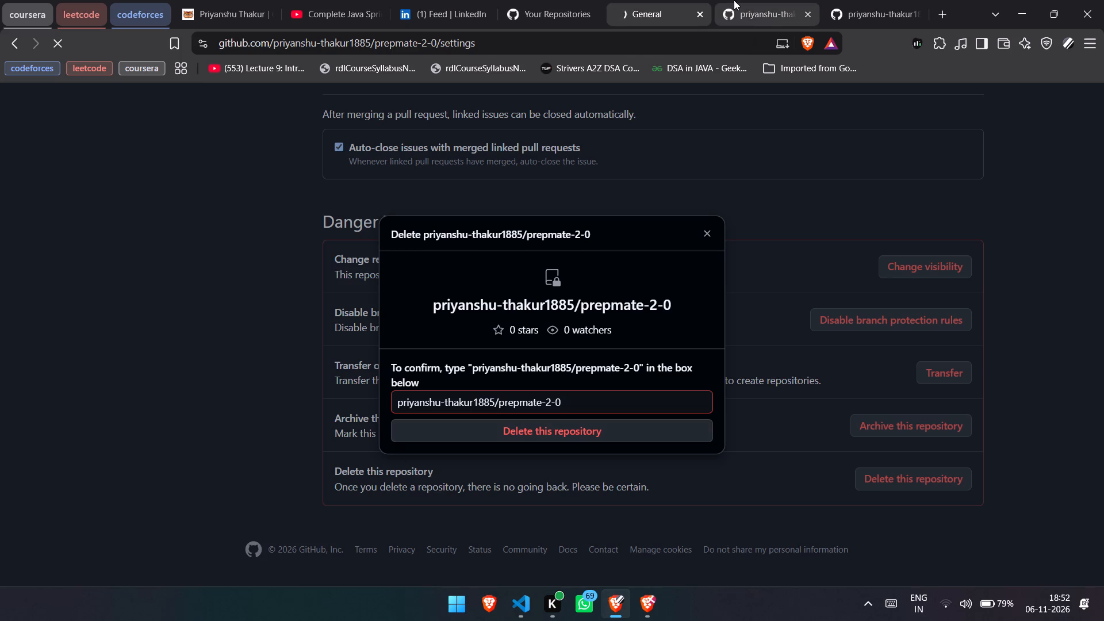
Look over the InterviewAI repository's files and README.
{"action": "left_click", "coordinate": [734, 0]}
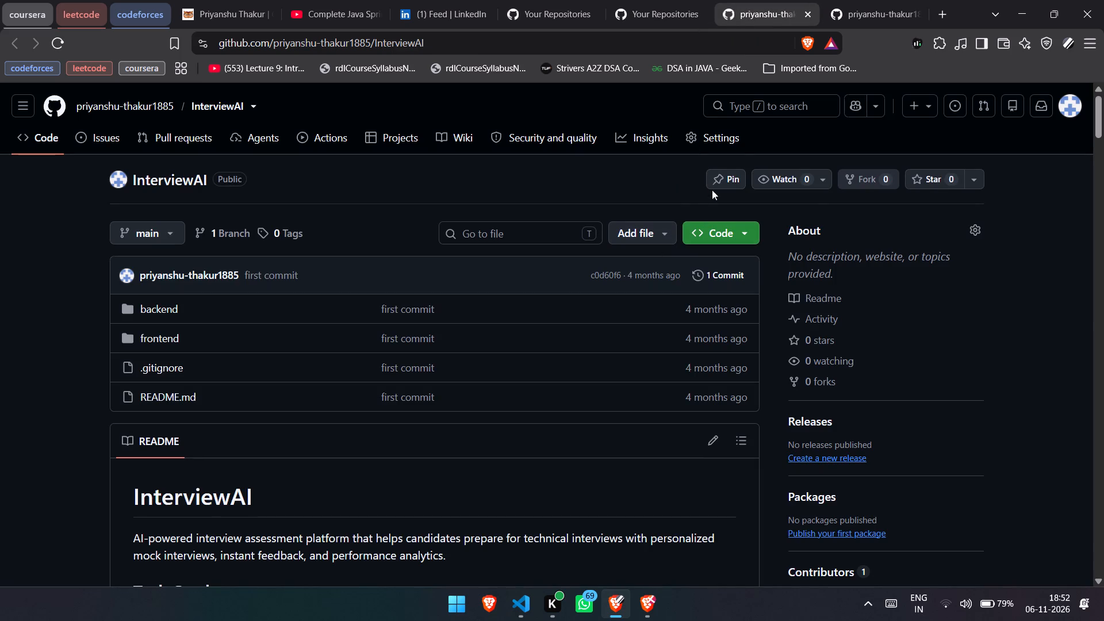
{"action": "scroll", "coordinate": [672, 237], "scroll_direction": "down", "scroll_amount": 1}
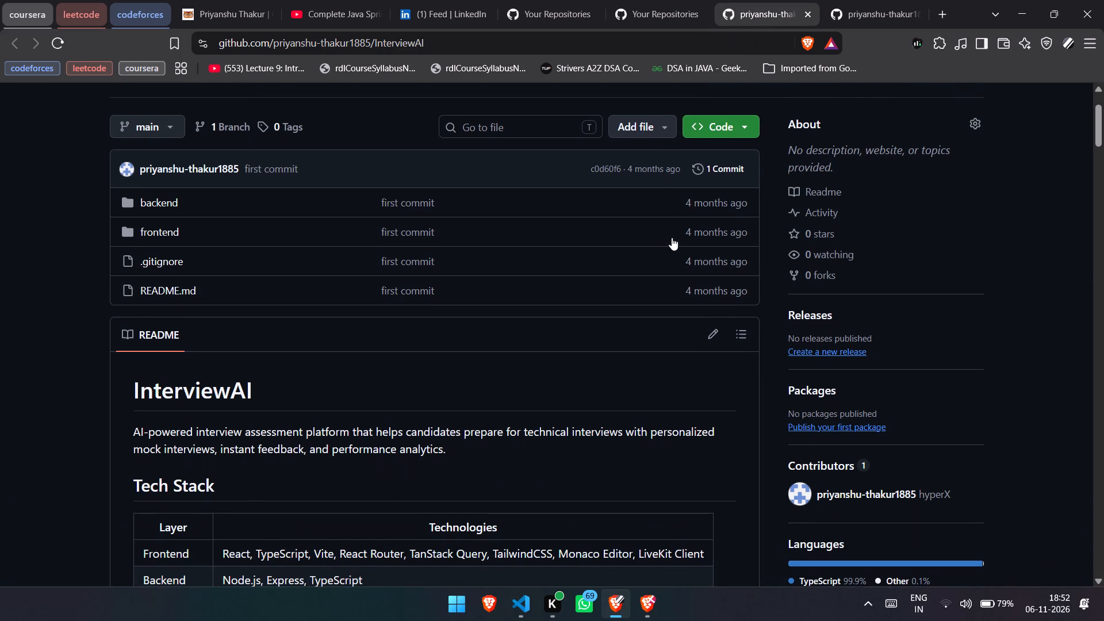
{"action": "scroll", "coordinate": [672, 237], "scroll_direction": "down", "scroll_amount": 1}
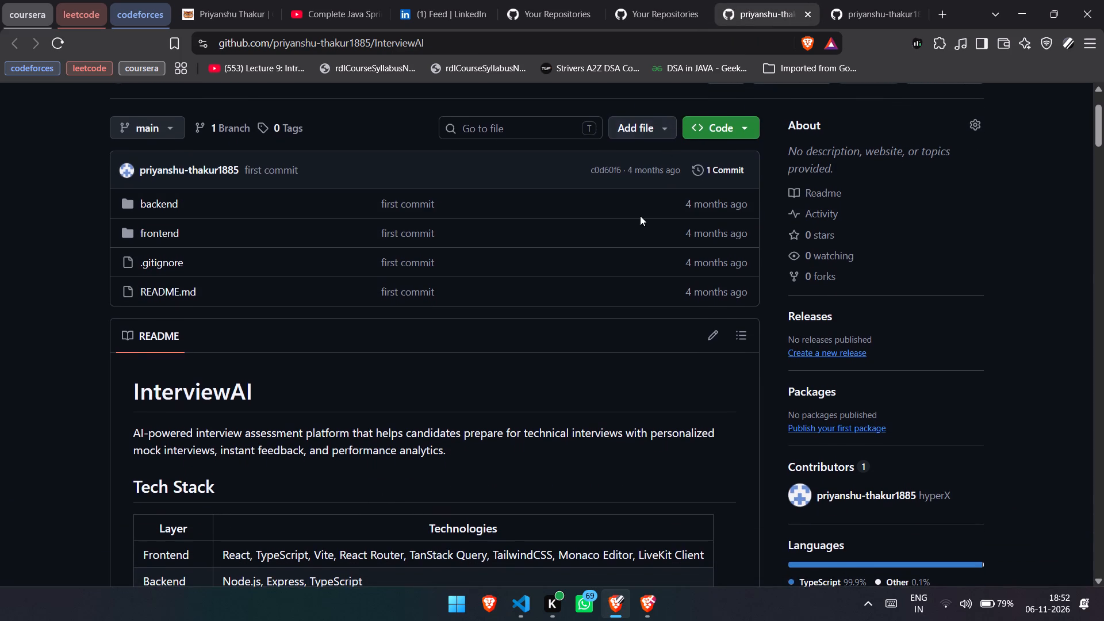
{"action": "scroll", "coordinate": [640, 216], "scroll_direction": "up", "scroll_amount": 5}
Delete the public PEP-Project repository from its settings, acknowledging the effects and confirming with its full owner/repository name.
{"action": "left_click", "coordinate": [882, 0]}
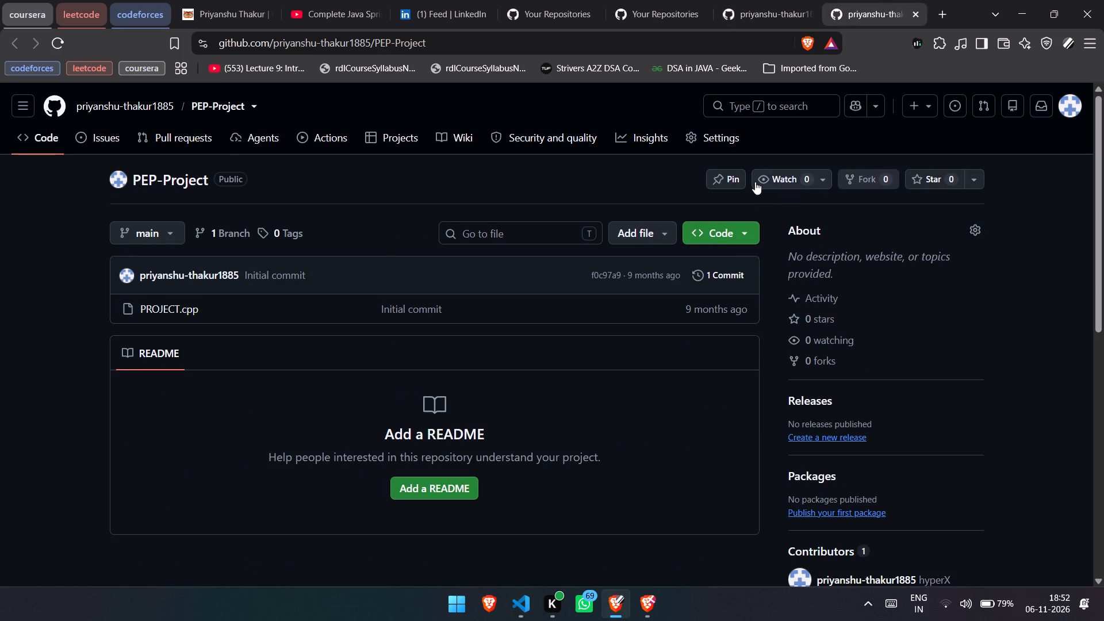
{"action": "left_click", "coordinate": [724, 139]}
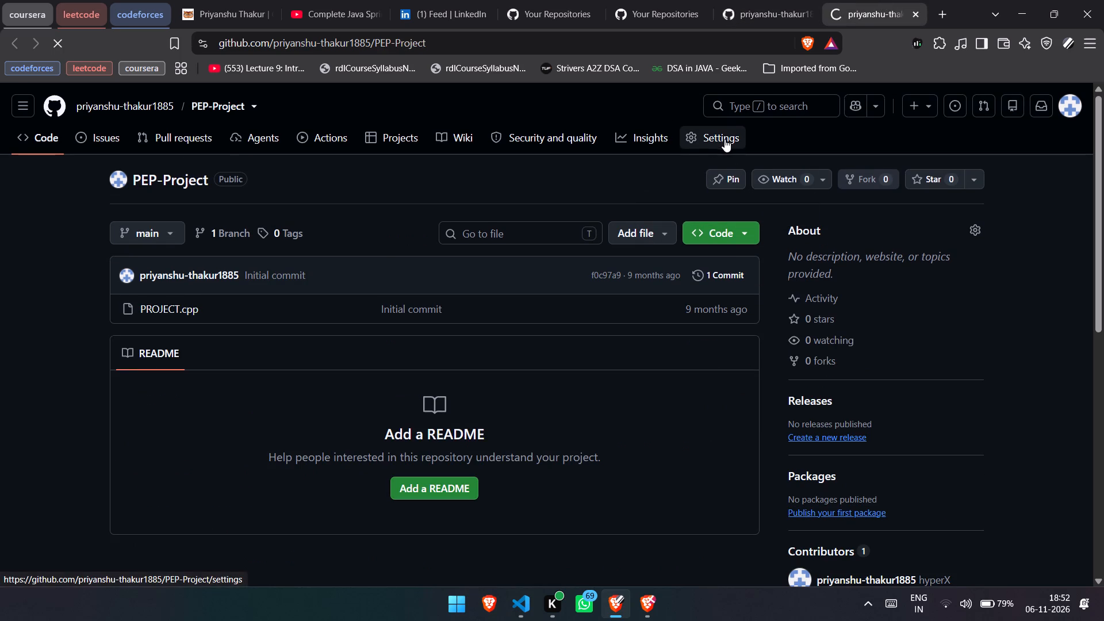
{"action": "scroll", "coordinate": [683, 298], "scroll_direction": "down", "scroll_amount": 17}
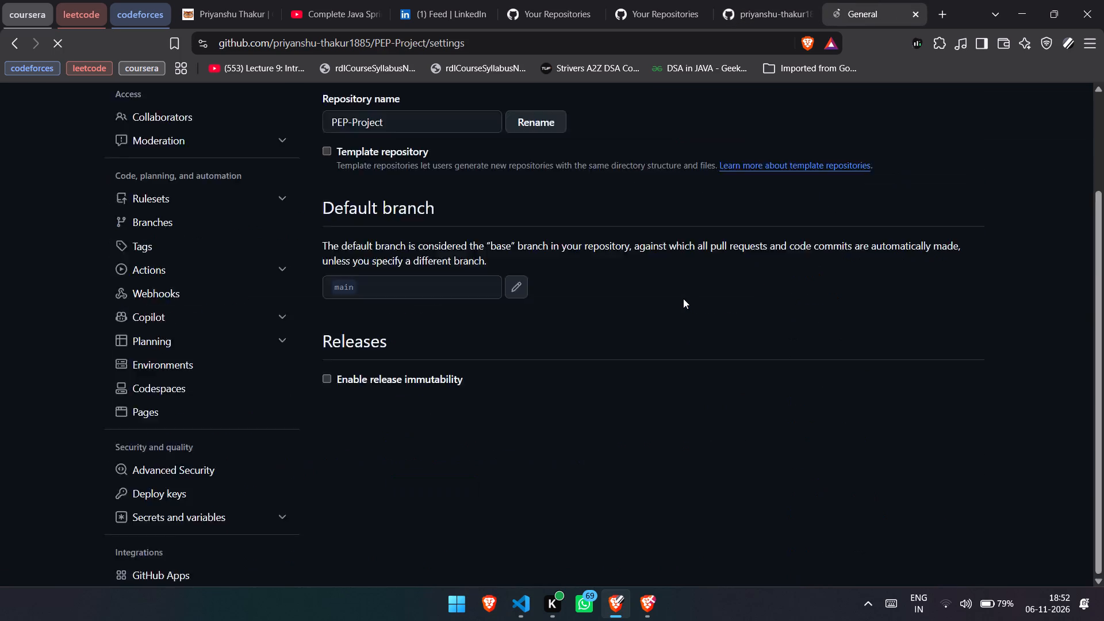
{"action": "scroll", "coordinate": [683, 298], "scroll_direction": "down", "scroll_amount": 6}
{"action": "left_click", "coordinate": [899, 481]}
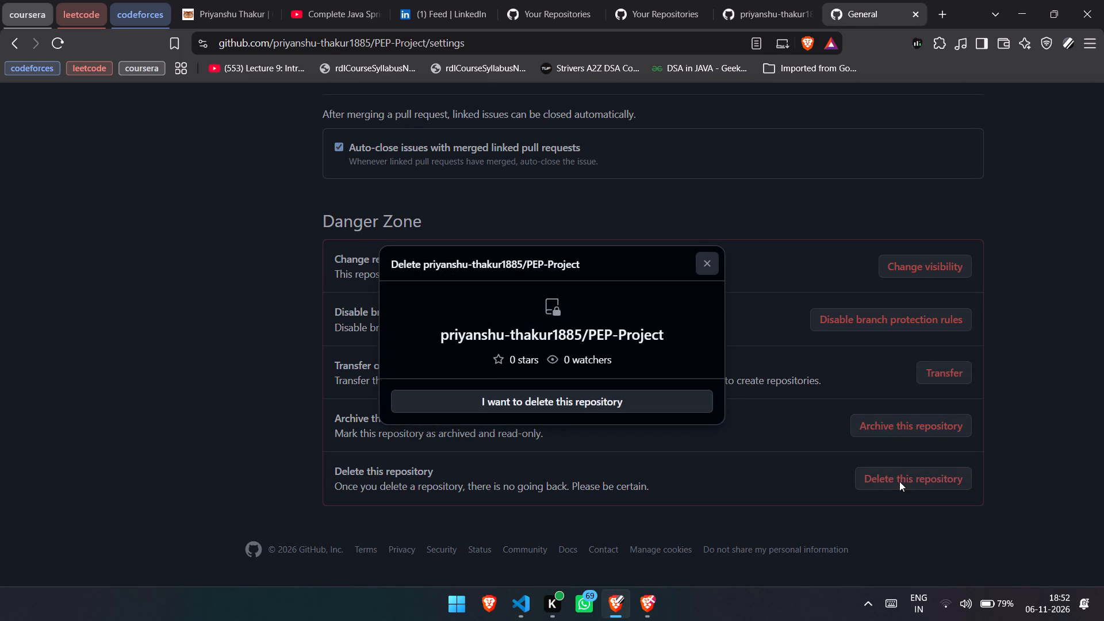
{"action": "left_click", "coordinate": [645, 408]}
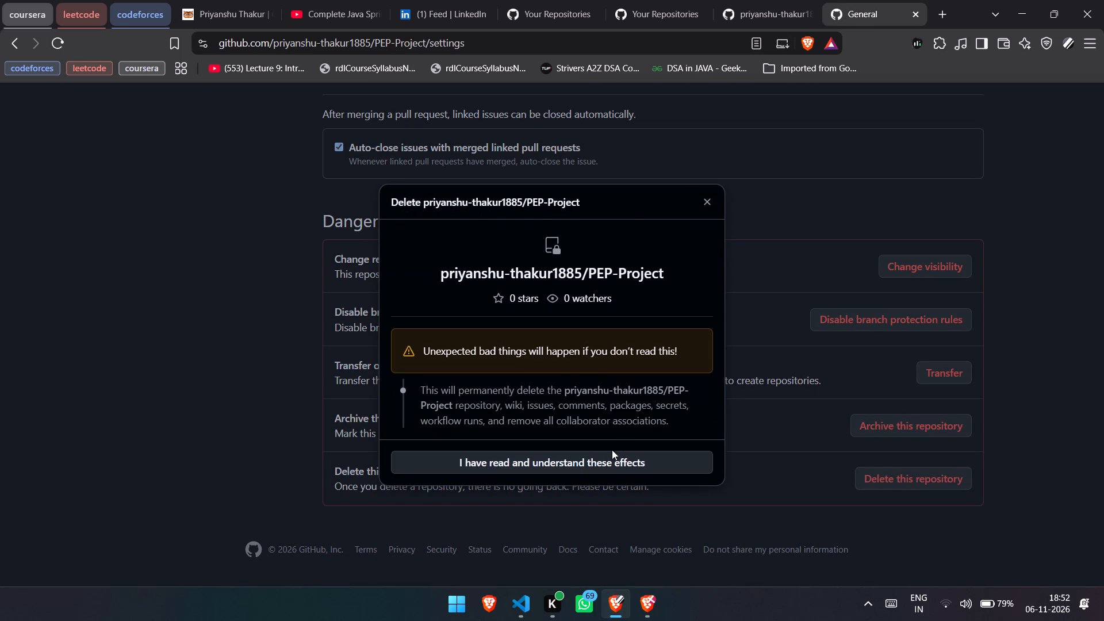
{"action": "left_click", "coordinate": [601, 467]}
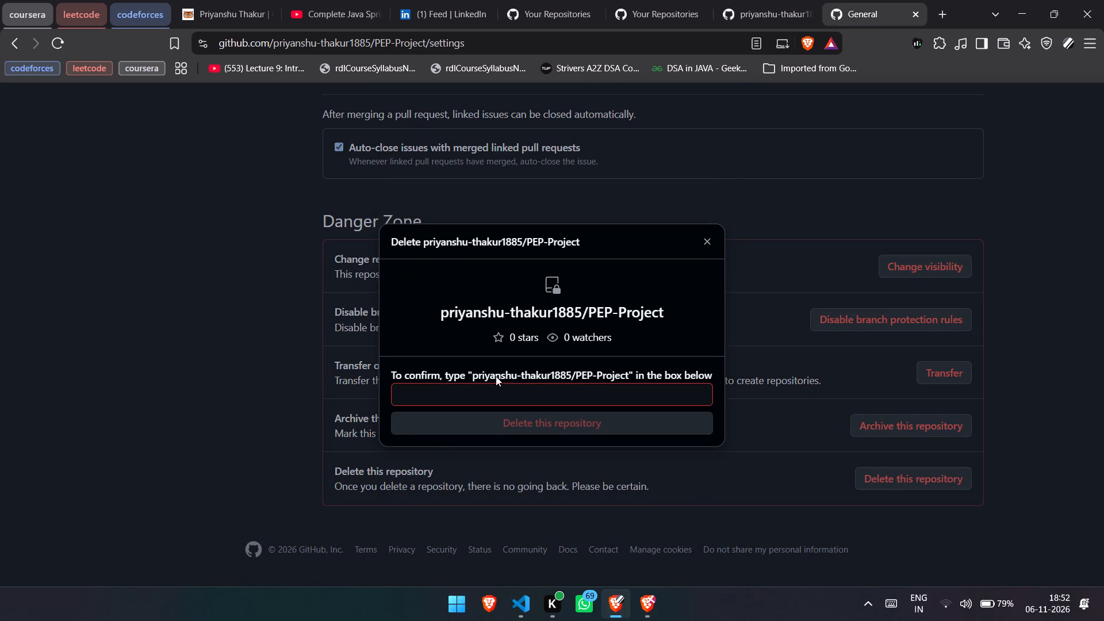
{"action": "left_click_drag", "start_coordinate": [473, 377], "coordinate": [631, 377]}
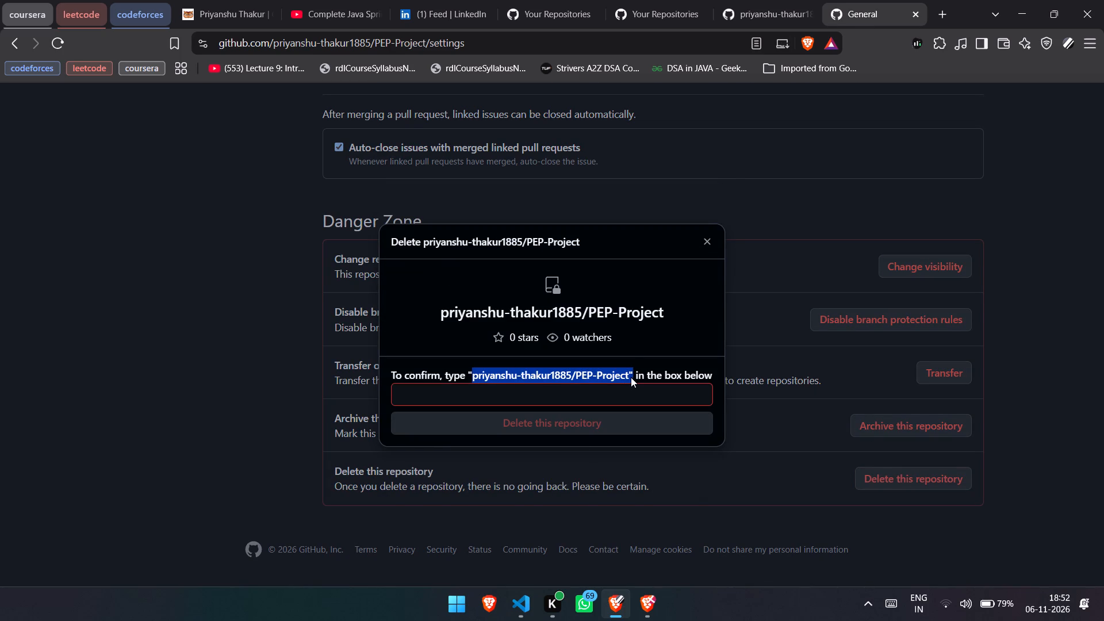
{"action": "left_click_drag", "start_coordinate": [631, 377], "coordinate": [628, 377]}
{"action": "left_click_drag", "start_coordinate": [611, 377], "coordinate": [605, 393]}
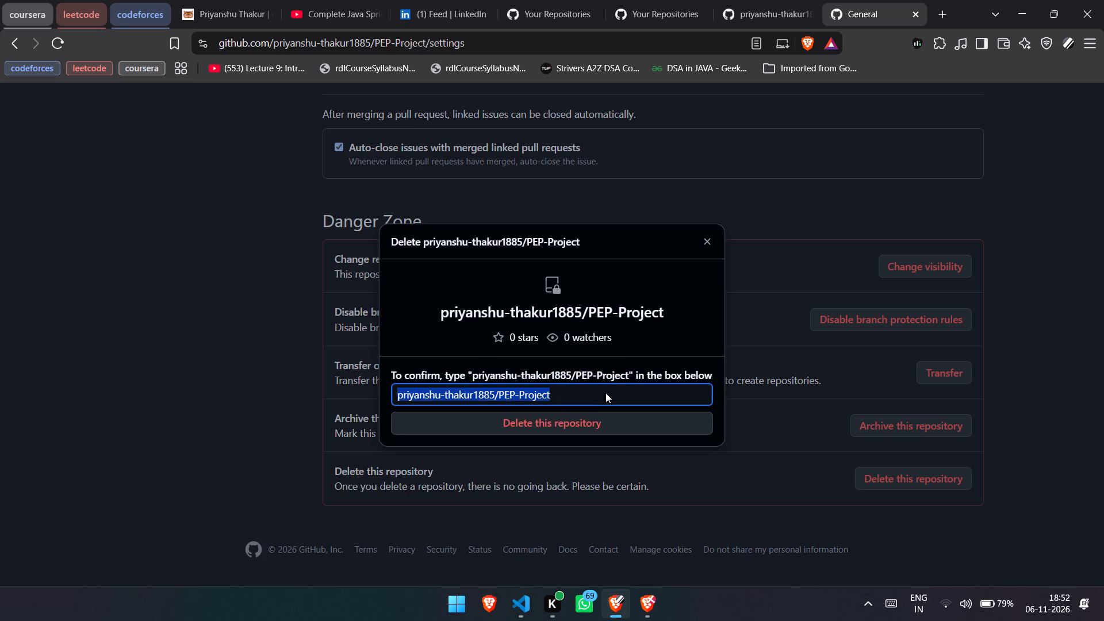
{"action": "left_click", "coordinate": [591, 432]}
Close the InterviewAI page and the extra repository list pages, keeping a single repositories list open.
{"action": "left_click", "coordinate": [672, 0]}
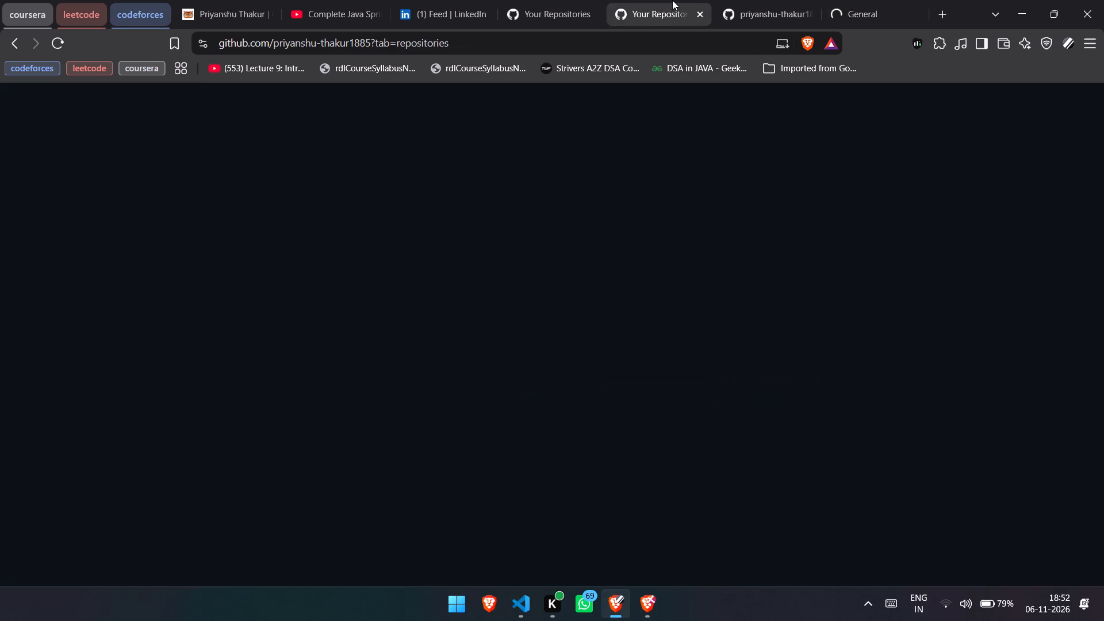
{"action": "key", "text": "ctrl+w"}
{"action": "key", "text": "ctrl+w"}
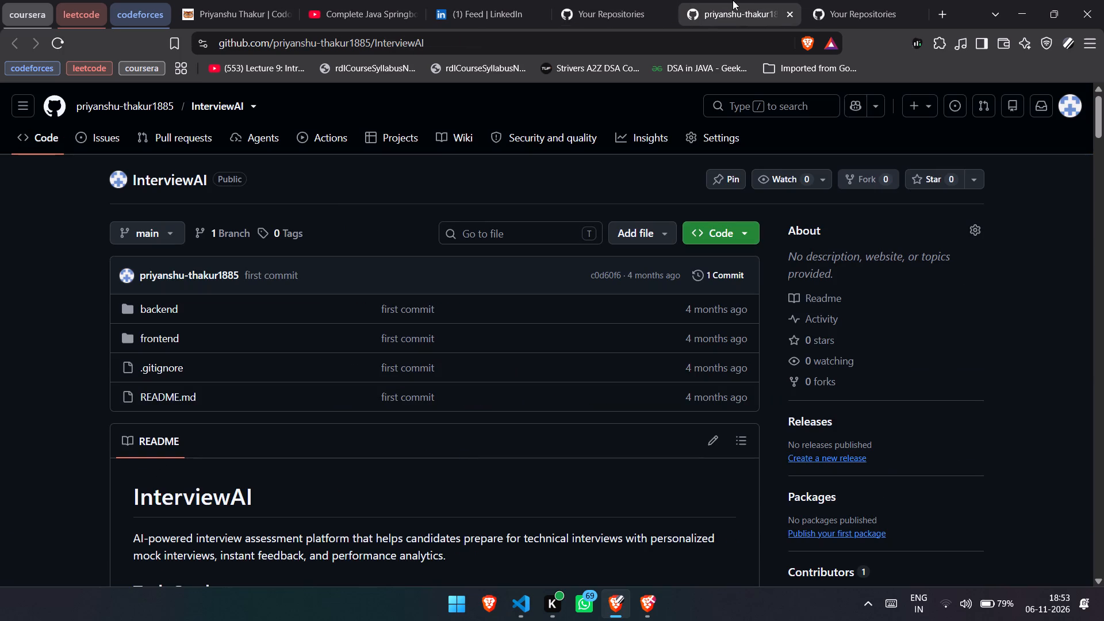
{"action": "left_click", "coordinate": [854, 0]}
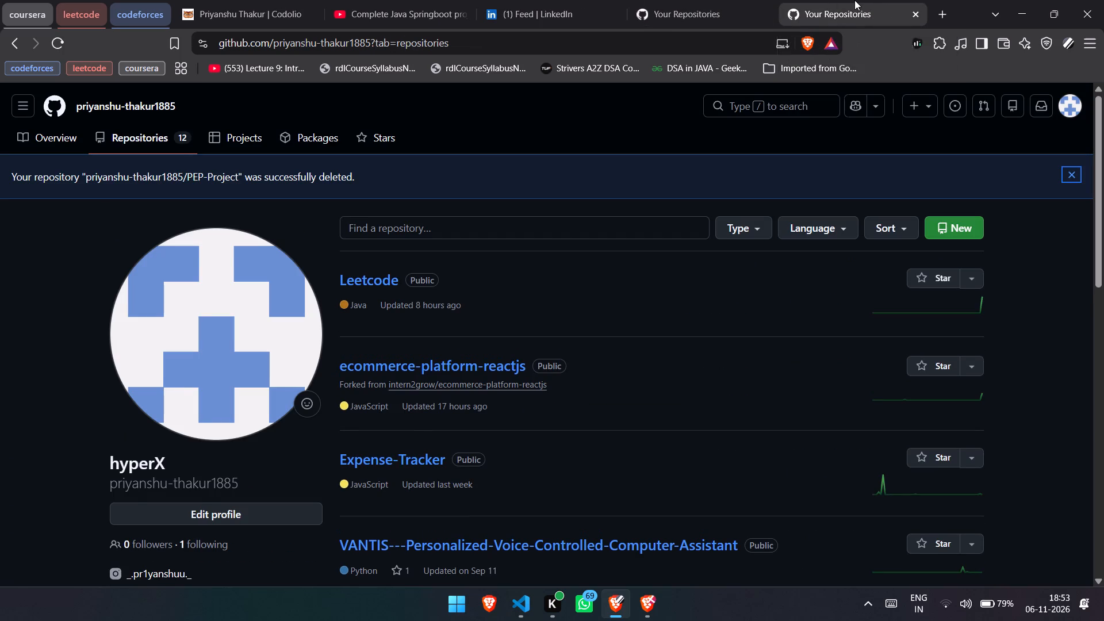
{"action": "key", "text": "ctrl+w"}
{"action": "left_click", "coordinate": [799, 0]}
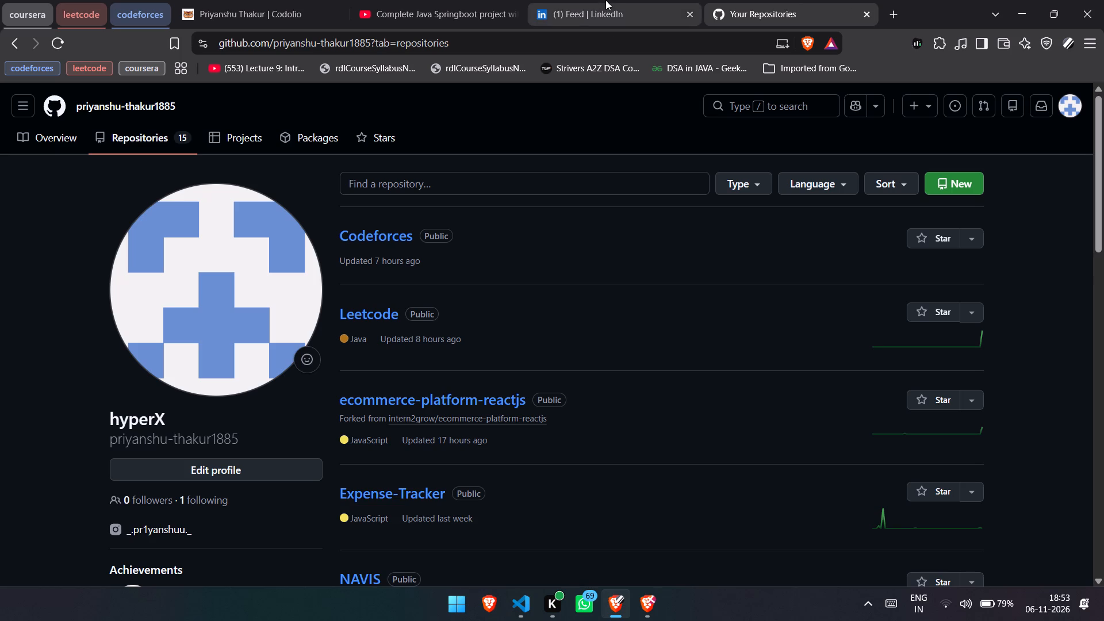
{"action": "left_click", "coordinate": [605, 0]}
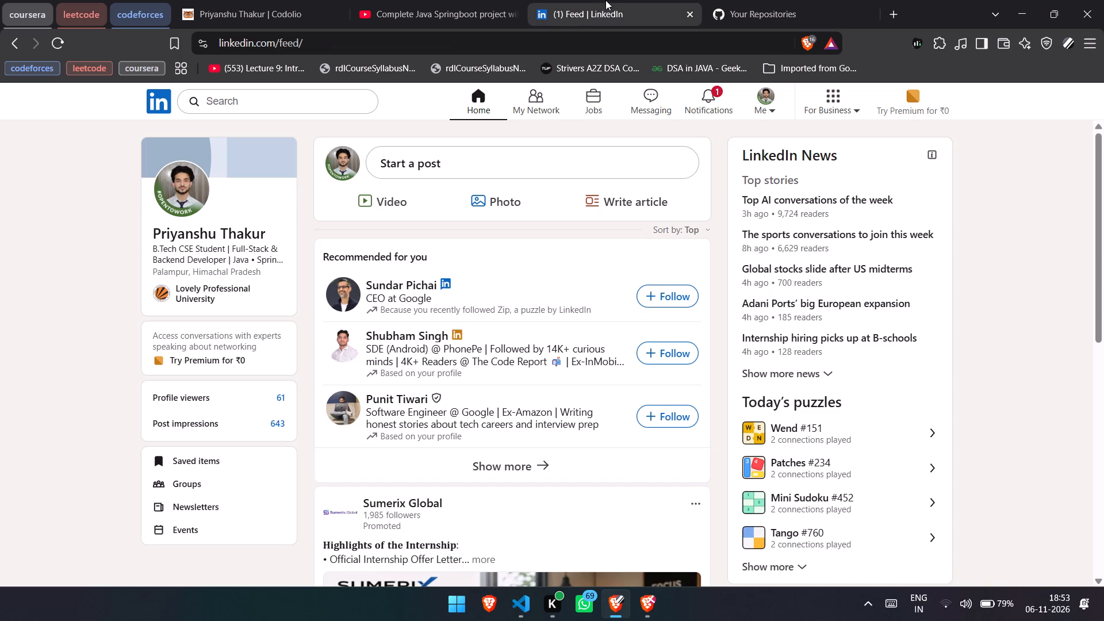
Open the Excalidraw whiteboard at excalidraw.com in a new tab.
{"action": "left_click", "coordinate": [893, 23]}
{"action": "type", "text": "ex"}
{"action": "key", "text": "apostrophe"}
{"action": "key", "text": "BackSpace"}
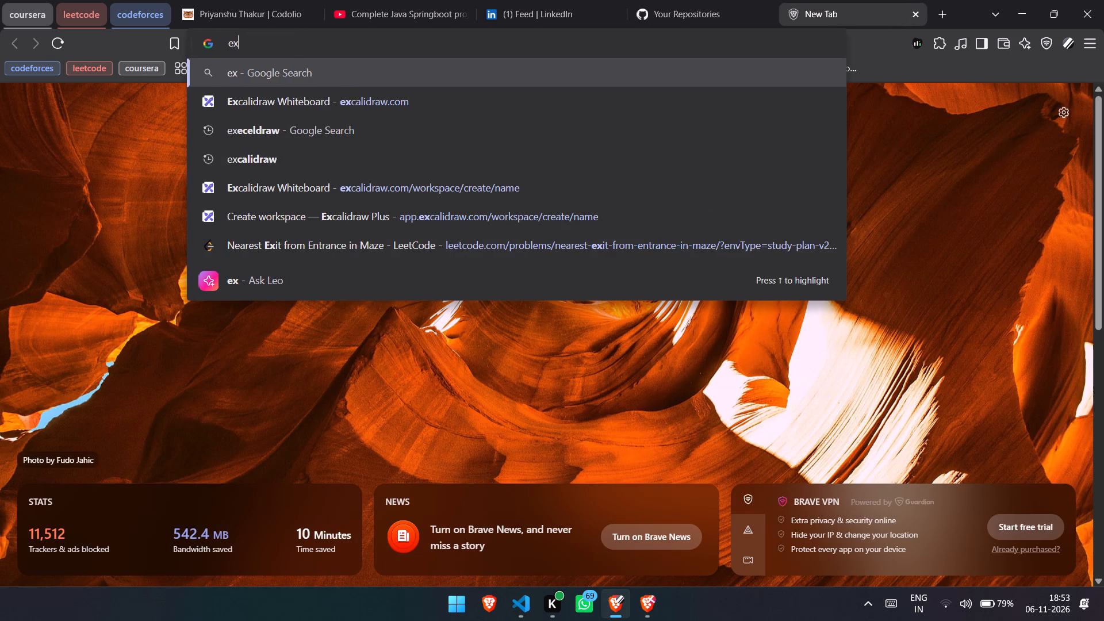
{"action": "key", "text": "c"}
{"action": "key", "text": "Return"}
Switch to File Explorer and browse to the Excalidraw folder inside the Desktop's Springboot folder.
{"action": "key", "text": "super+e"}
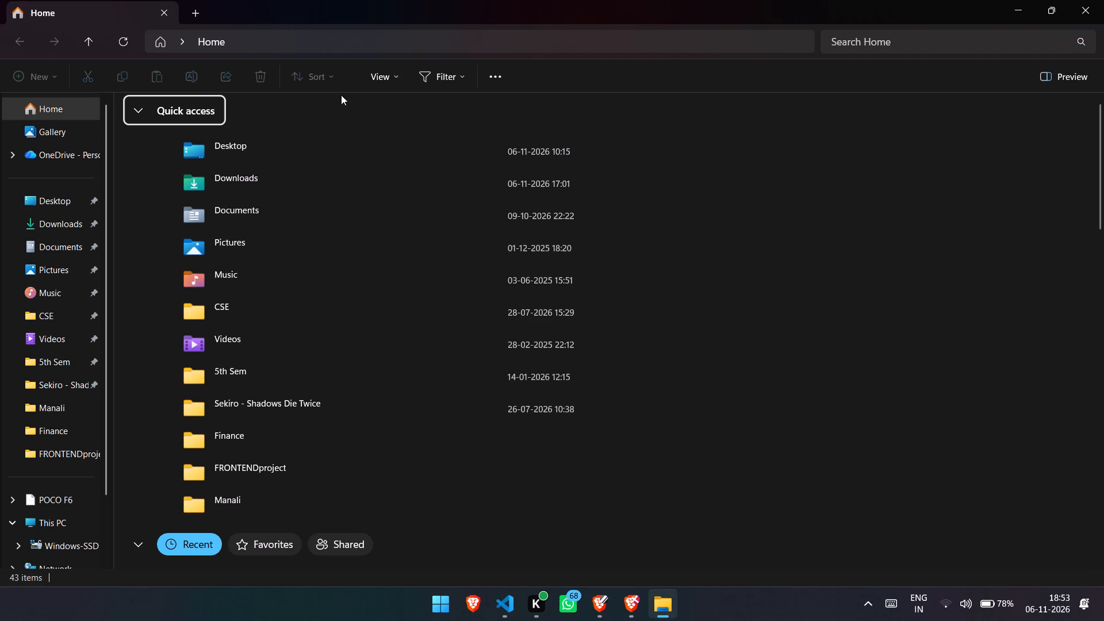
{"action": "left_click", "coordinate": [53, 199]}
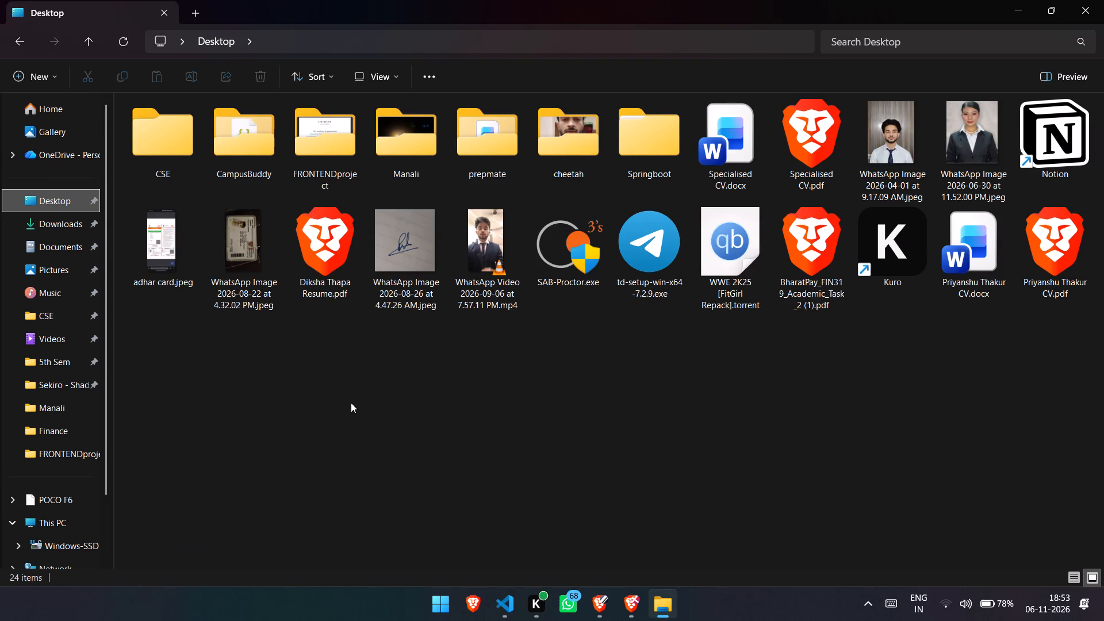
{"action": "key", "text": "alt+Tab"}
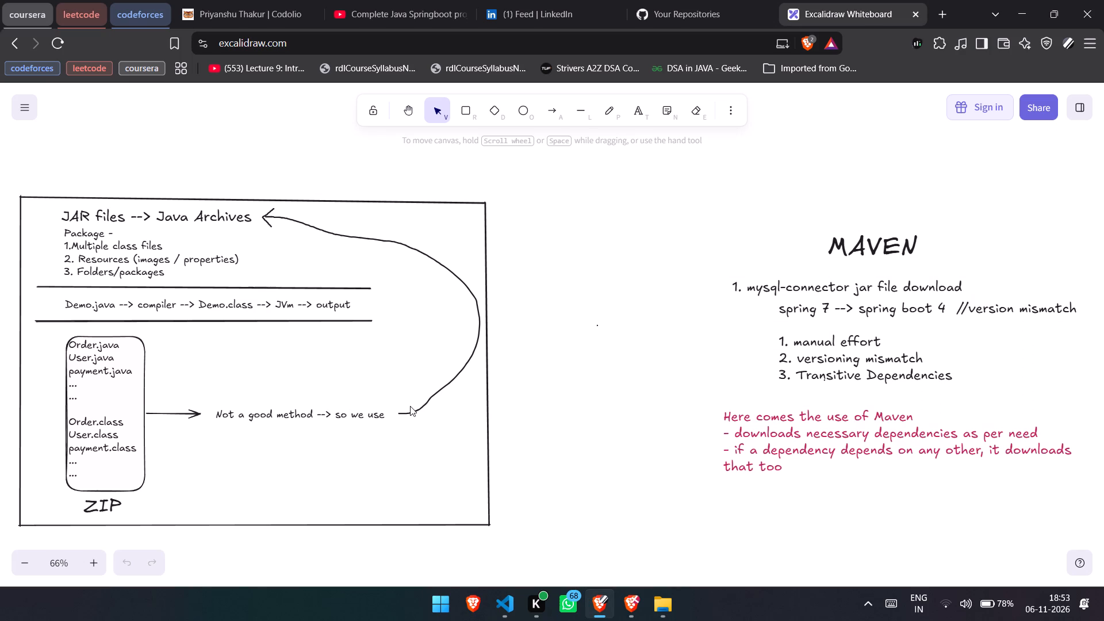
{"action": "key", "text": "alt+Tab"}
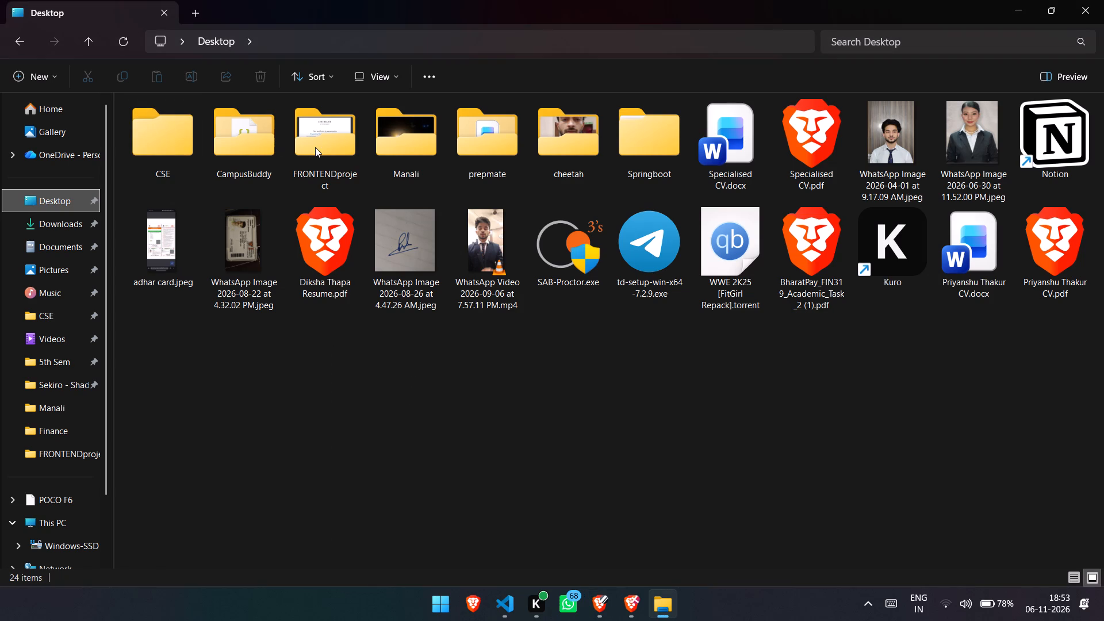
{"action": "double_click", "coordinate": [619, 135]}
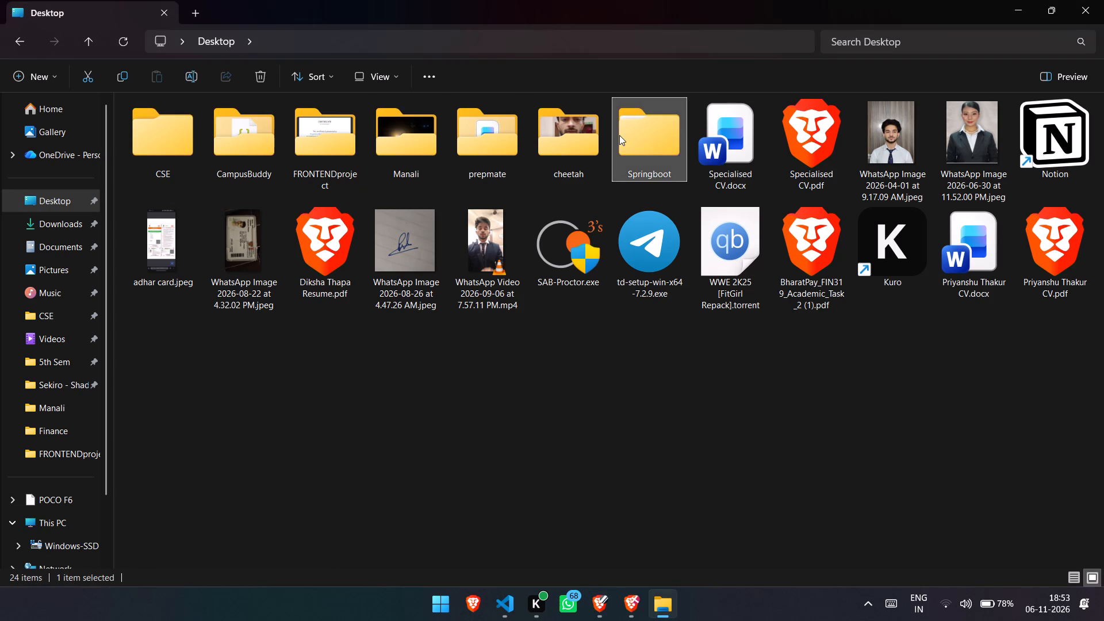
{"action": "left_click", "coordinate": [359, 195]}
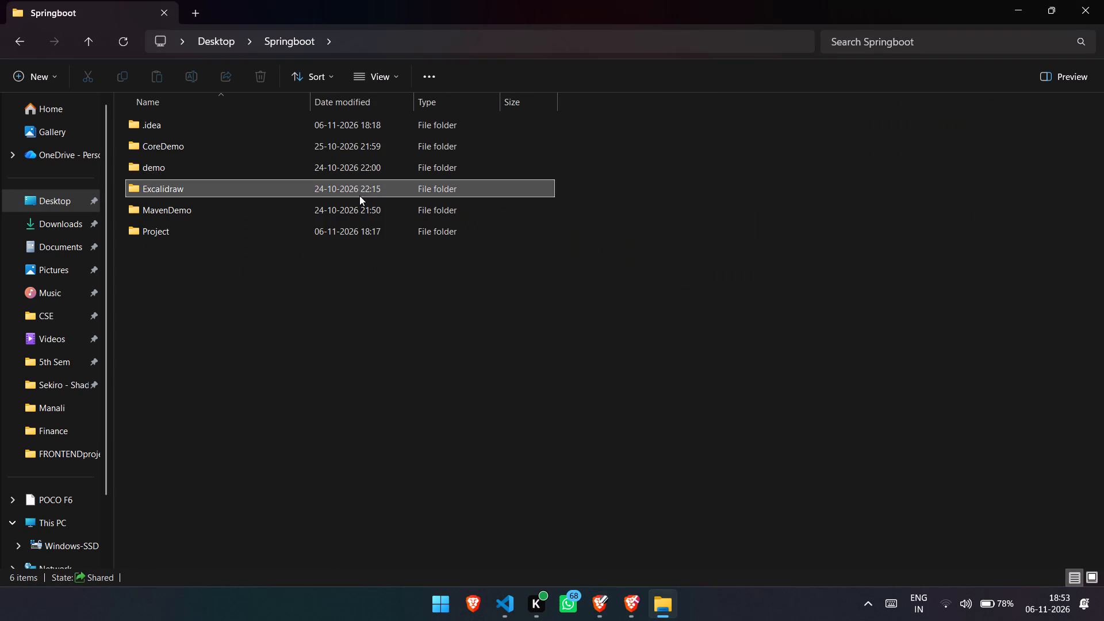
{"action": "double_click", "coordinate": [359, 195]}
Open 3.excalidraw just once with Visual Studio Code, look over its contents, close the editor and return to the whiteboard.
{"action": "double_click", "coordinate": [312, 173]}
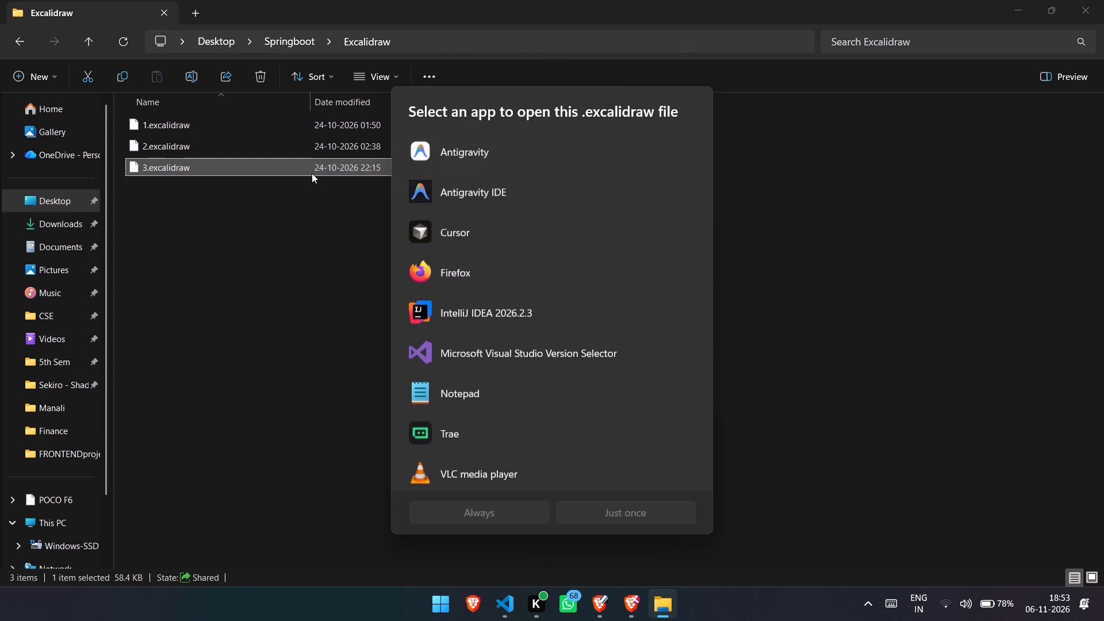
{"action": "scroll", "coordinate": [502, 328], "scroll_direction": "down", "scroll_amount": 1}
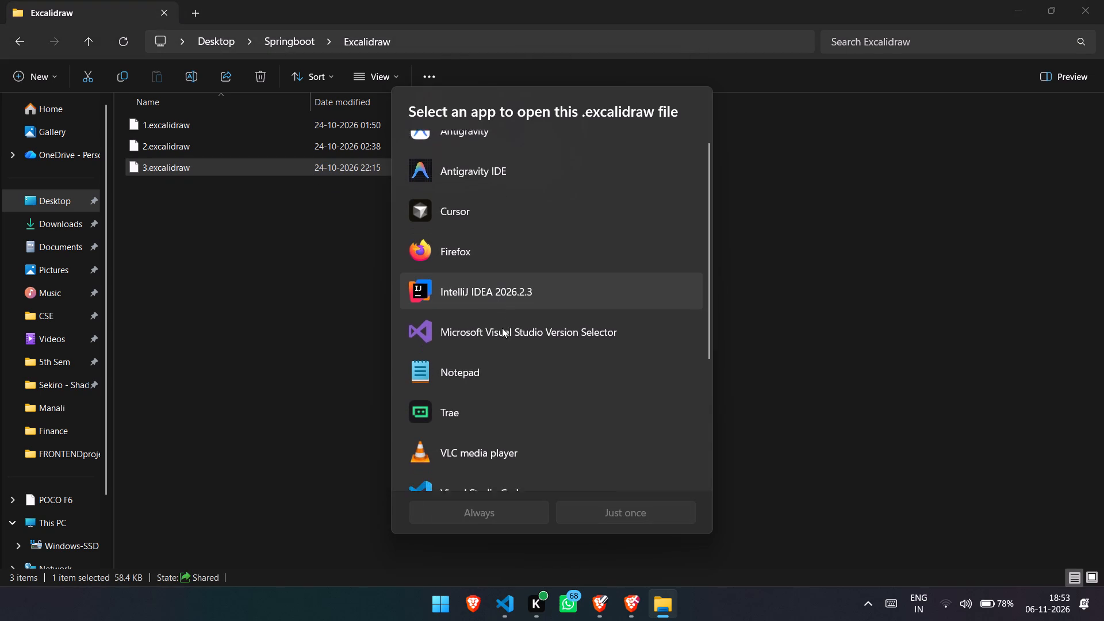
{"action": "scroll", "coordinate": [502, 328], "scroll_direction": "down", "scroll_amount": 6}
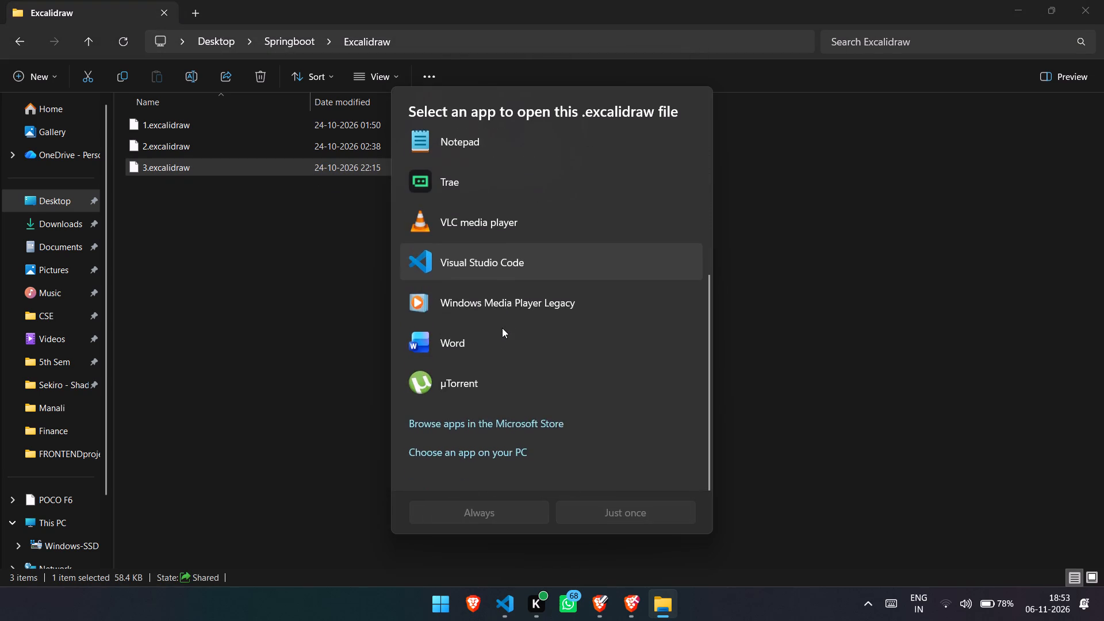
{"action": "scroll", "coordinate": [502, 328], "scroll_direction": "up", "scroll_amount": 7}
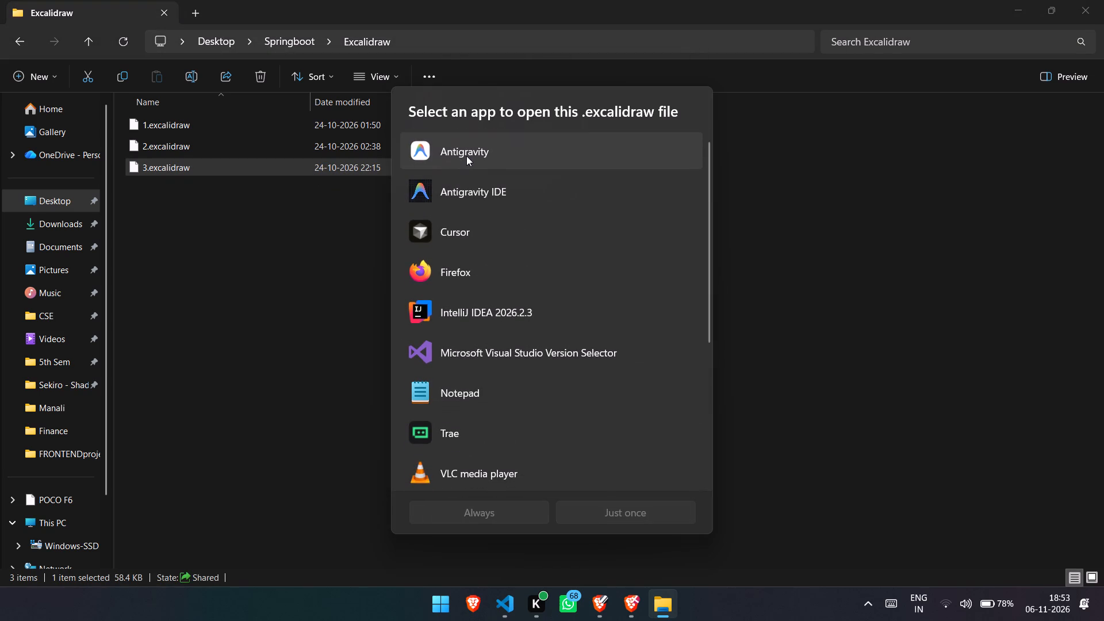
{"action": "left_click", "coordinate": [466, 156]}
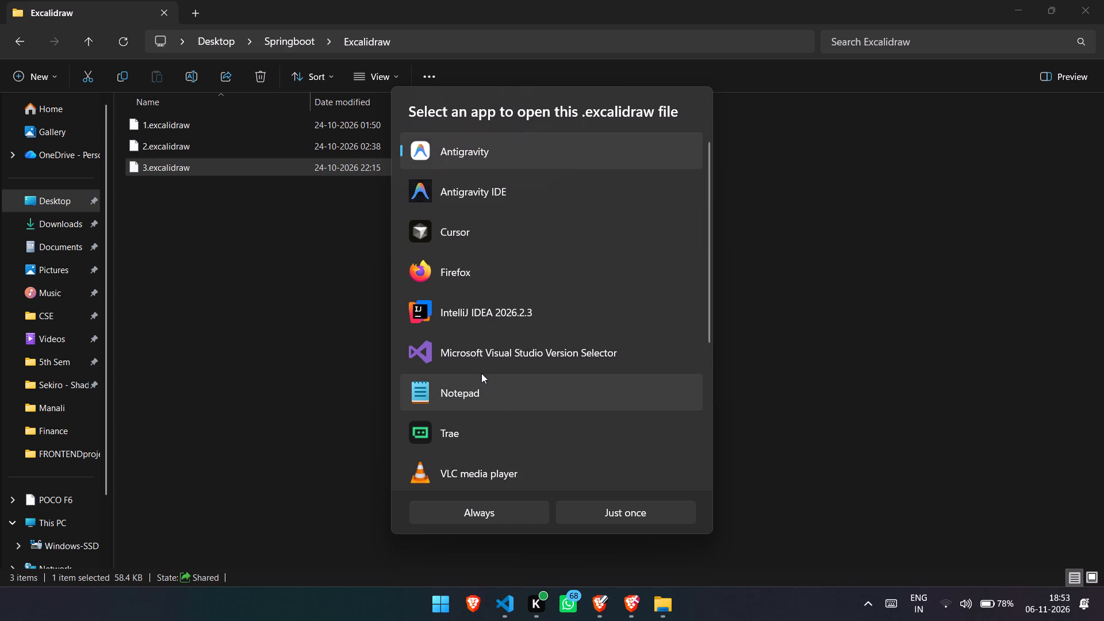
{"action": "scroll", "coordinate": [531, 228], "scroll_direction": "down", "scroll_amount": 3}
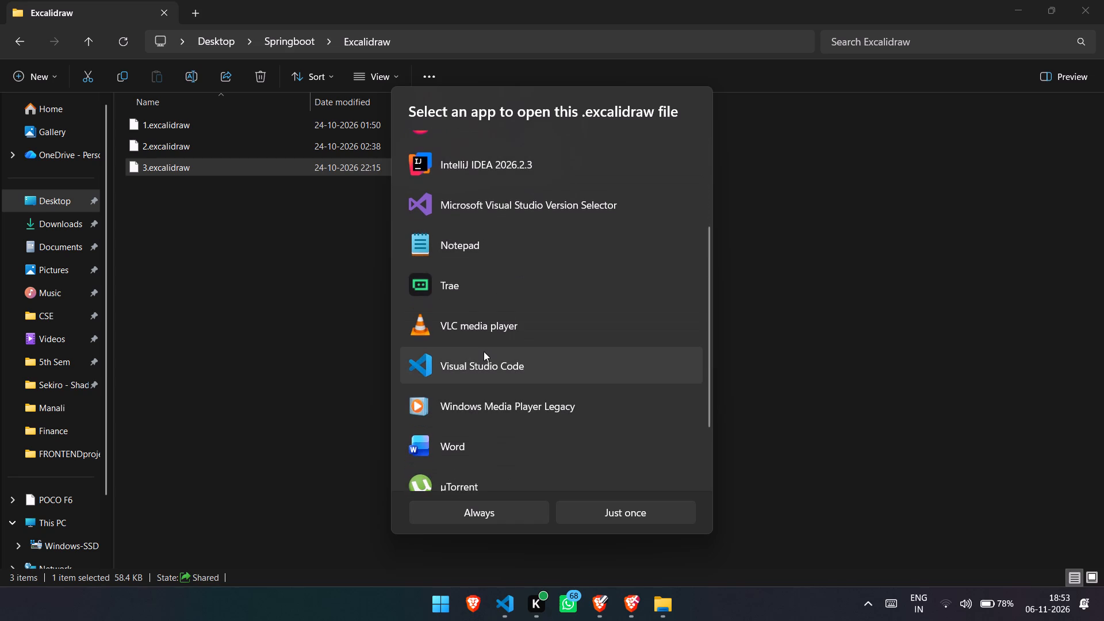
{"action": "left_click", "coordinate": [483, 352]}
{"action": "left_click", "coordinate": [592, 513]}
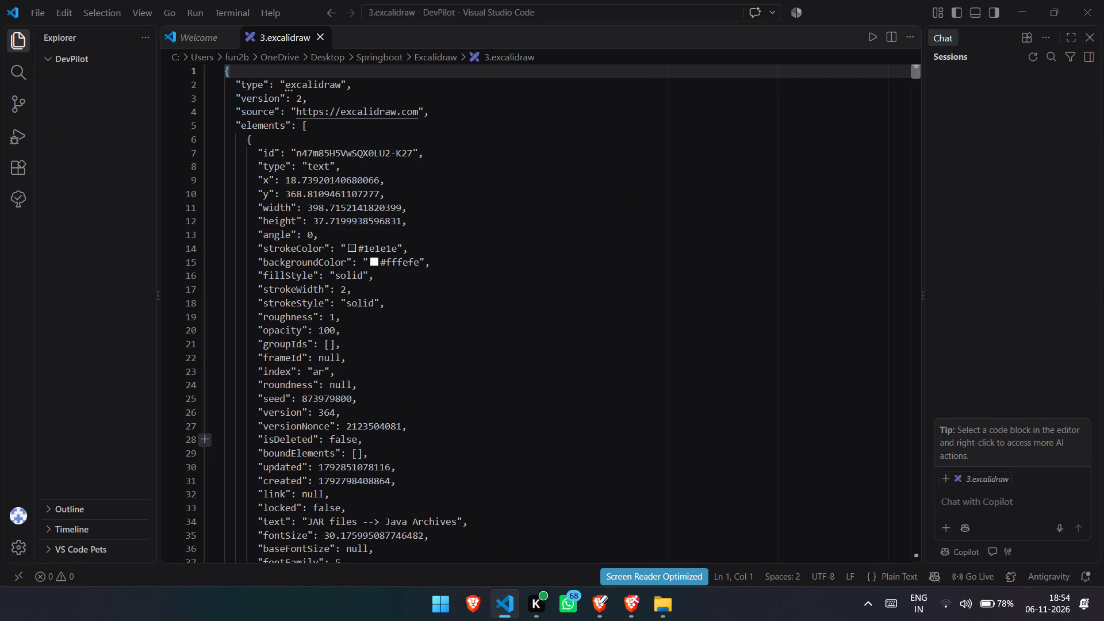
{"action": "scroll", "coordinate": [455, 442], "scroll_direction": "down", "scroll_amount": 1}
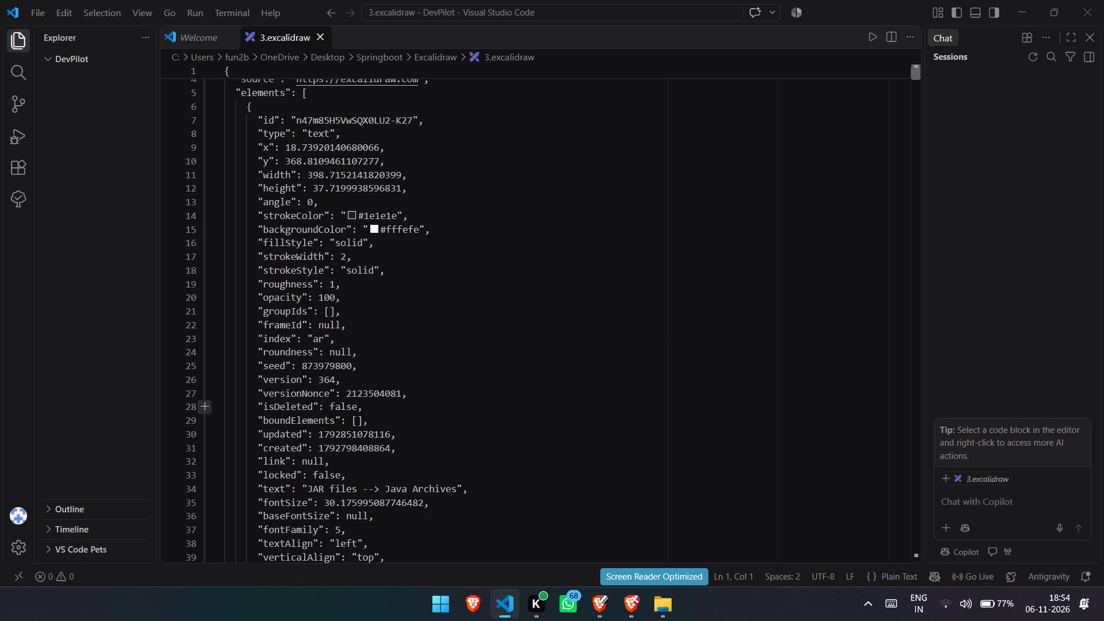
{"action": "left_click", "coordinate": [1103, 0]}
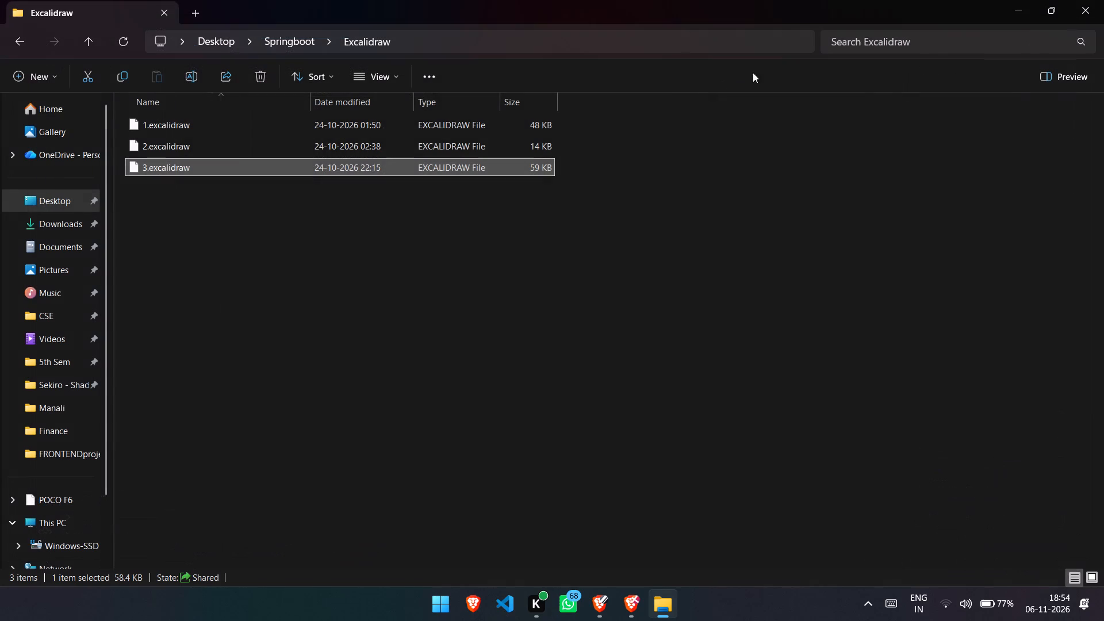
{"action": "left_click", "coordinate": [1025, 0]}
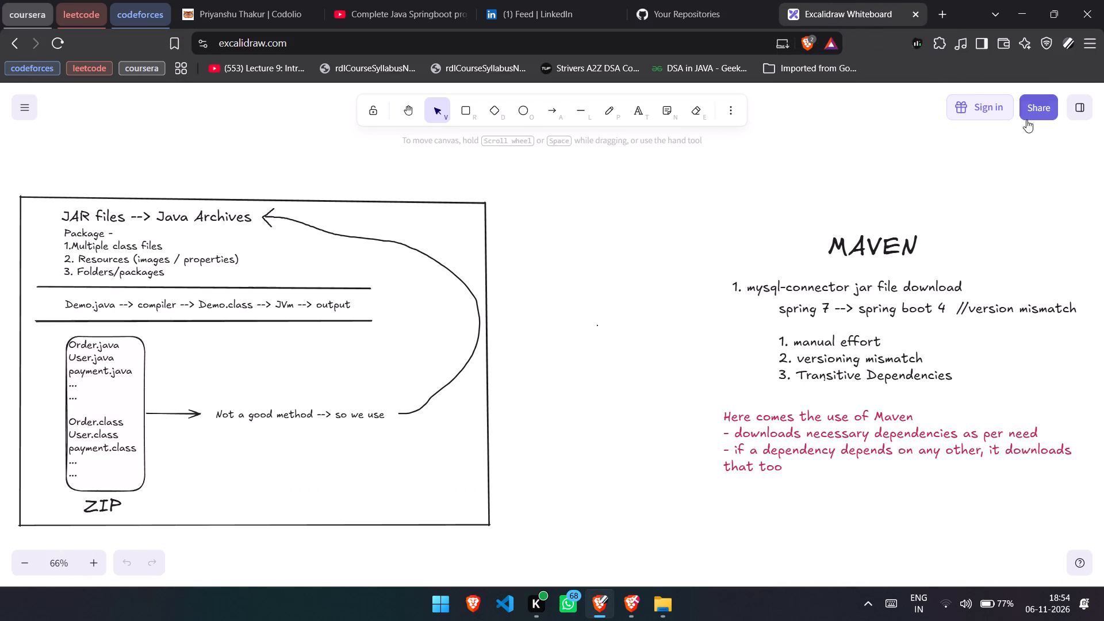
Export the JAR files and Maven whiteboard as 3.png into the Excalidraw folder inside the Desktop's Springboot folder.
{"action": "left_click", "coordinate": [293, 203]}
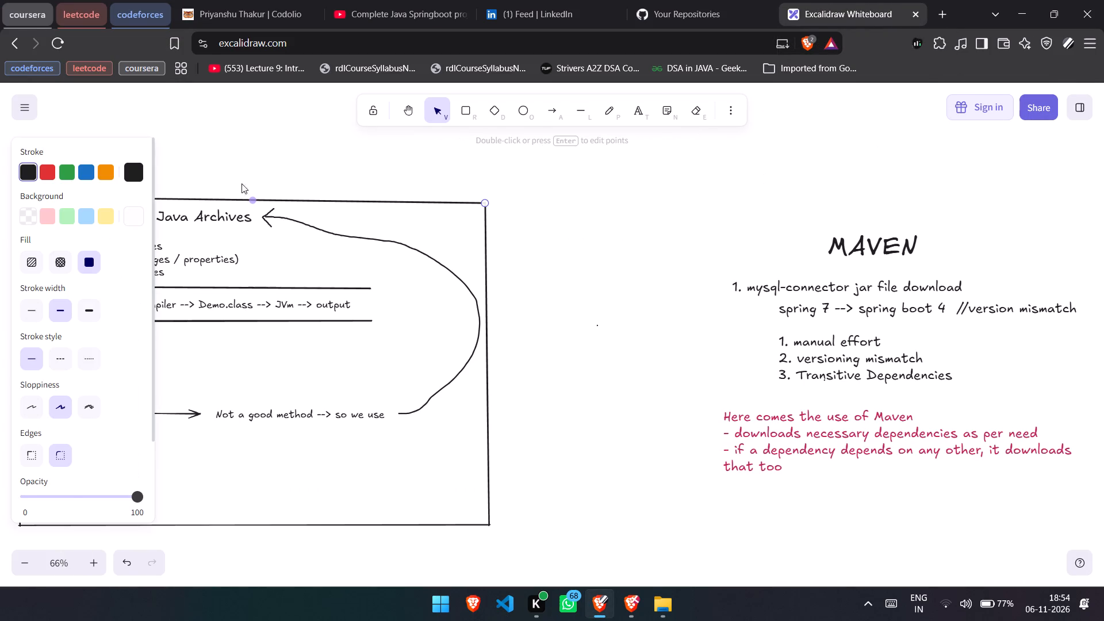
{"action": "left_click", "coordinate": [229, 177]}
{"action": "left_click", "coordinate": [20, 112]}
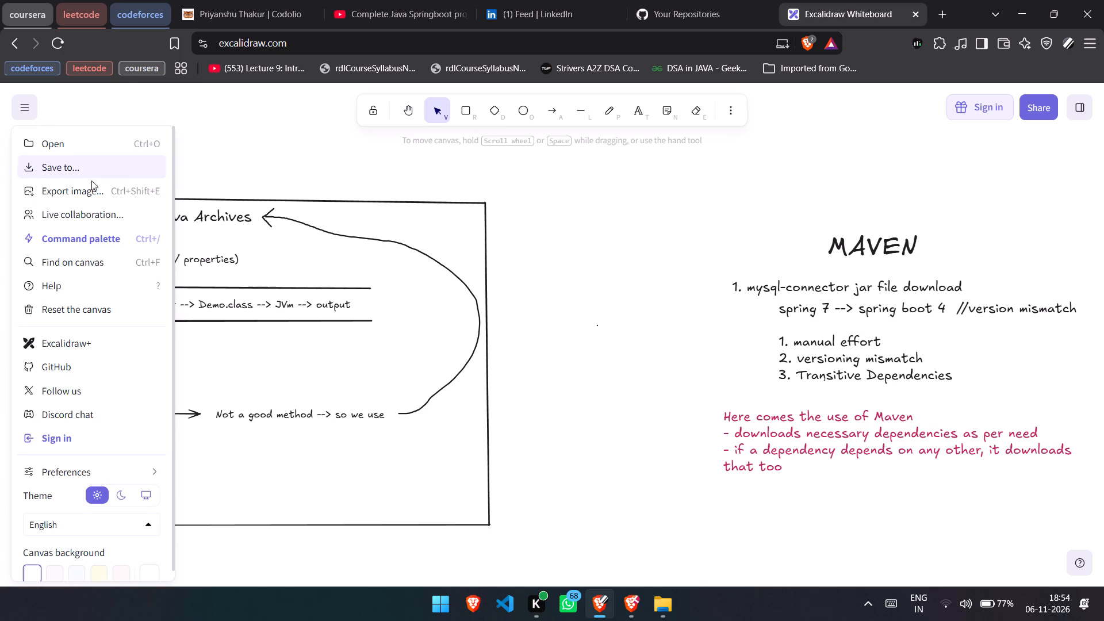
{"action": "left_click", "coordinate": [100, 191]}
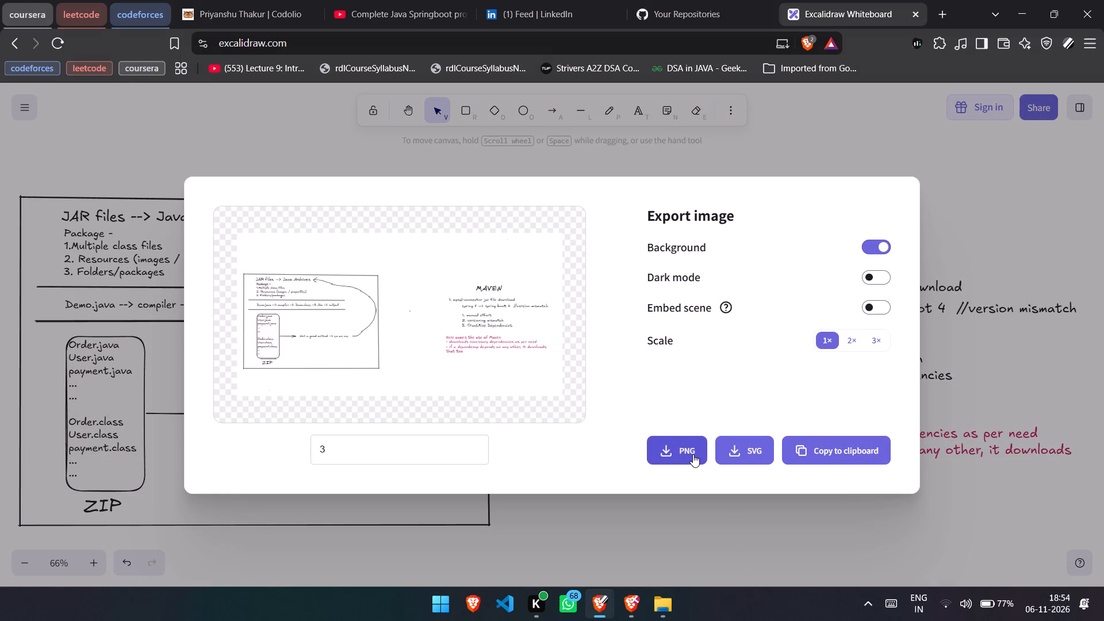
{"action": "left_click", "coordinate": [693, 454]}
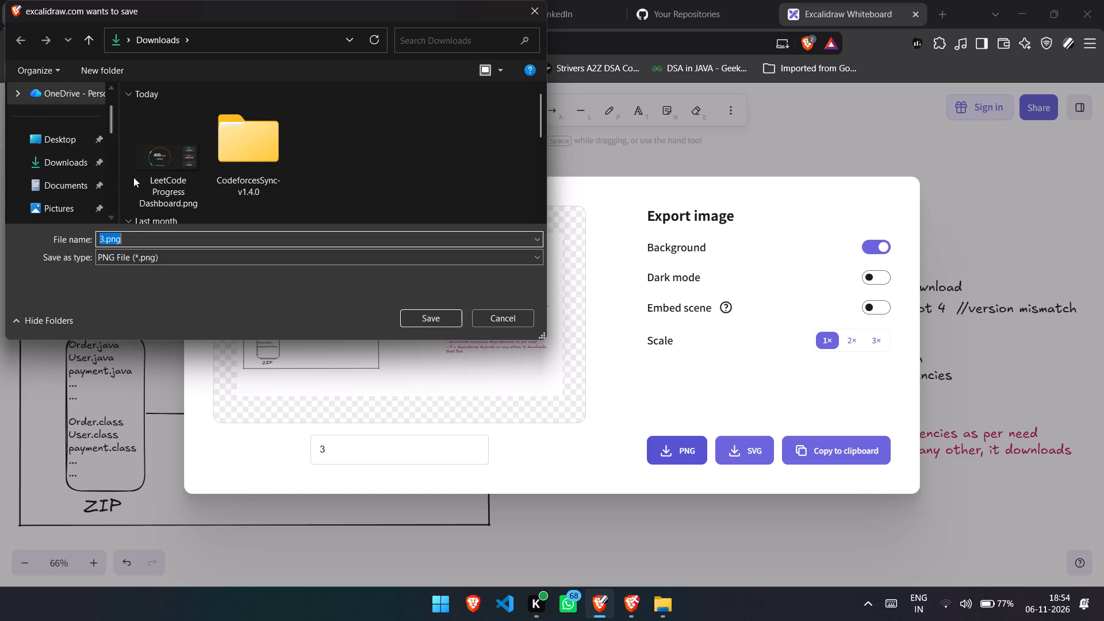
{"action": "left_click", "coordinate": [71, 138]}
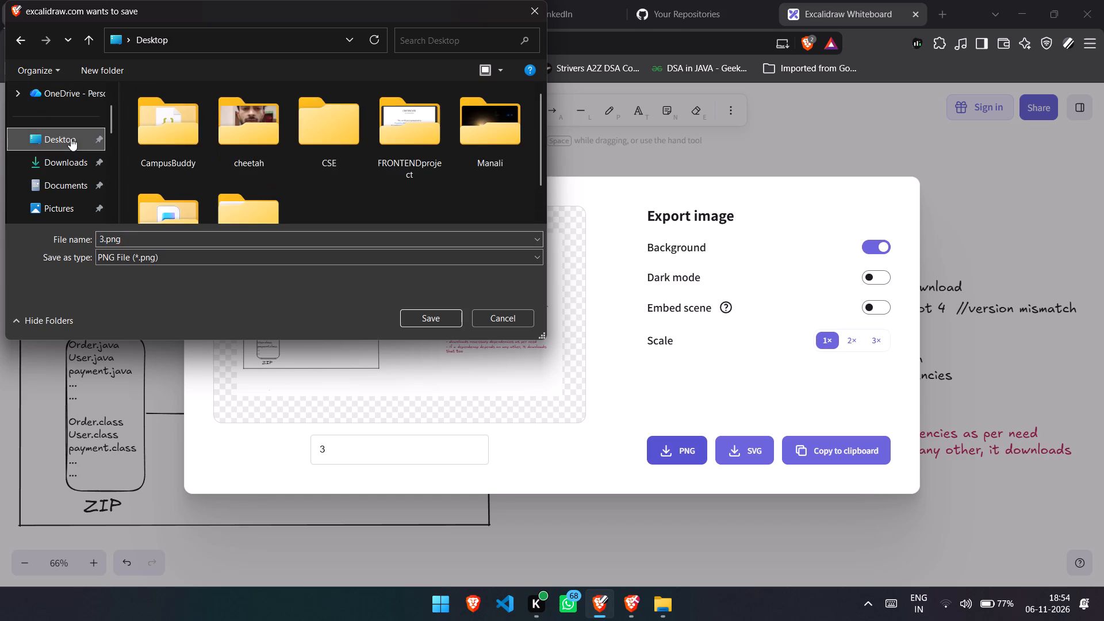
{"action": "double_click", "coordinate": [283, 205]}
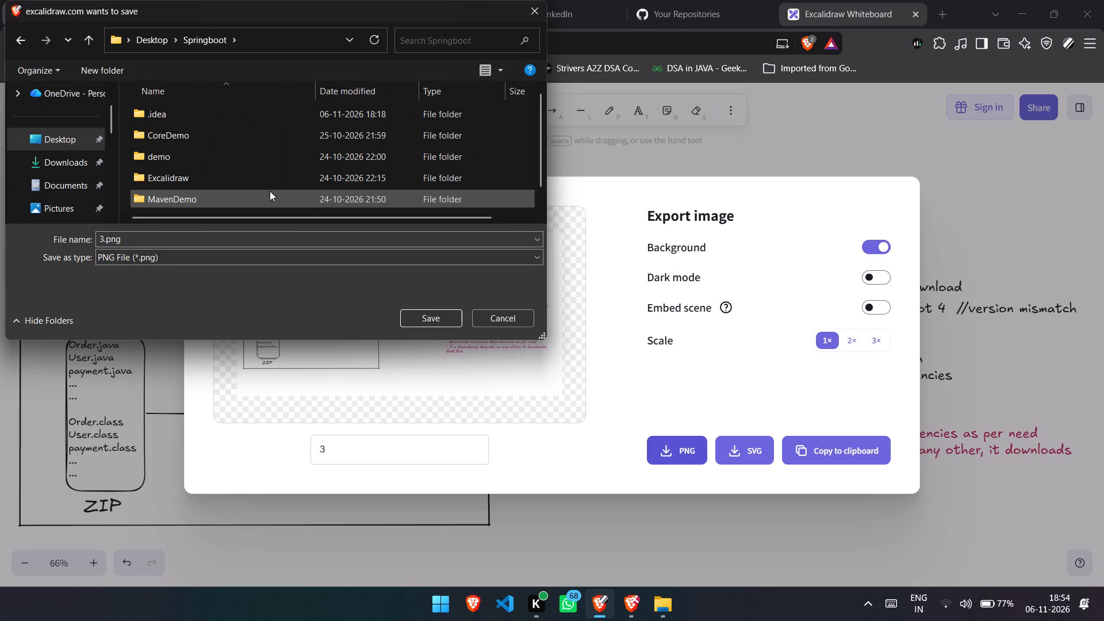
{"action": "double_click", "coordinate": [266, 181]}
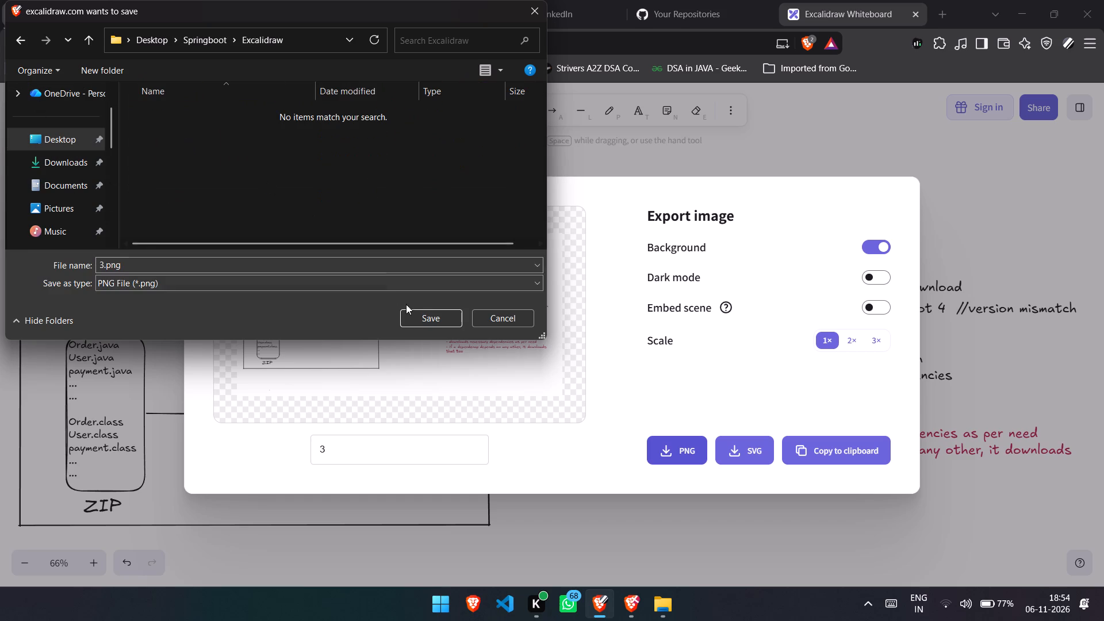
{"action": "left_click", "coordinate": [417, 312]}
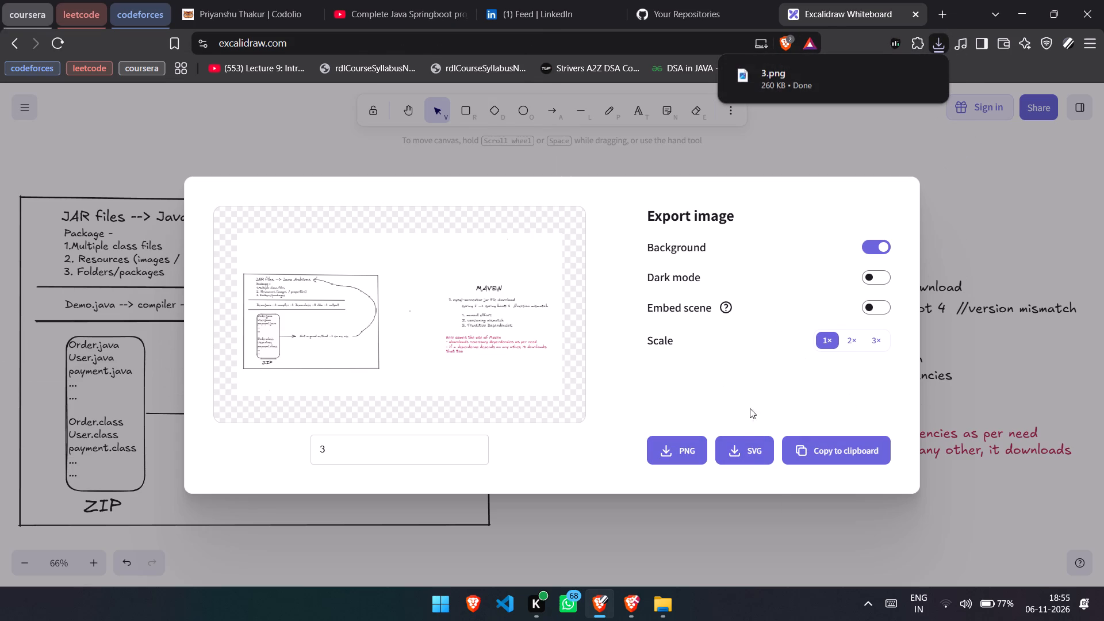
{"action": "left_click", "coordinate": [959, 168]}
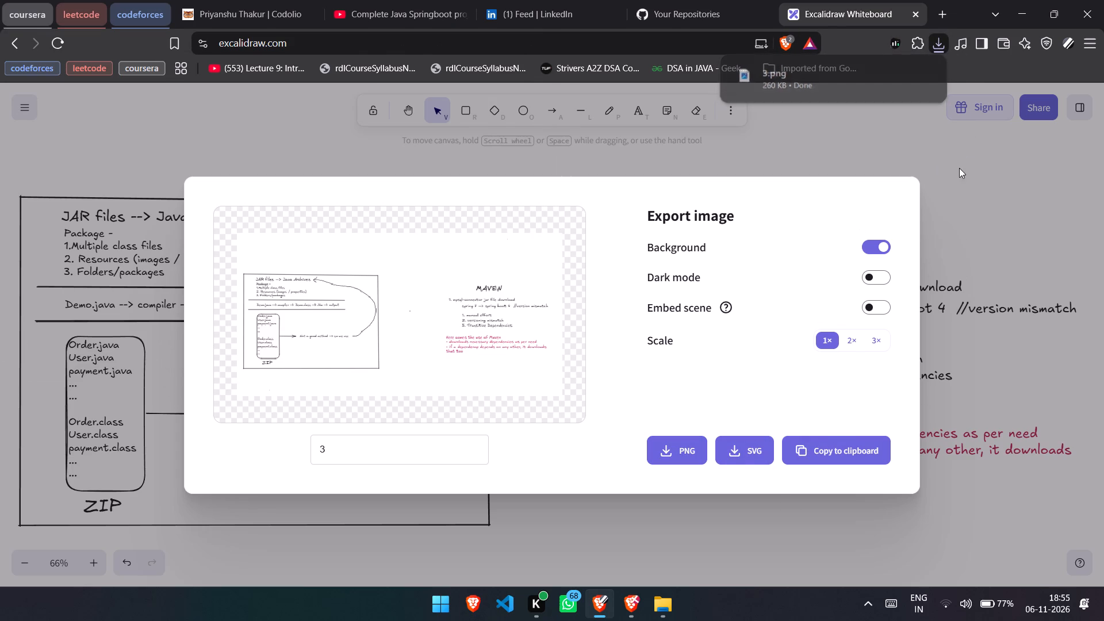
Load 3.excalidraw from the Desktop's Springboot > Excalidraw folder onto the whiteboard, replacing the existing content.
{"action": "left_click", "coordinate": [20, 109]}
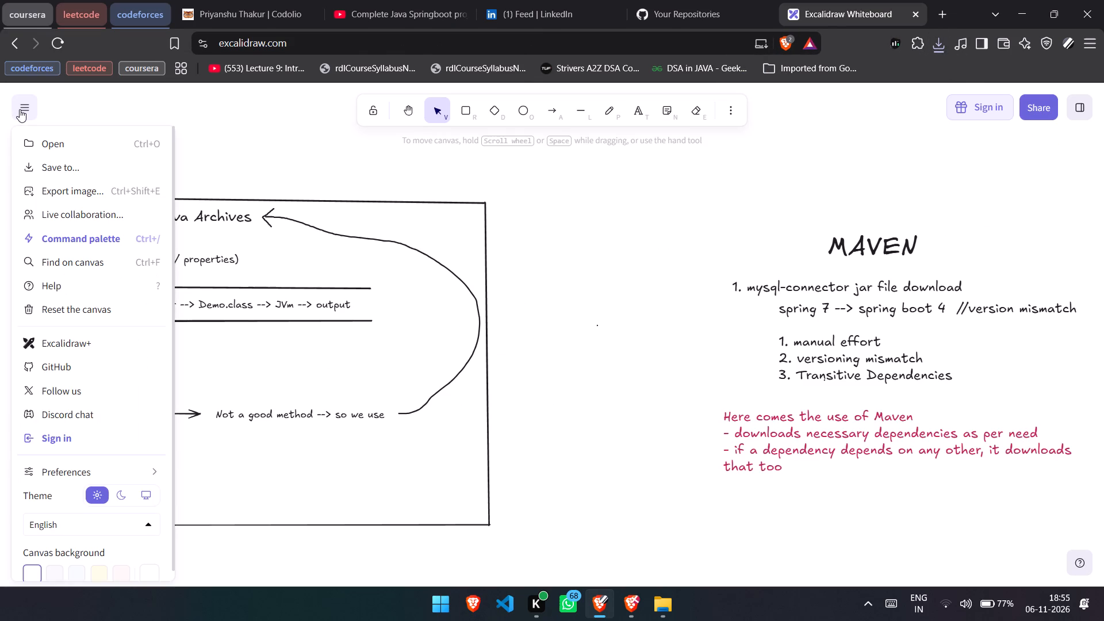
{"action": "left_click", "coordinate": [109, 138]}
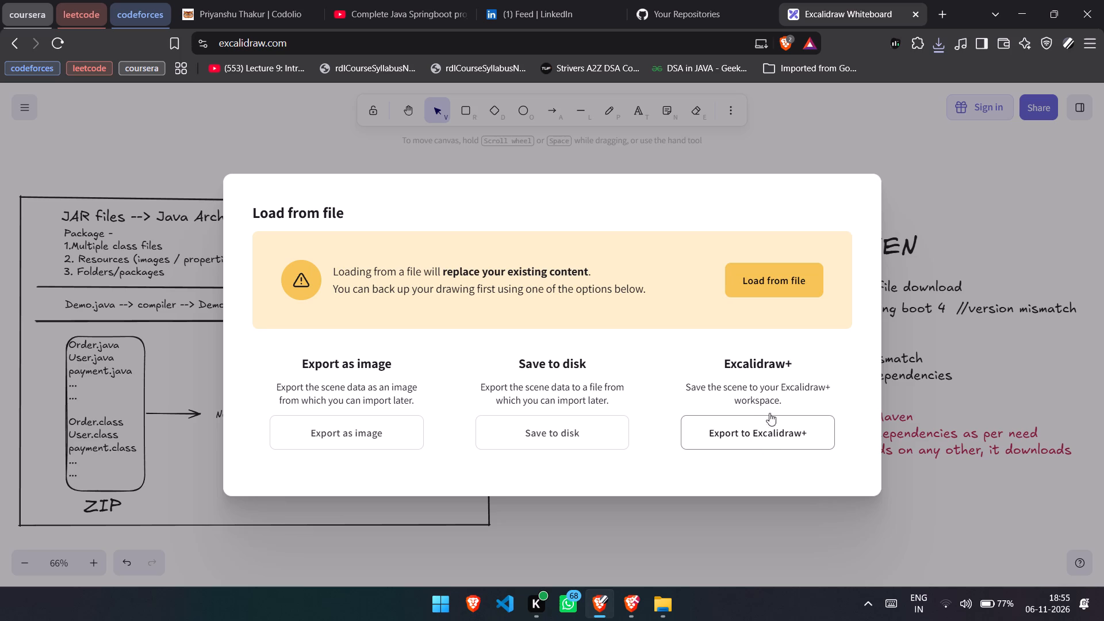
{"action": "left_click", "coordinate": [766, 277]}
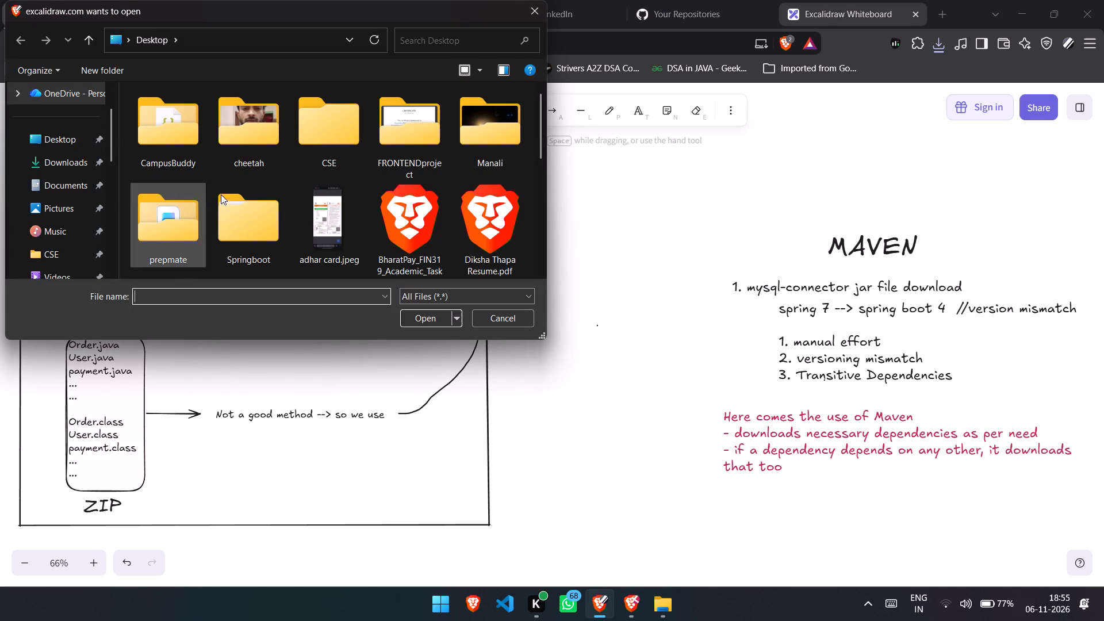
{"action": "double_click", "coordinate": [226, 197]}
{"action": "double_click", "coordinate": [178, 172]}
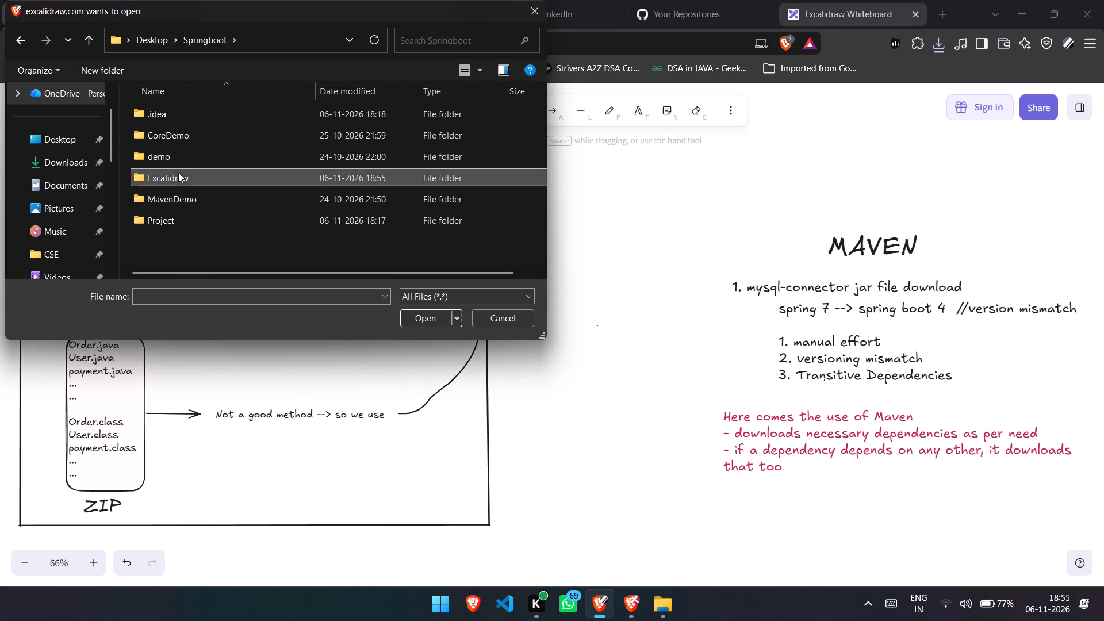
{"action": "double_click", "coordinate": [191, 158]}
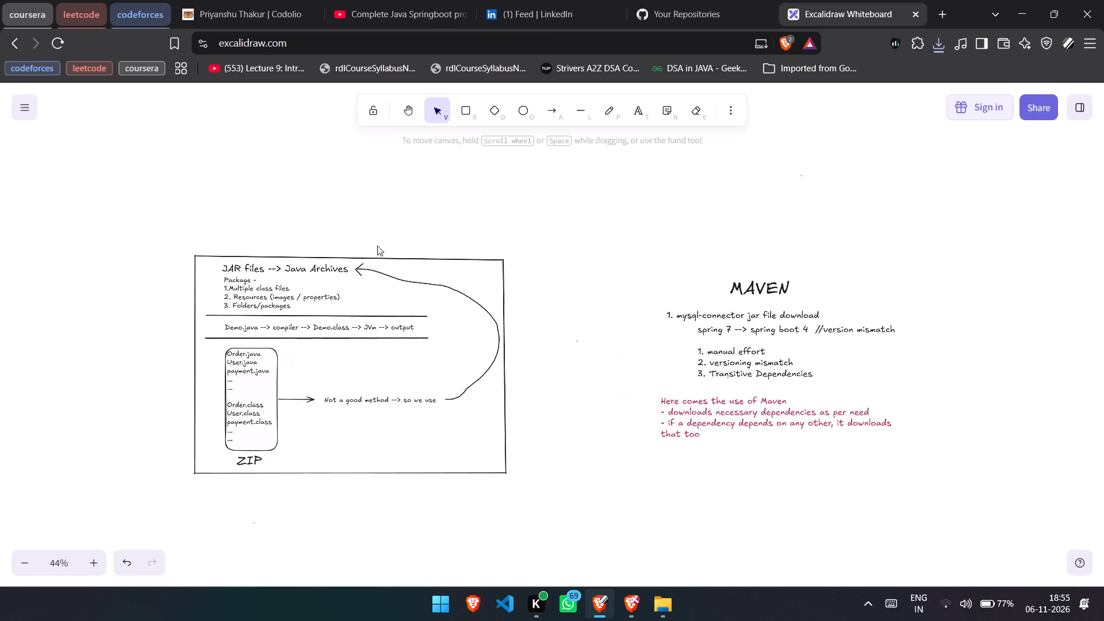
Load 2.excalidraw from the Excalidraw folder, replacing the whiteboard content, and bring its drawing into readable view.
{"action": "left_click", "coordinate": [26, 105]}
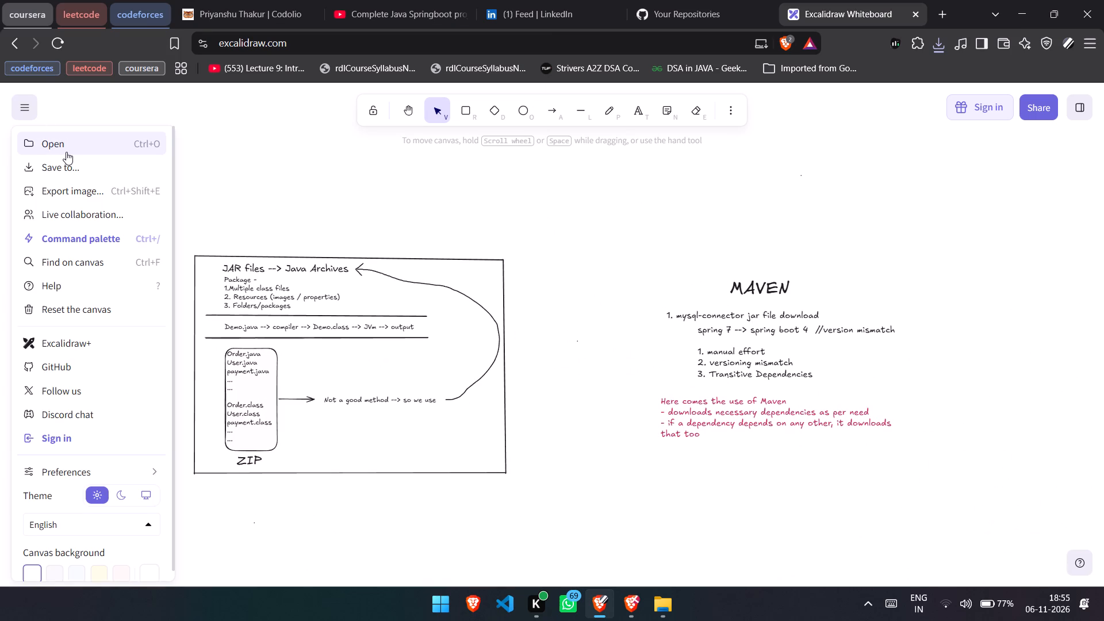
{"action": "left_click", "coordinate": [66, 152]}
{"action": "left_click", "coordinate": [762, 290]}
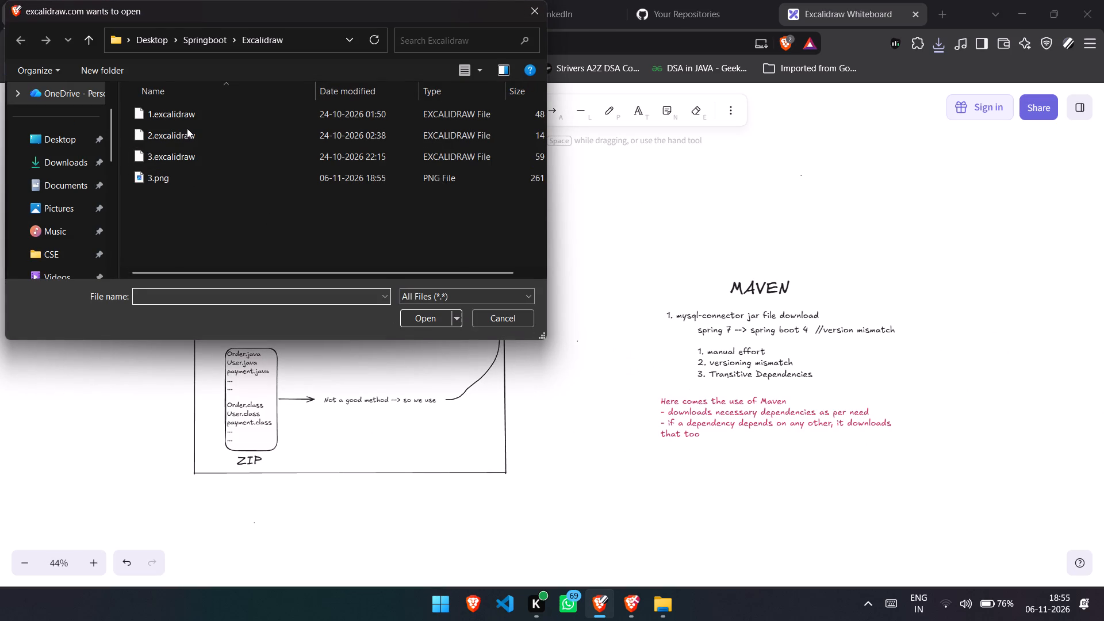
{"action": "double_click", "coordinate": [187, 128]}
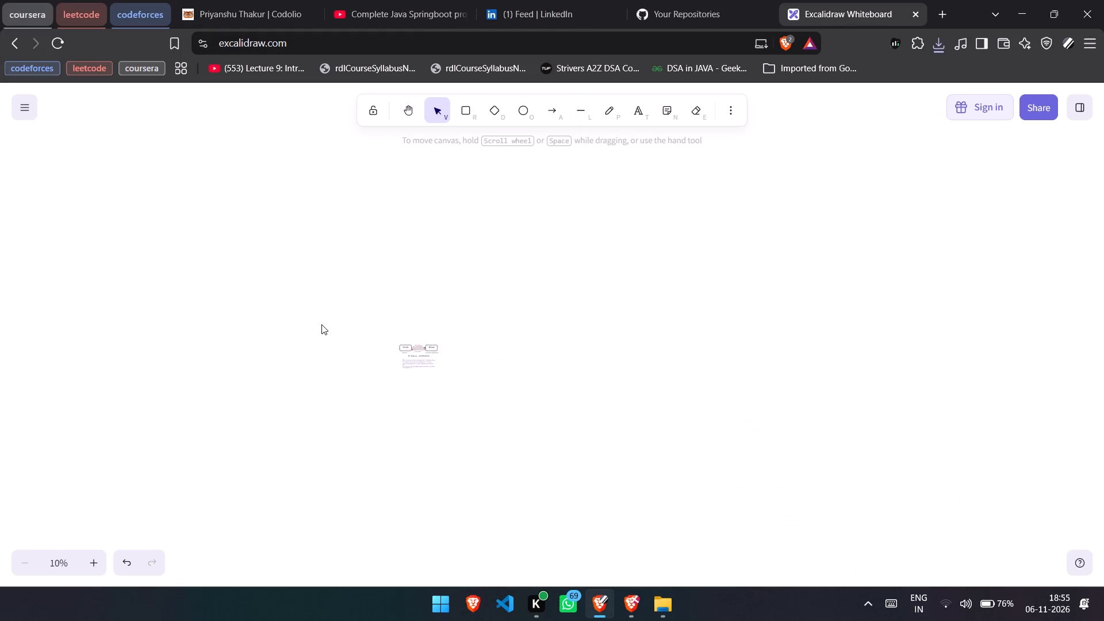
{"action": "scroll", "coordinate": [685, 421], "scroll_direction": "left", "scroll_amount": 2}
{"action": "scroll", "coordinate": [685, 421], "scroll_direction": "down", "scroll_amount": 1}
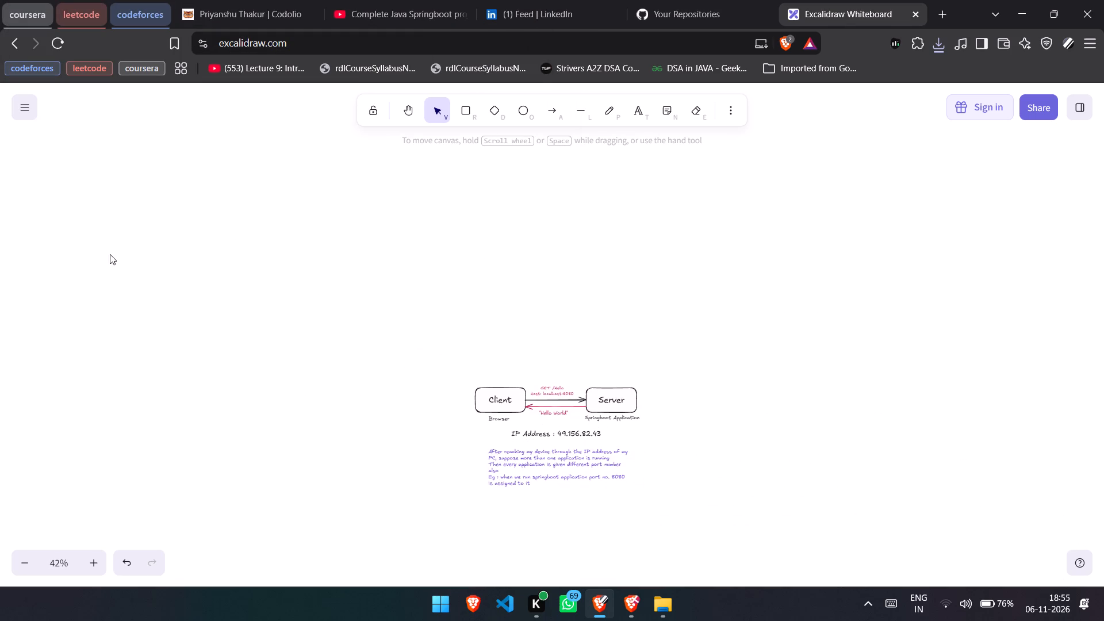
Export the Client–Server drawing as a PNG image named 2.png in the Excalidraw folder.
{"action": "left_click", "coordinate": [24, 115]}
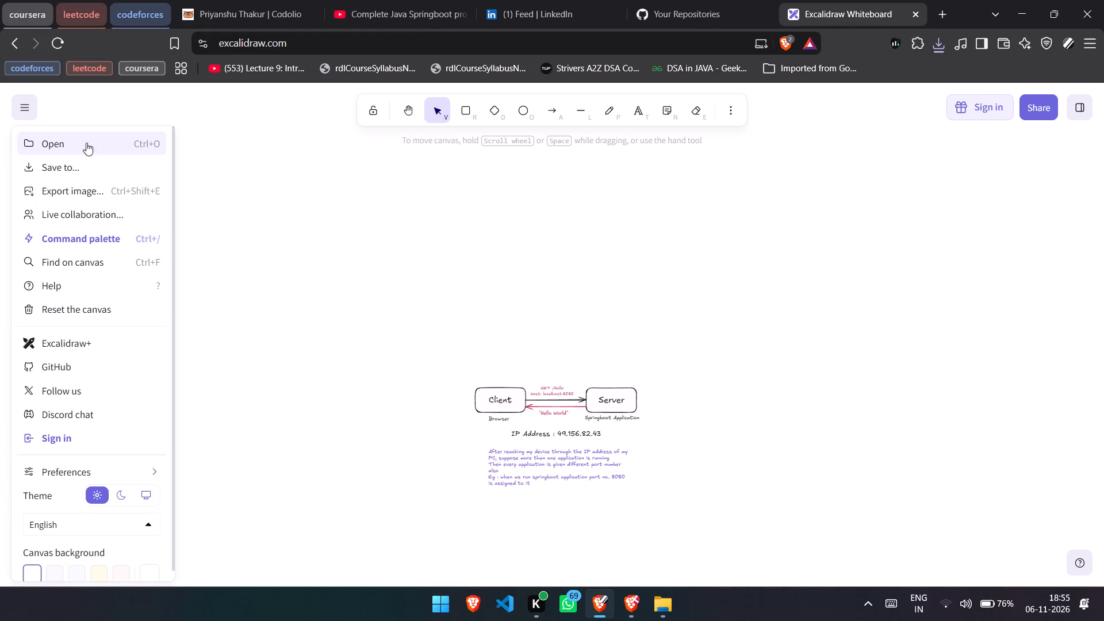
{"action": "left_click", "coordinate": [97, 182]}
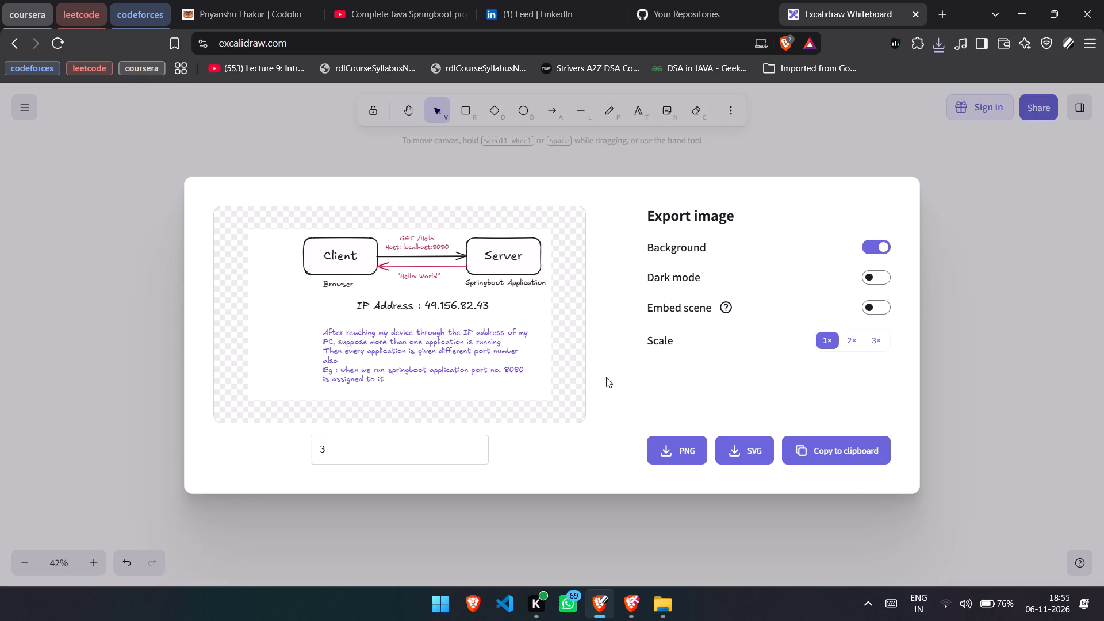
{"action": "left_click", "coordinate": [656, 442]}
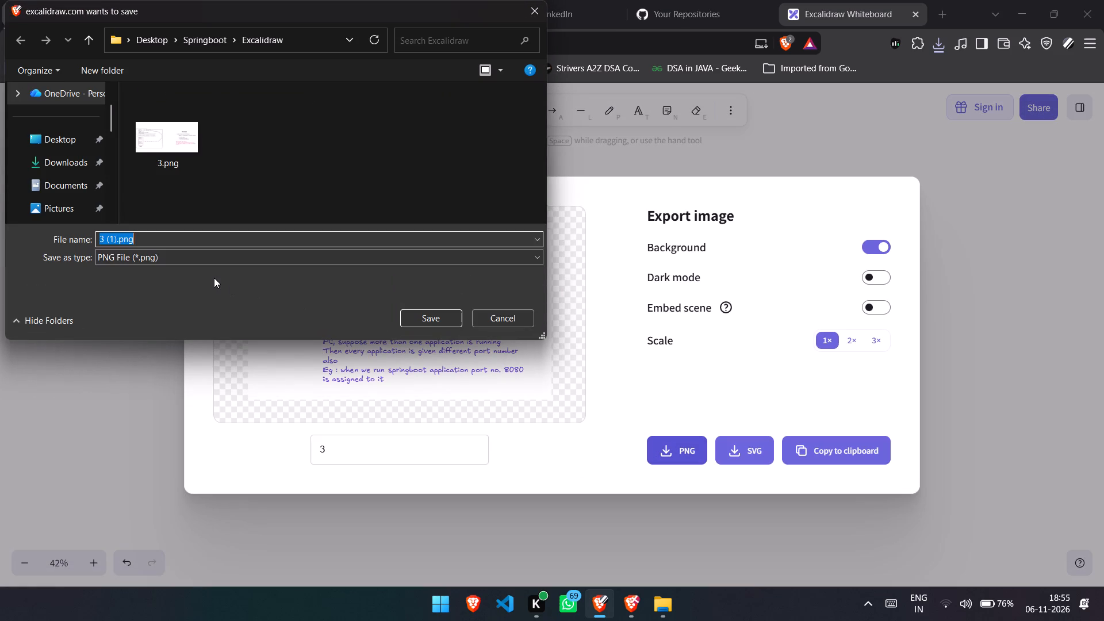
{"action": "key", "text": "Right"}
{"action": "key", "text": "Left"}
{"action": "key", "text": "Left"}
{"action": "key", "text": "Left"}
{"action": "key", "text": "Left"}
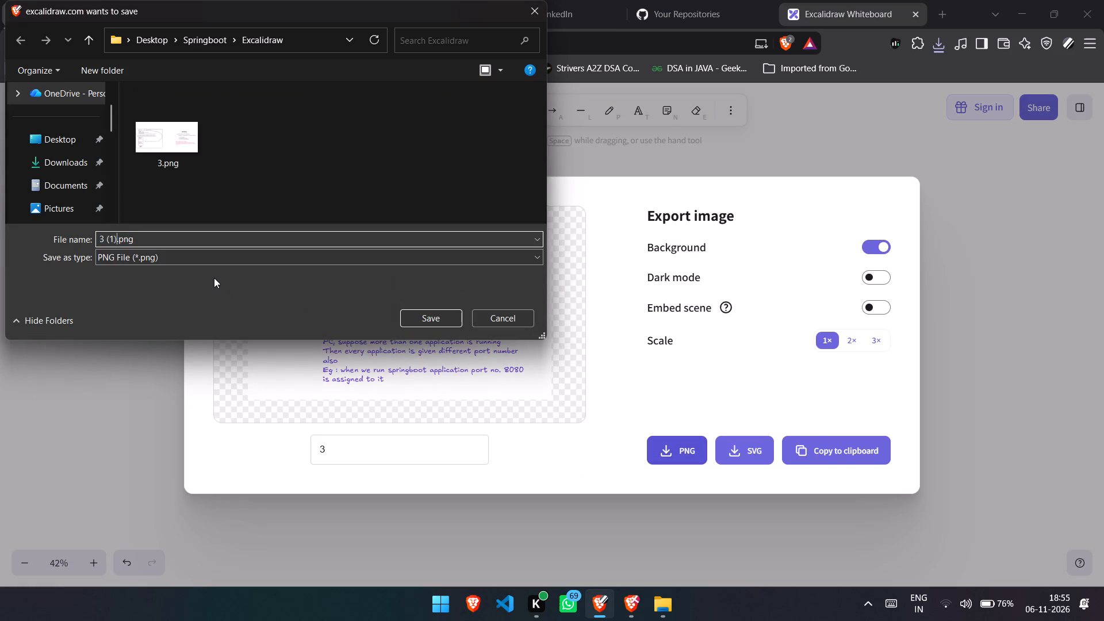
{"action": "key", "text": "ctrl+shift+Left"}
{"action": "key", "text": "ctrl+shift+Left"}
{"action": "key", "text": "ctrl+shift+Left"}
{"action": "key", "text": "ctrl+shift+Left"}
{"action": "key", "text": "2"}
{"action": "left_click", "coordinate": [426, 321]}
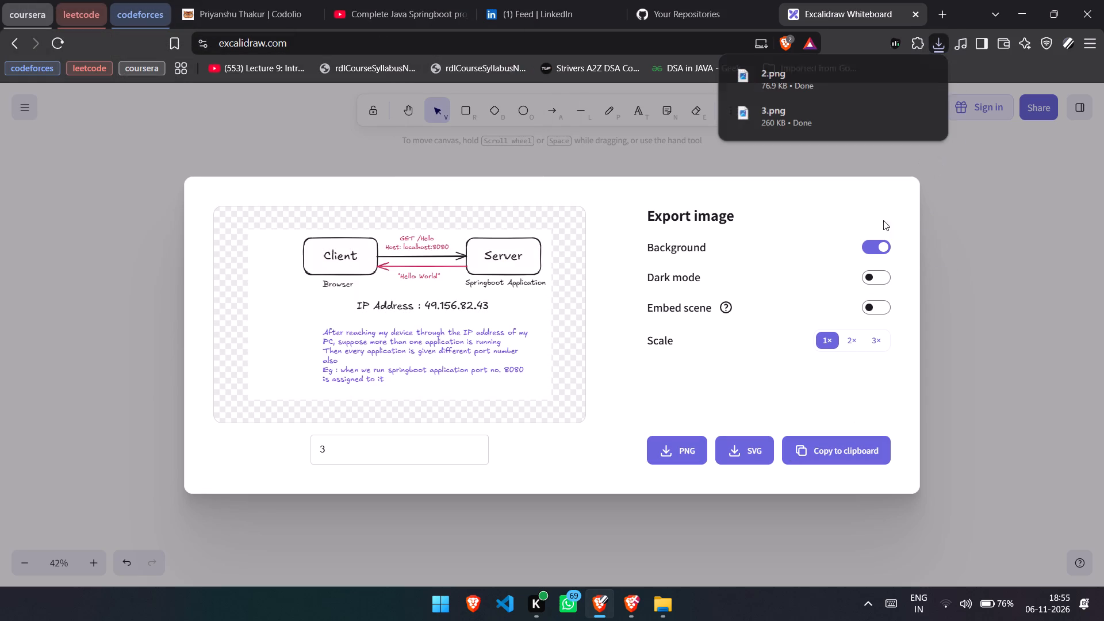
{"action": "left_click", "coordinate": [965, 254]}
Load 1.excalidraw from the Excalidraw folder, replacing the whiteboard content.
{"action": "left_click", "coordinate": [21, 100]}
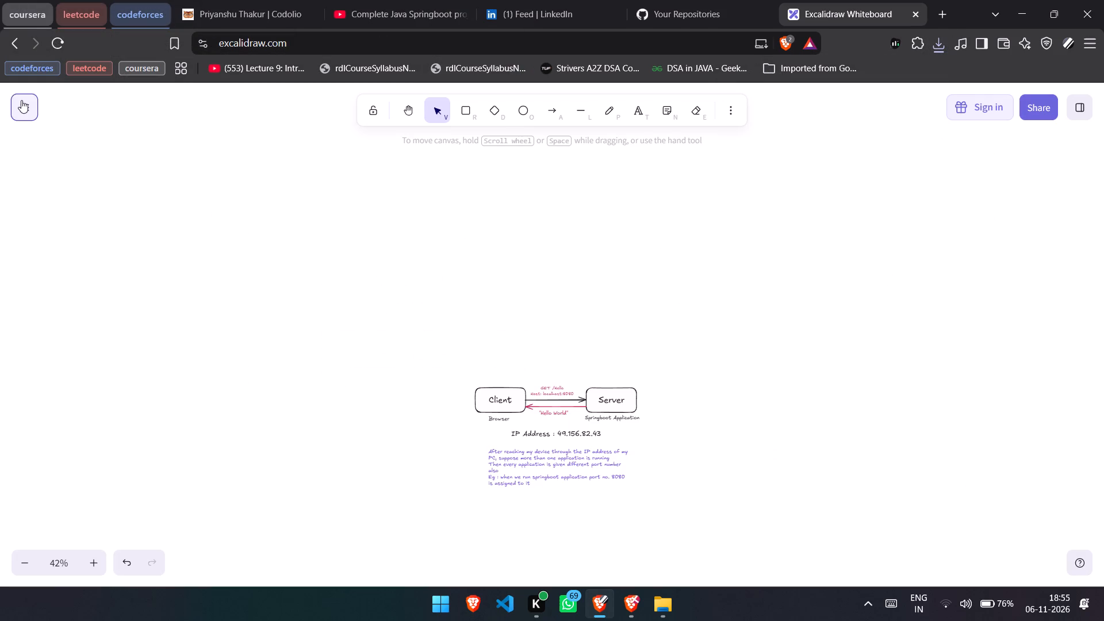
{"action": "left_click", "coordinate": [53, 139]}
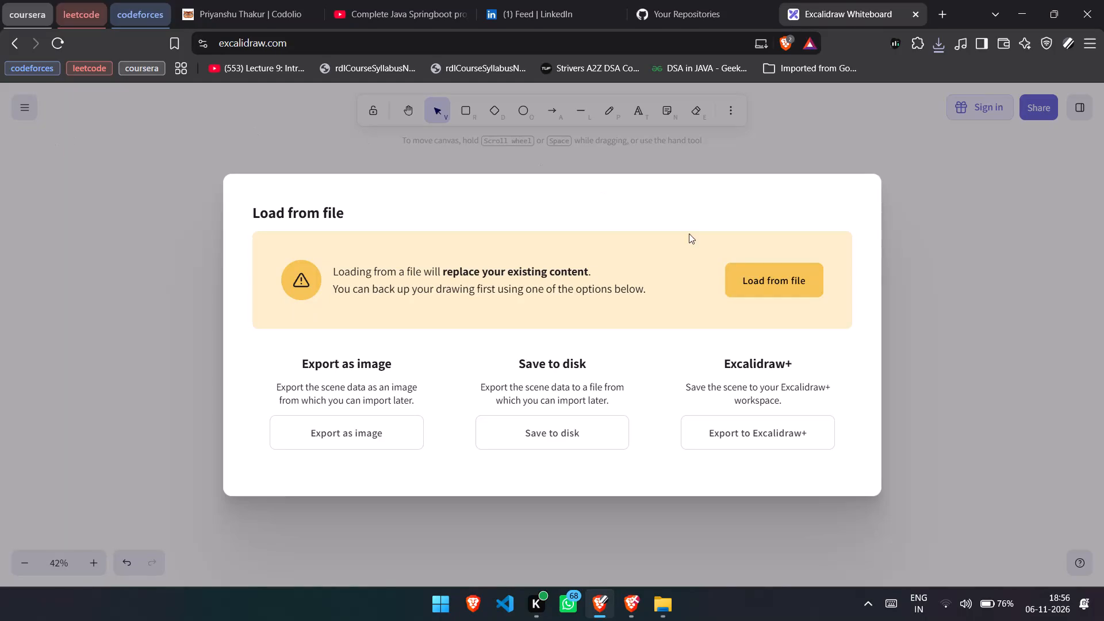
{"action": "left_click", "coordinate": [749, 267]}
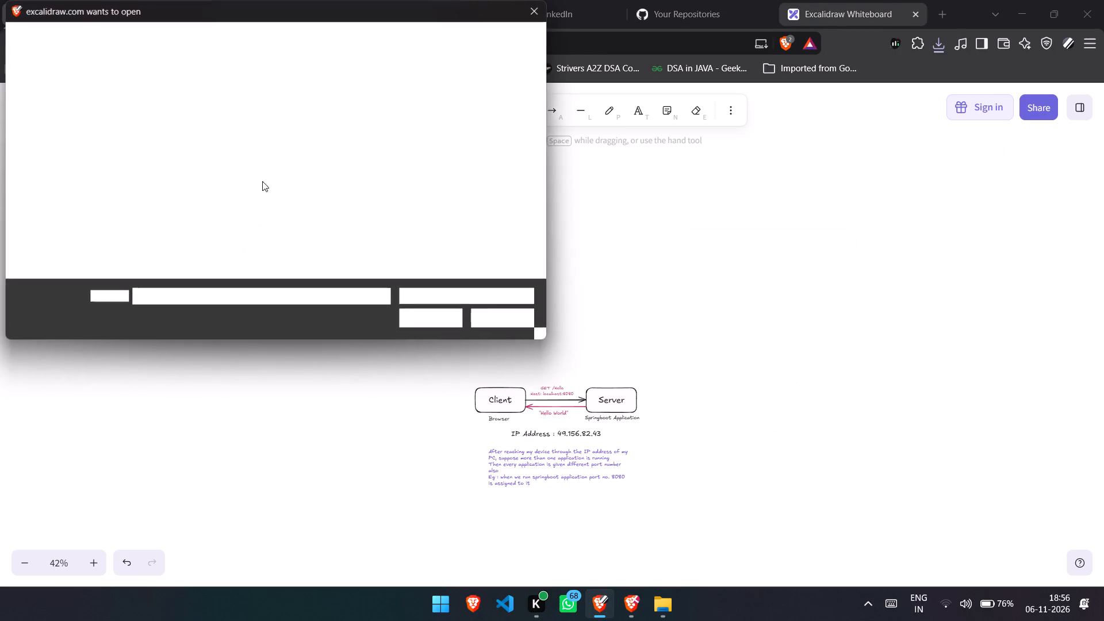
{"action": "double_click", "coordinate": [167, 125]}
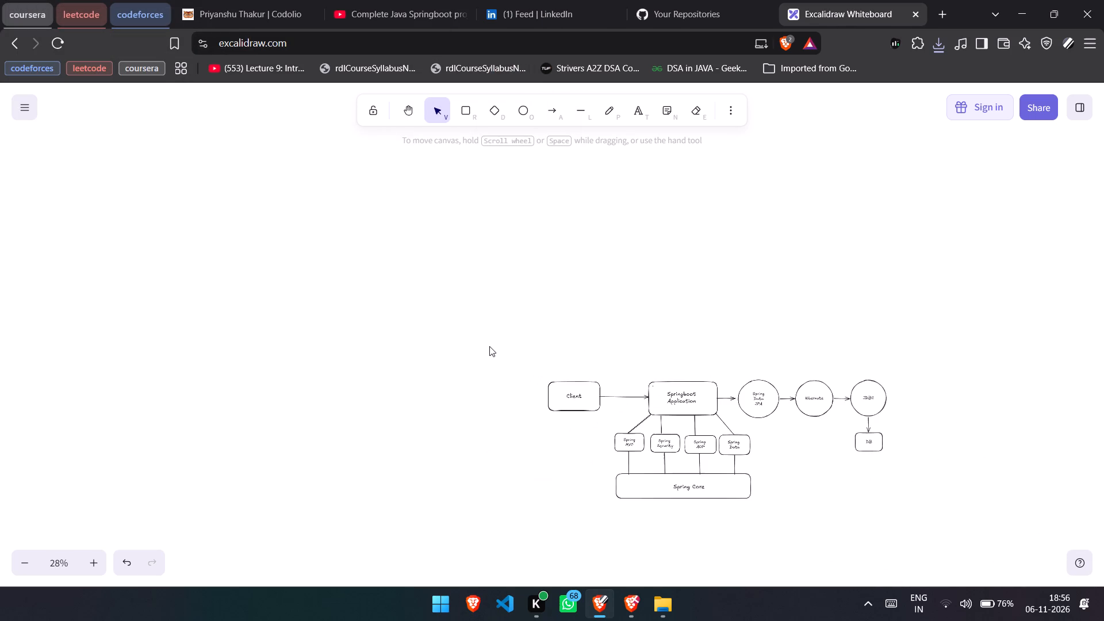
Export the Springboot Application architecture drawing as a PNG image named 1 in the Excalidraw folder.
{"action": "left_click", "coordinate": [27, 103]}
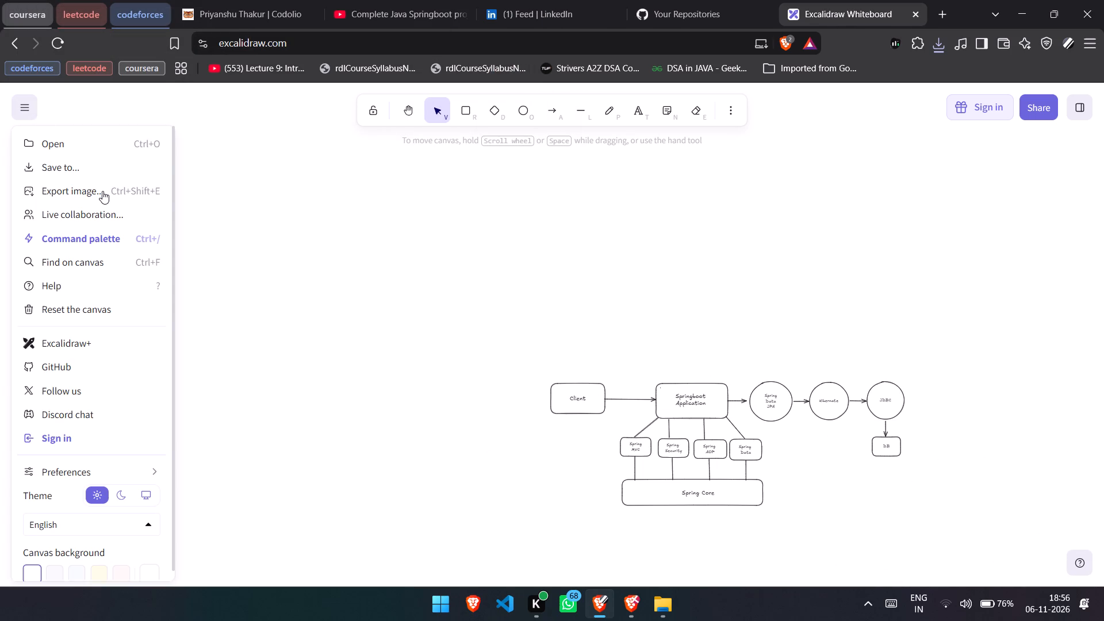
{"action": "left_click", "coordinate": [102, 191]}
{"action": "left_click", "coordinate": [358, 448]}
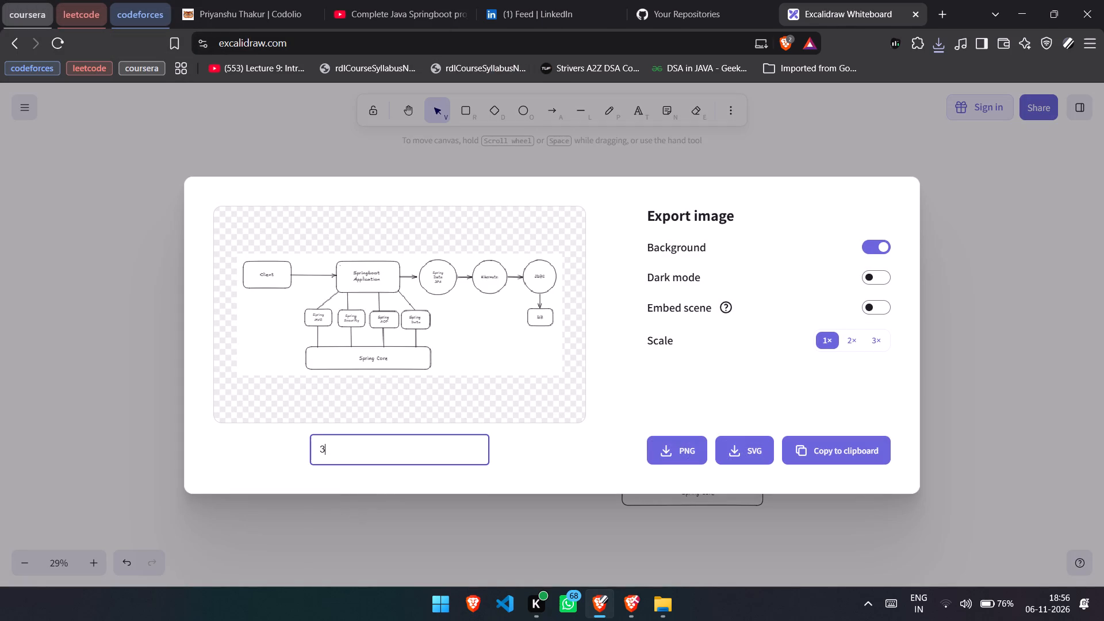
{"action": "key", "text": "ctrl+a"}
{"action": "key", "text": "1"}
{"action": "left_click", "coordinate": [687, 457]}
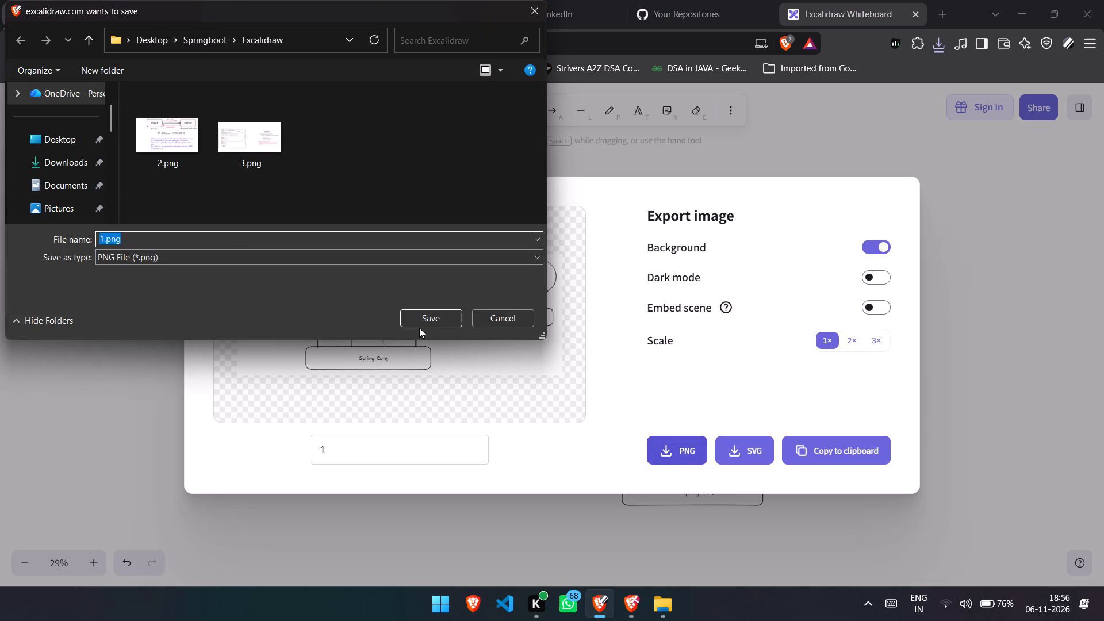
{"action": "left_click", "coordinate": [439, 320]}
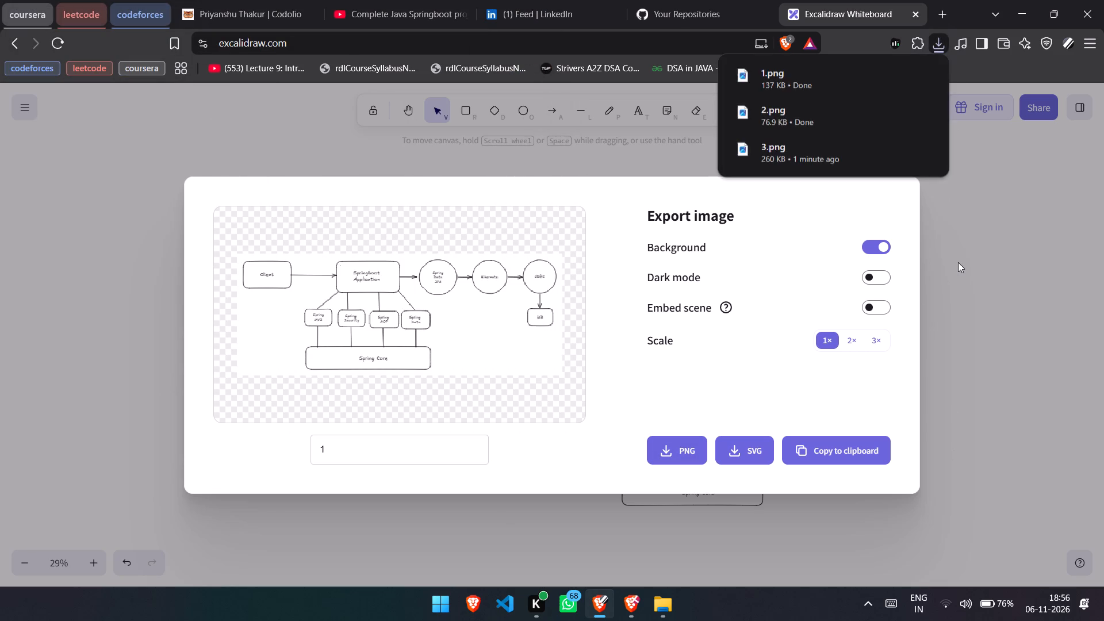
{"action": "left_click", "coordinate": [958, 262]}
{"action": "left_click", "coordinate": [958, 262]}
Select every element of the architecture drawing and delete it from the whiteboard.
{"action": "left_click", "coordinate": [533, 221]}
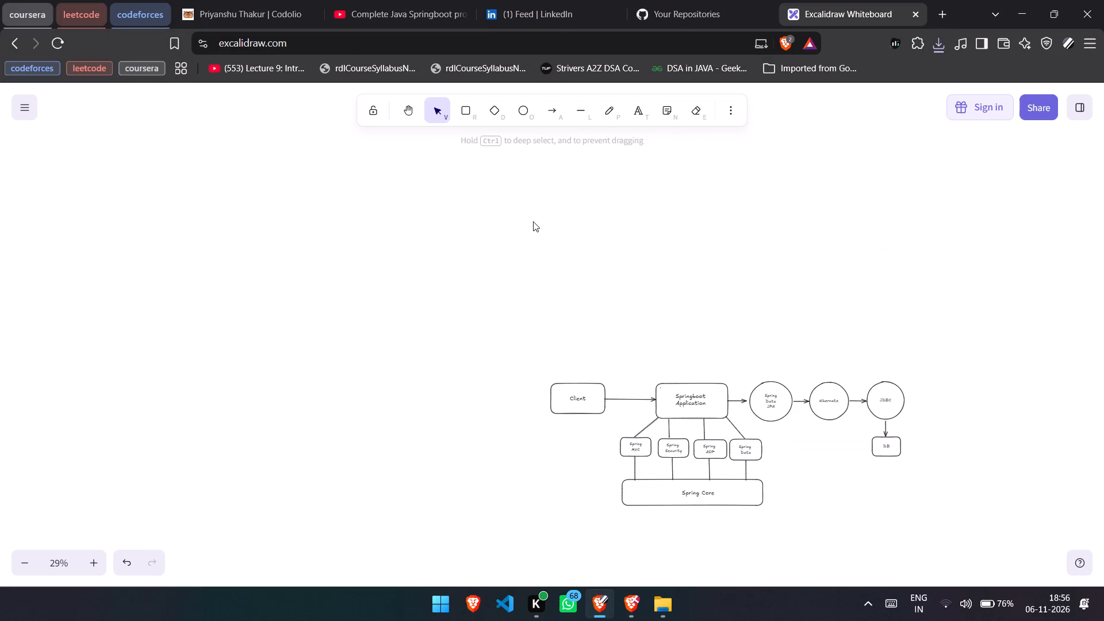
{"action": "key", "text": "ctrl+a"}
{"action": "left_click", "coordinate": [649, 318]}
{"action": "key", "text": "ctrl+a"}
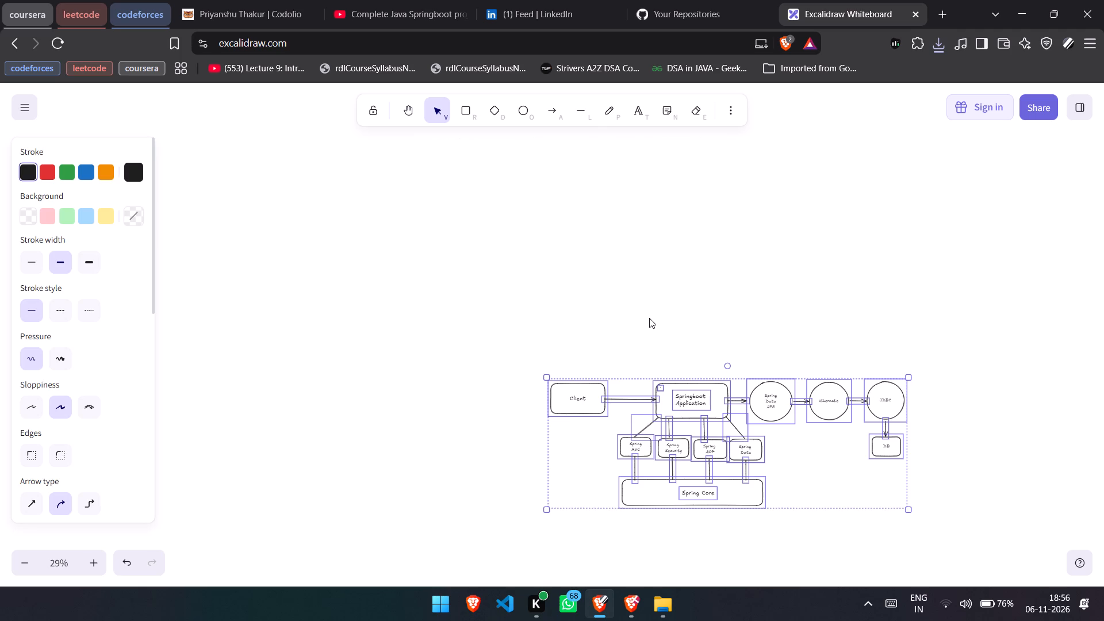
{"action": "key", "text": "Delete"}
Close the File Explorer window showing the Excalidraw folder.
{"action": "key", "text": "alt+Tab"}
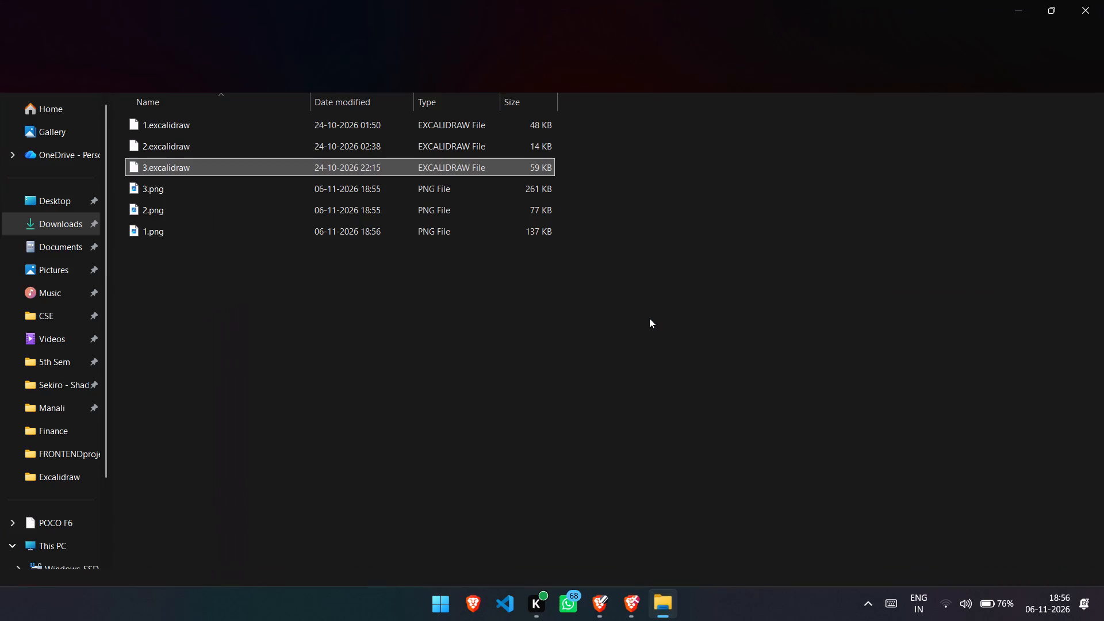
{"action": "left_click", "coordinate": [1103, 0]}
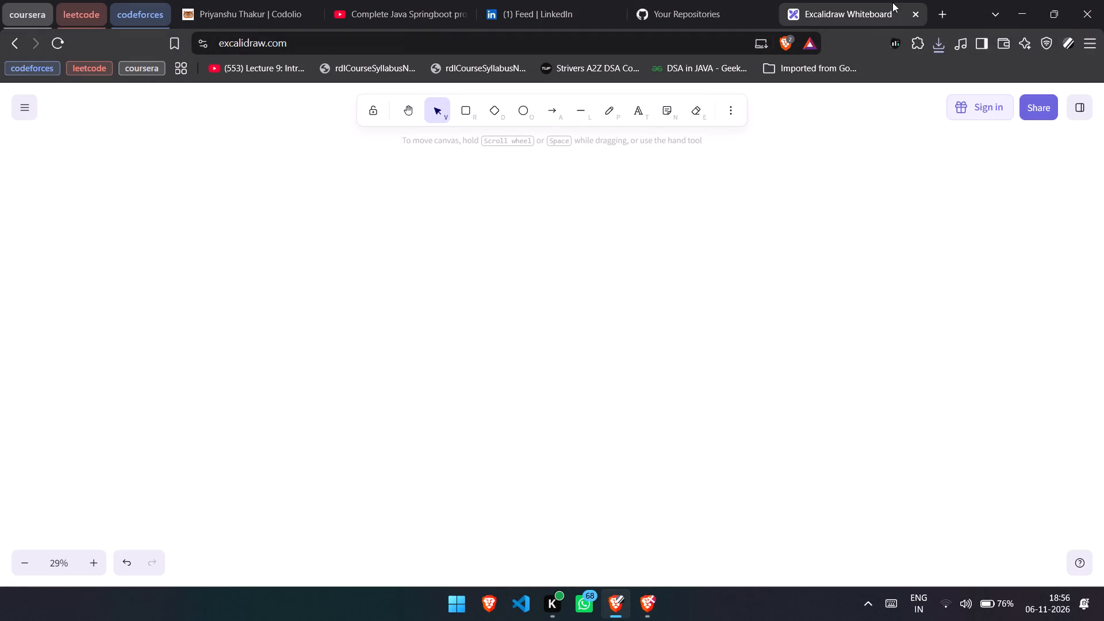
Search the web for spotify in a new browser tab and open the Spotify web player.
{"action": "type", "text": "spoti"}
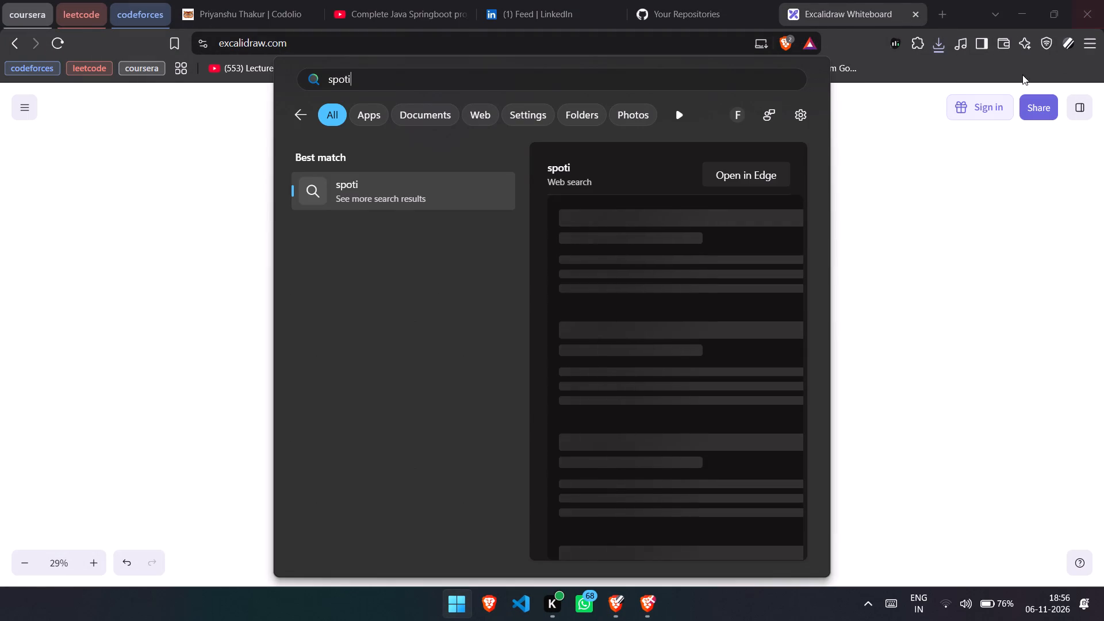
{"action": "left_click", "coordinate": [939, 12]}
{"action": "type", "text": "spot"}
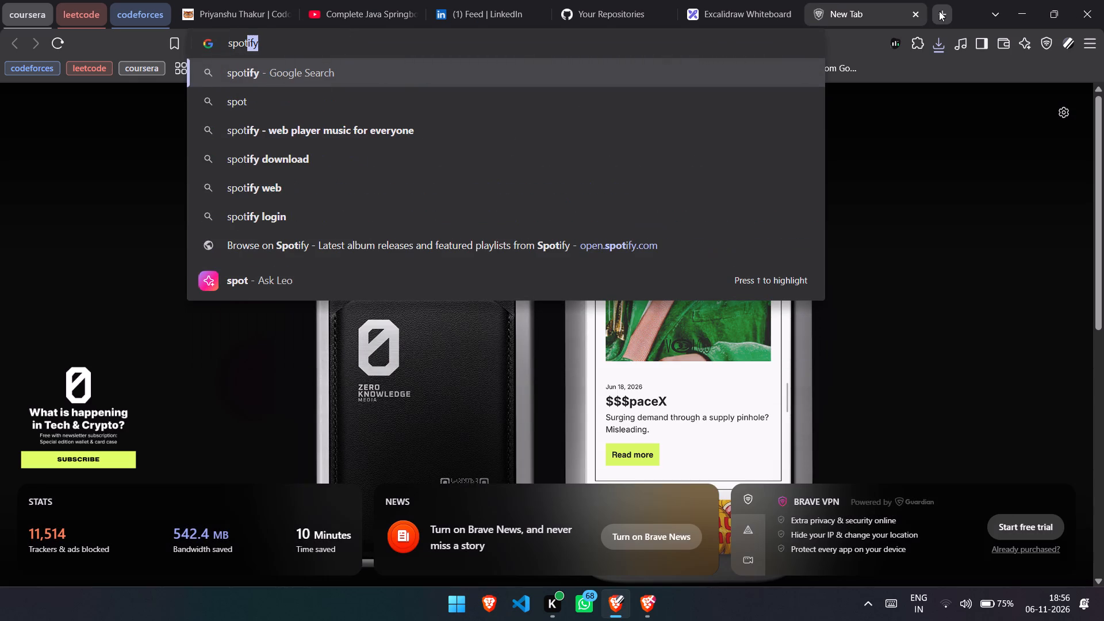
{"action": "key", "text": "Return"}
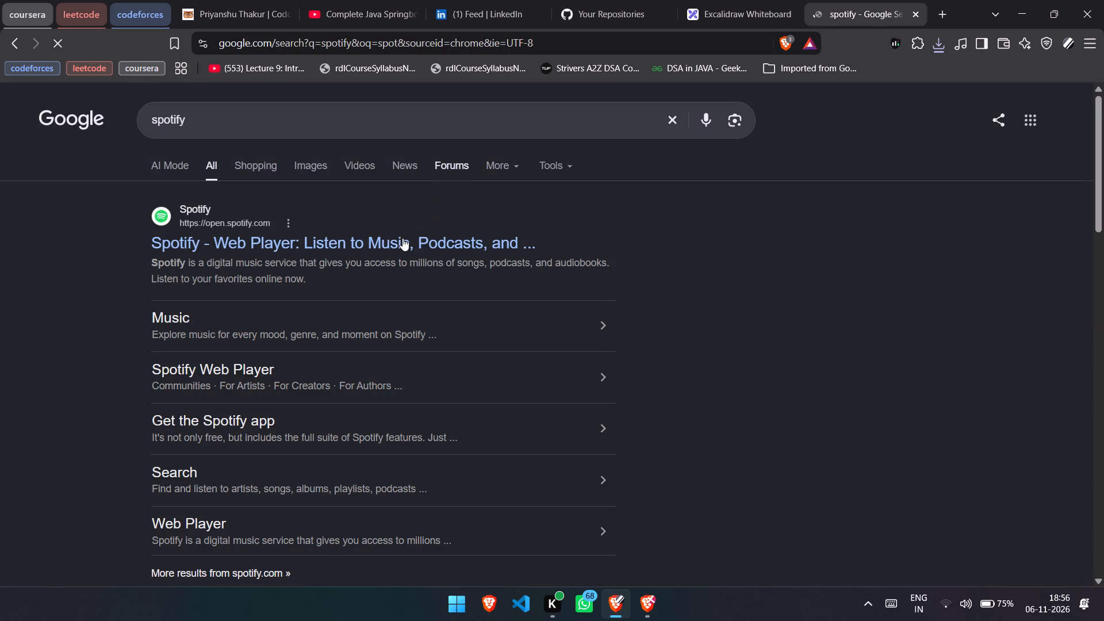
{"action": "left_click", "coordinate": [402, 238]}
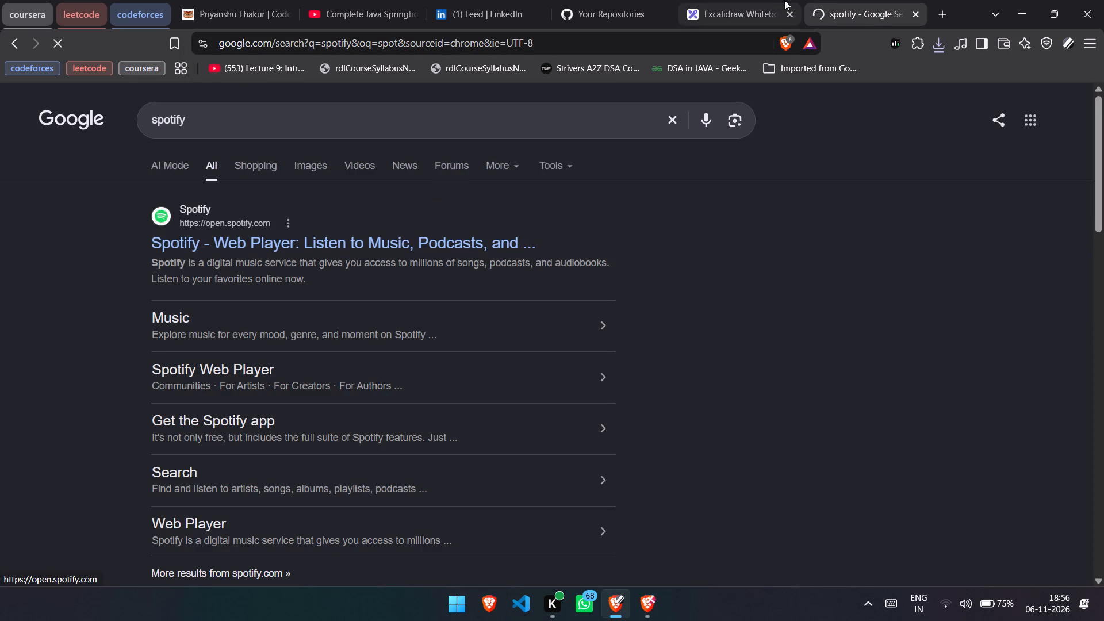
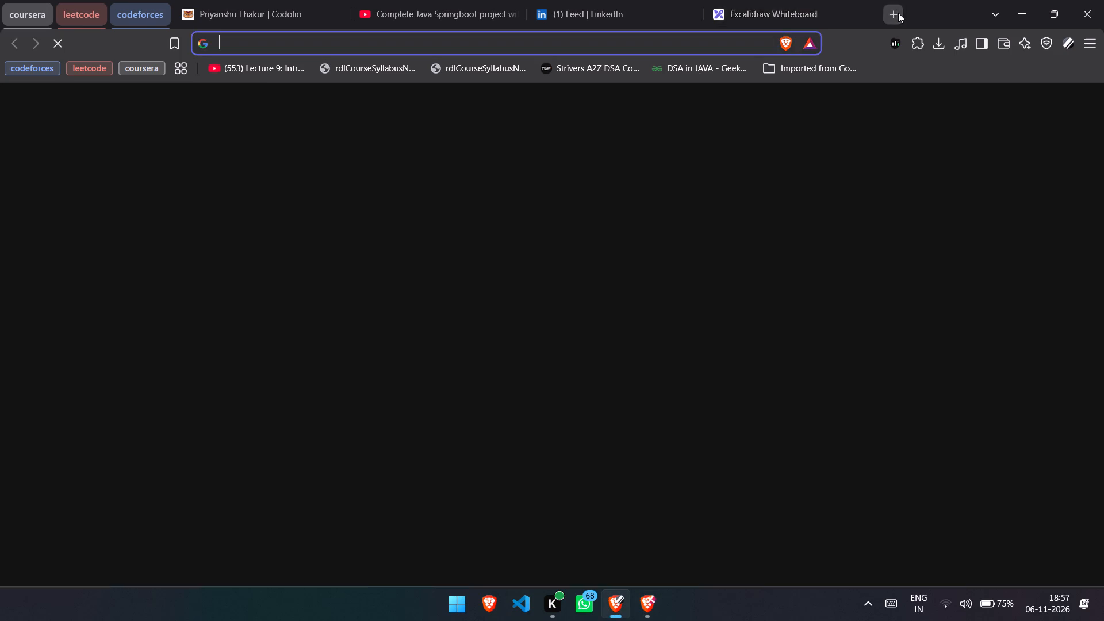
{"action": "type", "text": "documents"}
{"action": "key", "text": "space"}
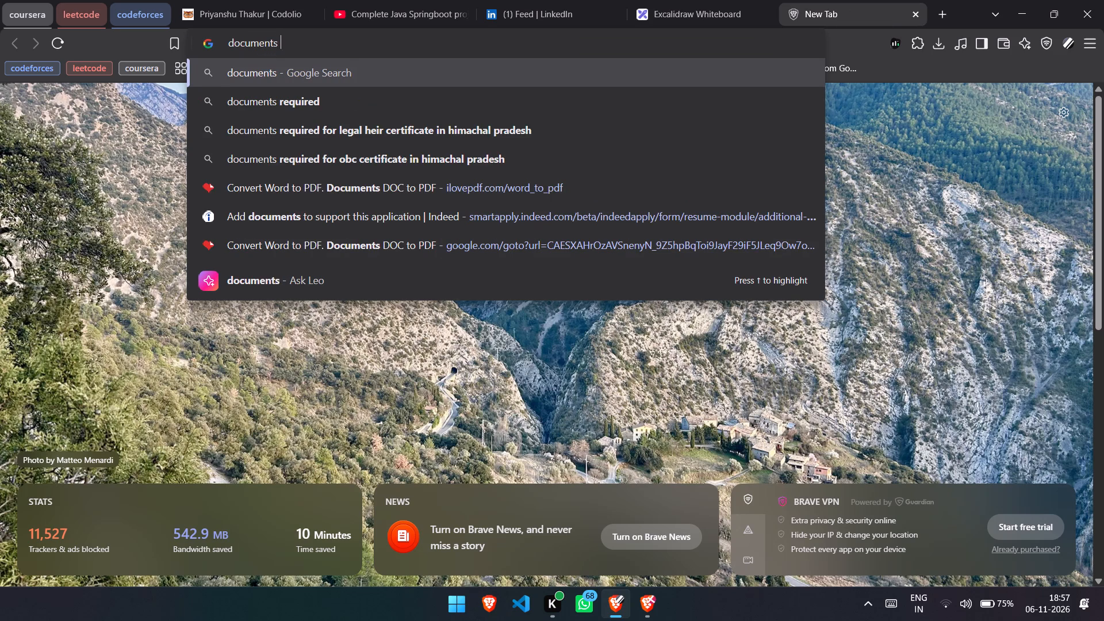
{"action": "type", "text": "icon"}
{"action": "key", "text": "Return"}
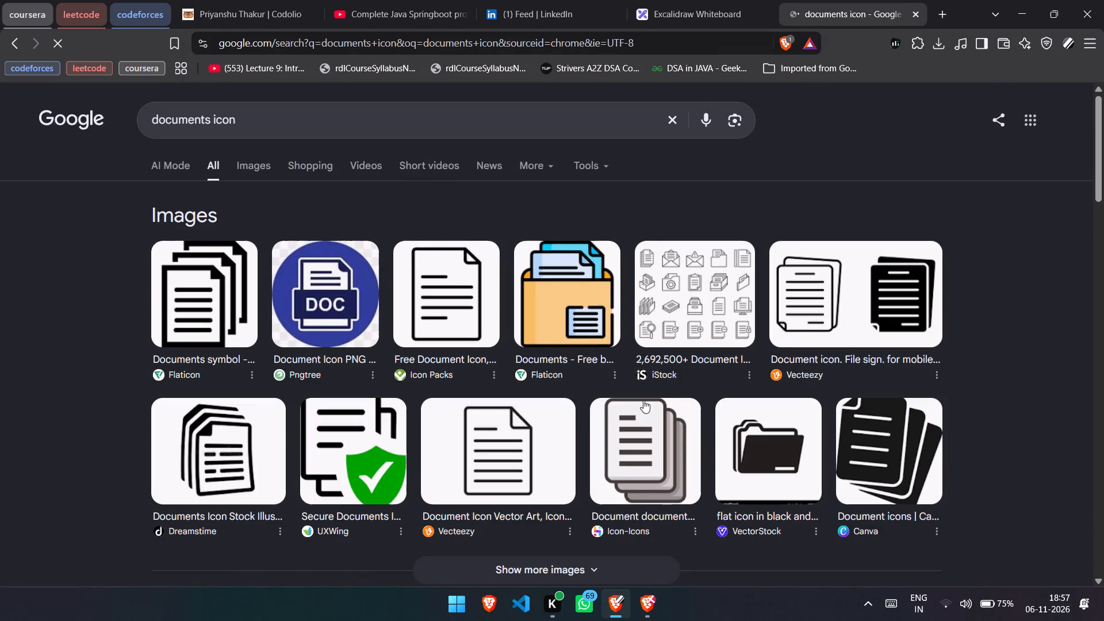
{"action": "left_click", "coordinate": [309, 296]}
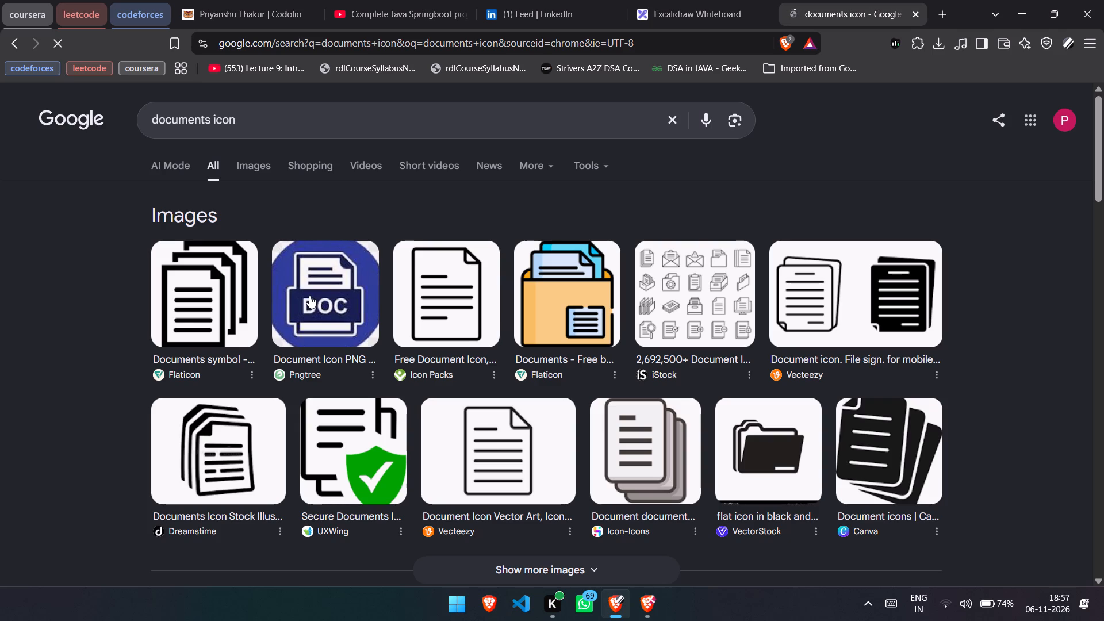
{"action": "scroll", "coordinate": [330, 370], "scroll_direction": "down", "scroll_amount": 3}
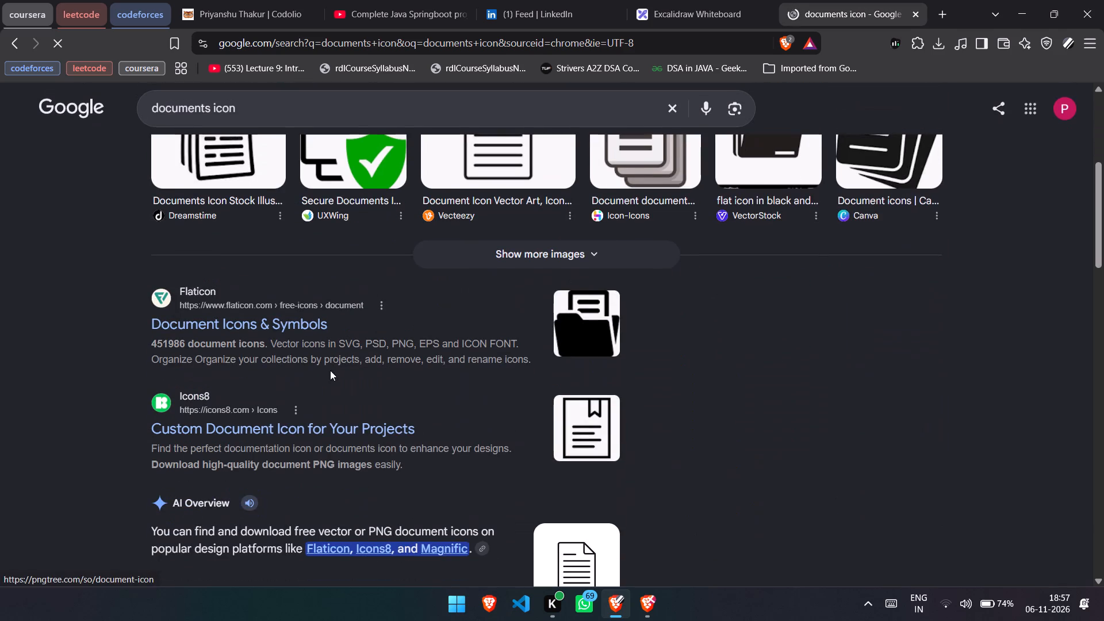
{"action": "left_click", "coordinate": [248, 322]}
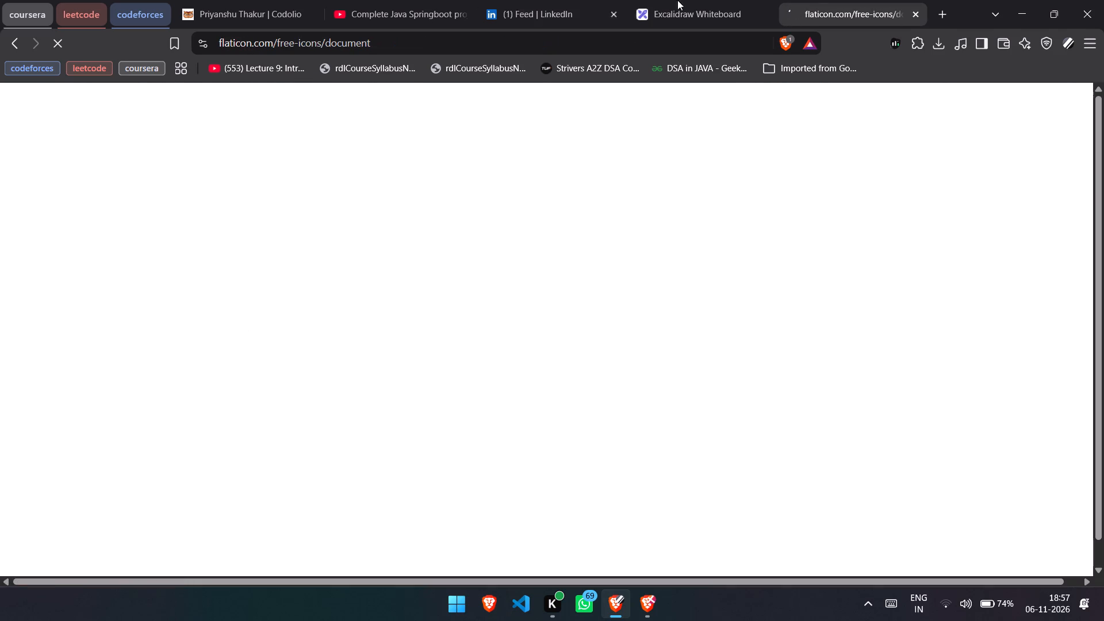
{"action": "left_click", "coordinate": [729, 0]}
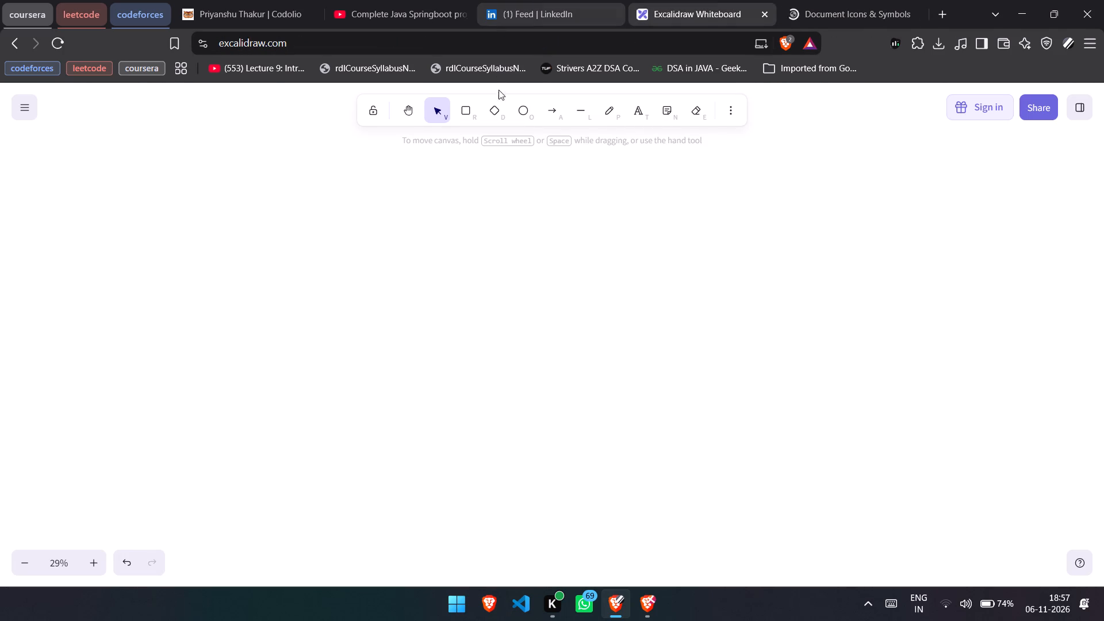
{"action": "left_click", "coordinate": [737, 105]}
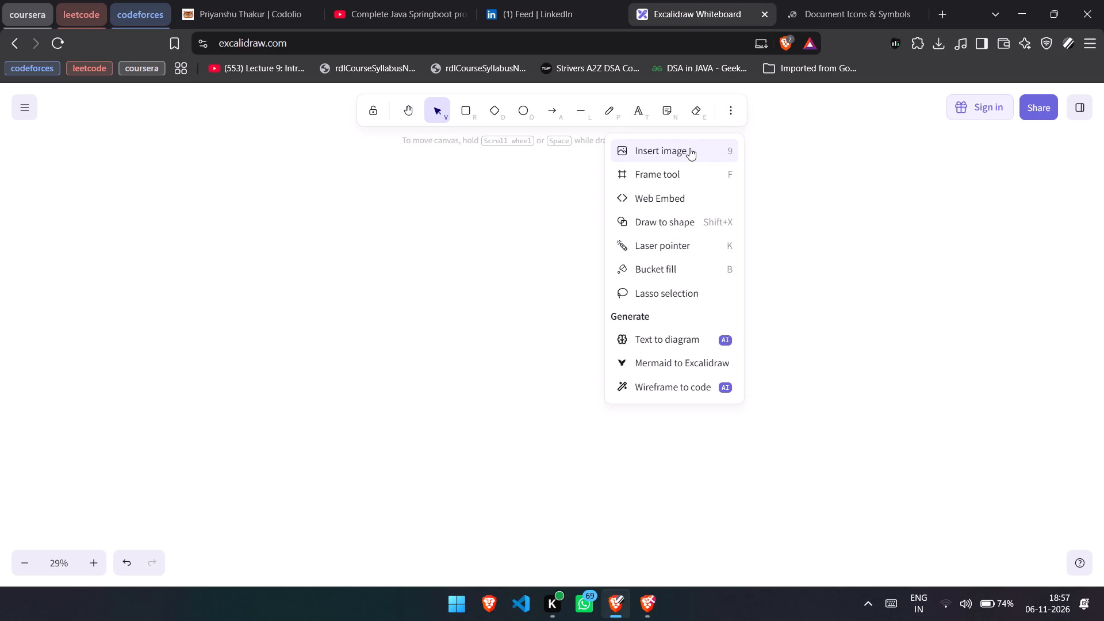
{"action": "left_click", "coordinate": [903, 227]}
Bring up the Spotify web player in the ChatGPT window.
{"action": "key", "text": "alt+Tab"}
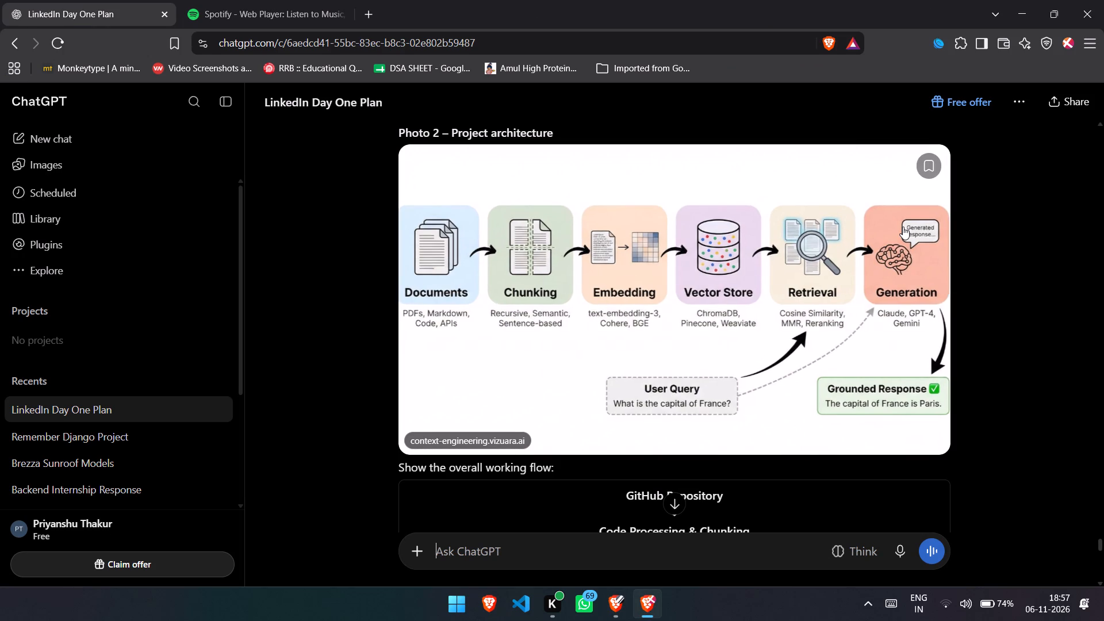
{"action": "left_click", "coordinate": [311, 0]}
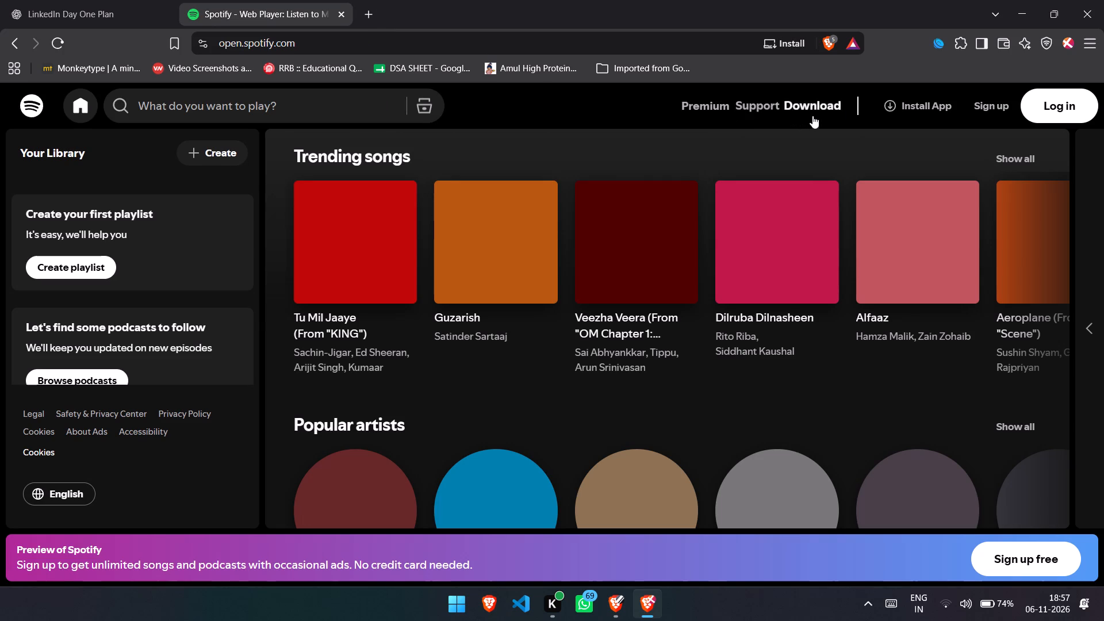
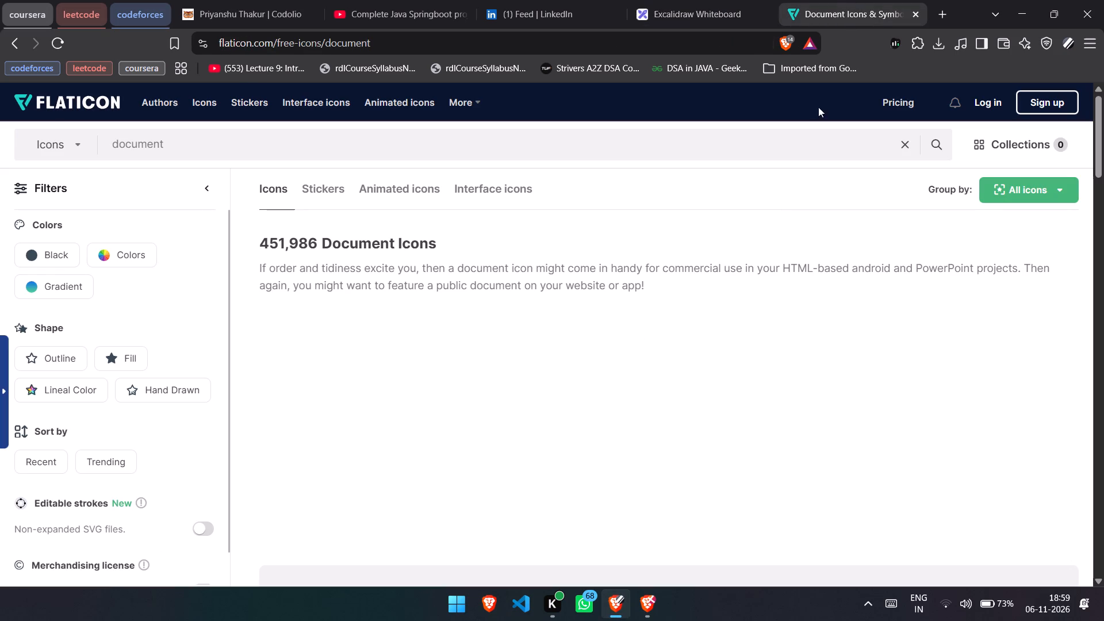
{"action": "scroll", "coordinate": [616, 386], "scroll_direction": "down", "scroll_amount": 1}
{"action": "scroll", "coordinate": [297, 439], "scroll_direction": "down", "scroll_amount": 1}
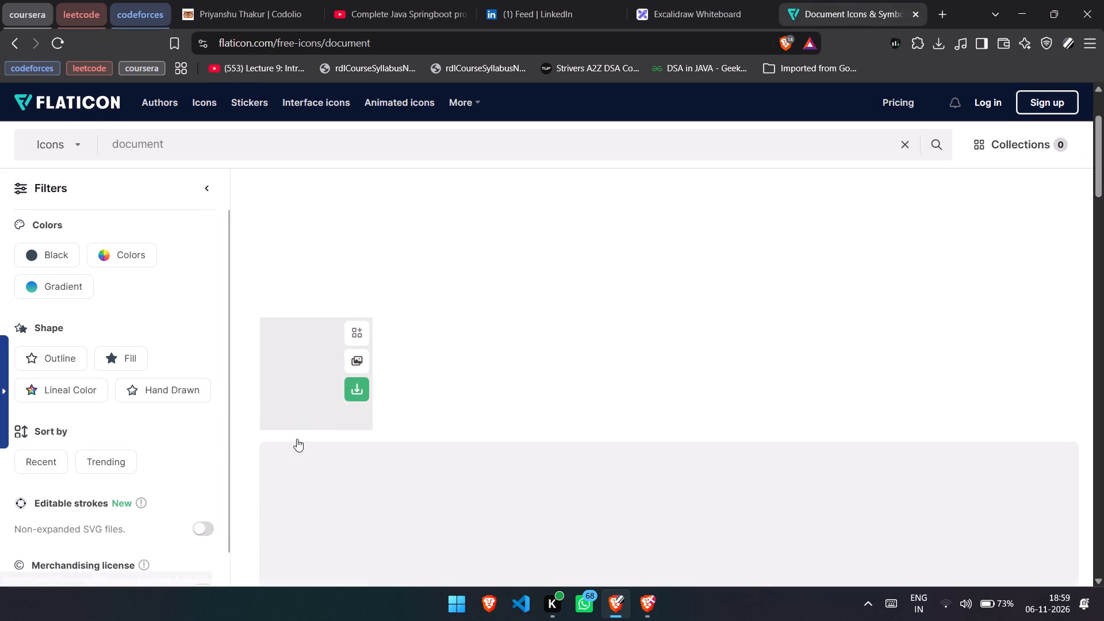
{"action": "scroll", "coordinate": [297, 439], "scroll_direction": "down", "scroll_amount": 1}
{"action": "scroll", "coordinate": [297, 439], "scroll_direction": "up", "scroll_amount": 5}
{"action": "scroll", "coordinate": [297, 439], "scroll_direction": "down", "scroll_amount": 6}
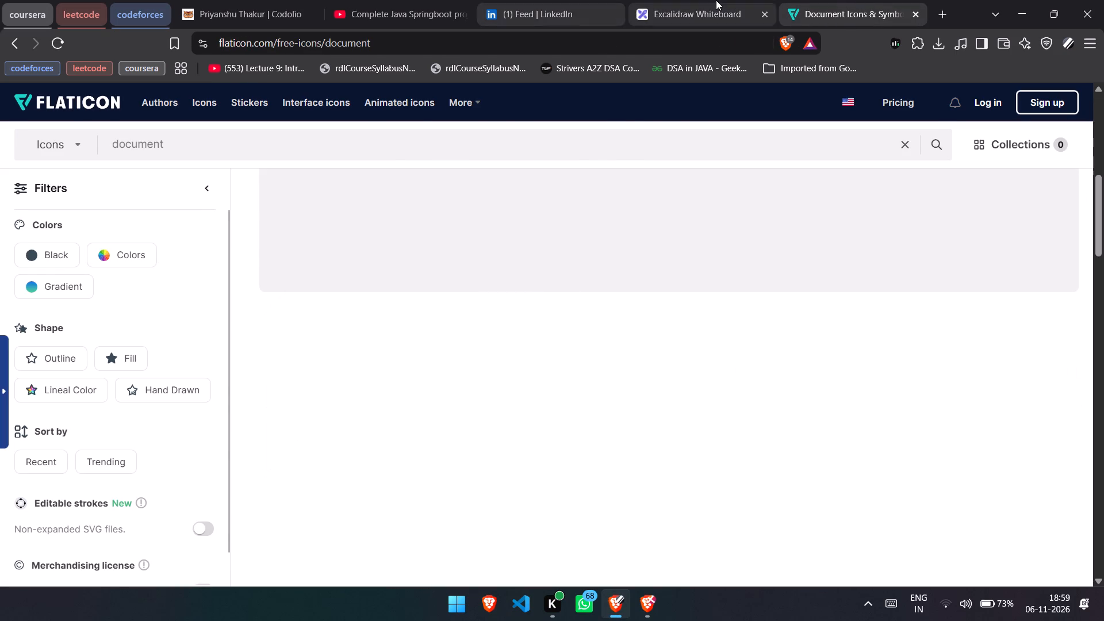
{"action": "left_click", "coordinate": [716, 0]}
{"action": "left_click", "coordinate": [901, 0]}
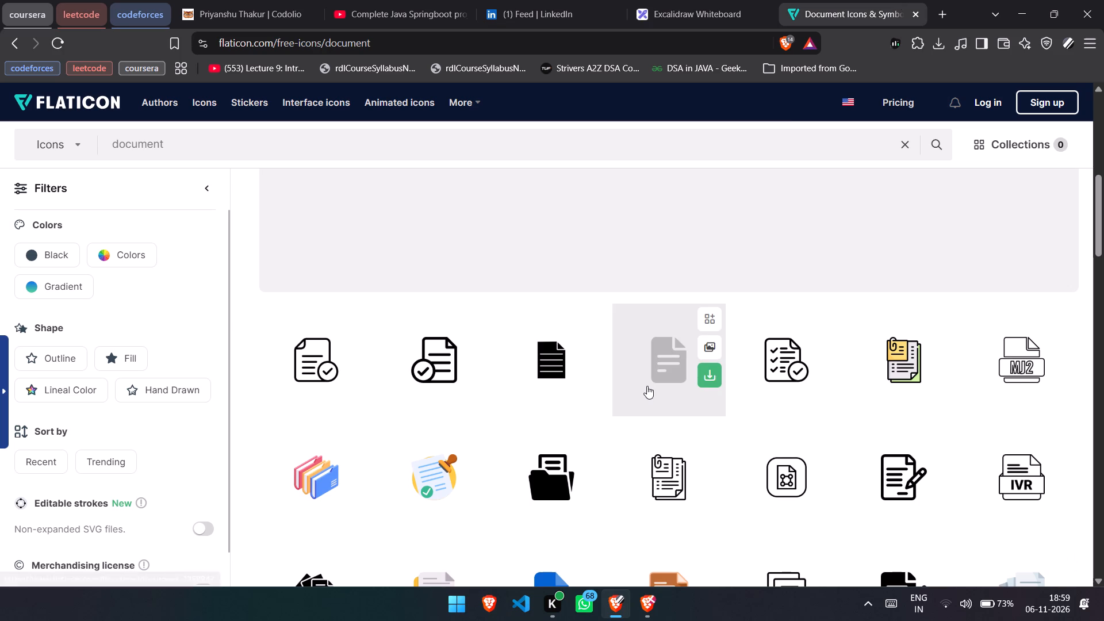
{"action": "scroll", "coordinate": [647, 386], "scroll_direction": "down", "scroll_amount": 2}
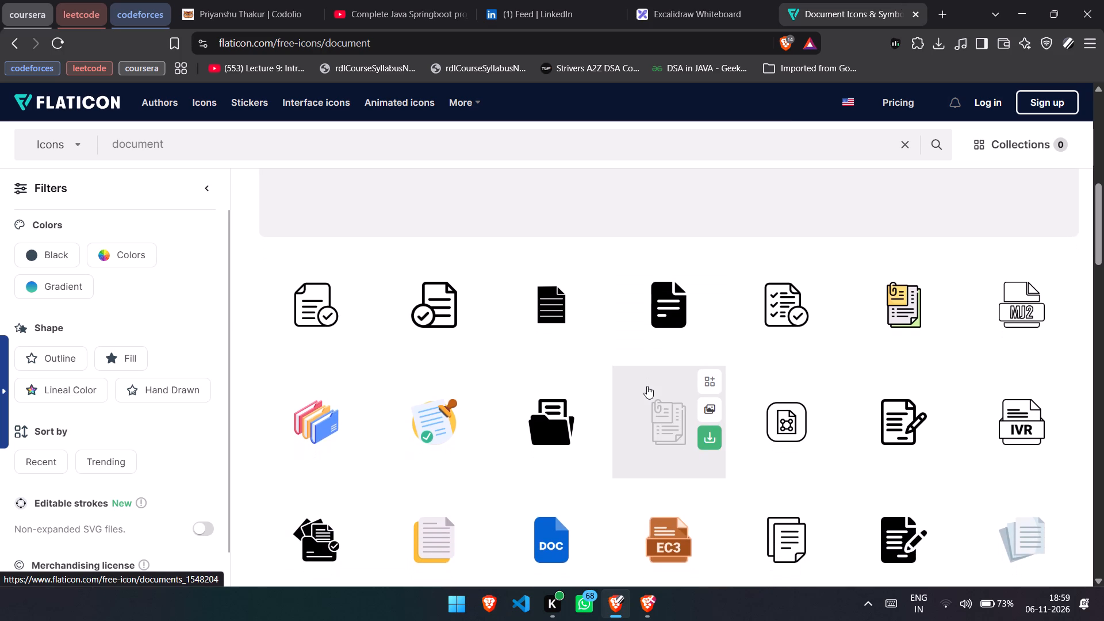
{"action": "scroll", "coordinate": [647, 386], "scroll_direction": "down", "scroll_amount": 3}
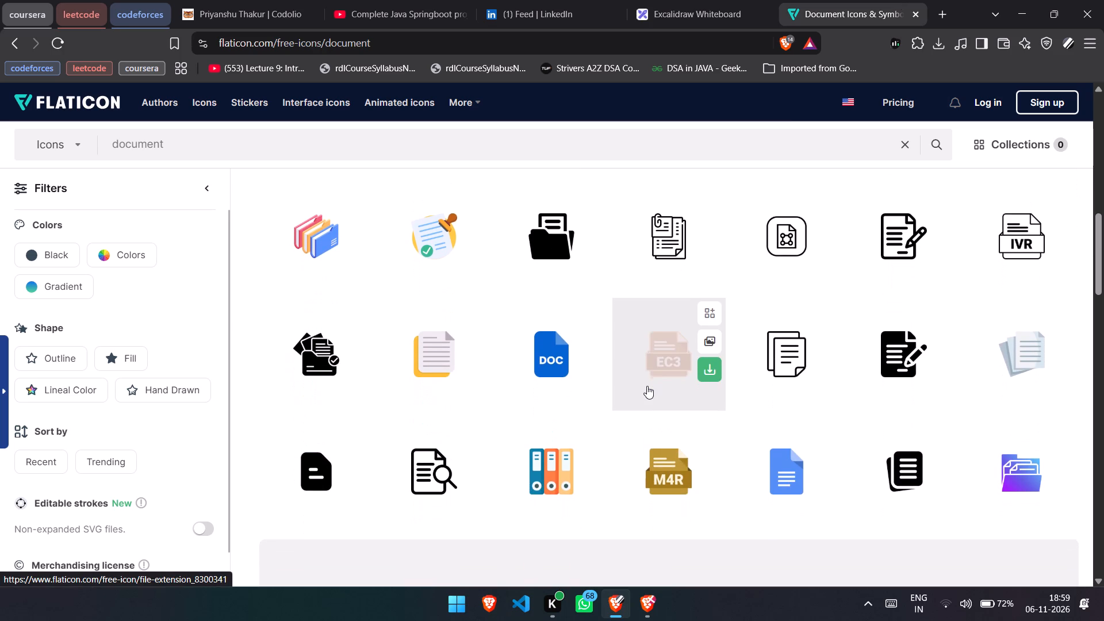
{"action": "scroll", "coordinate": [647, 386], "scroll_direction": "down", "scroll_amount": 1}
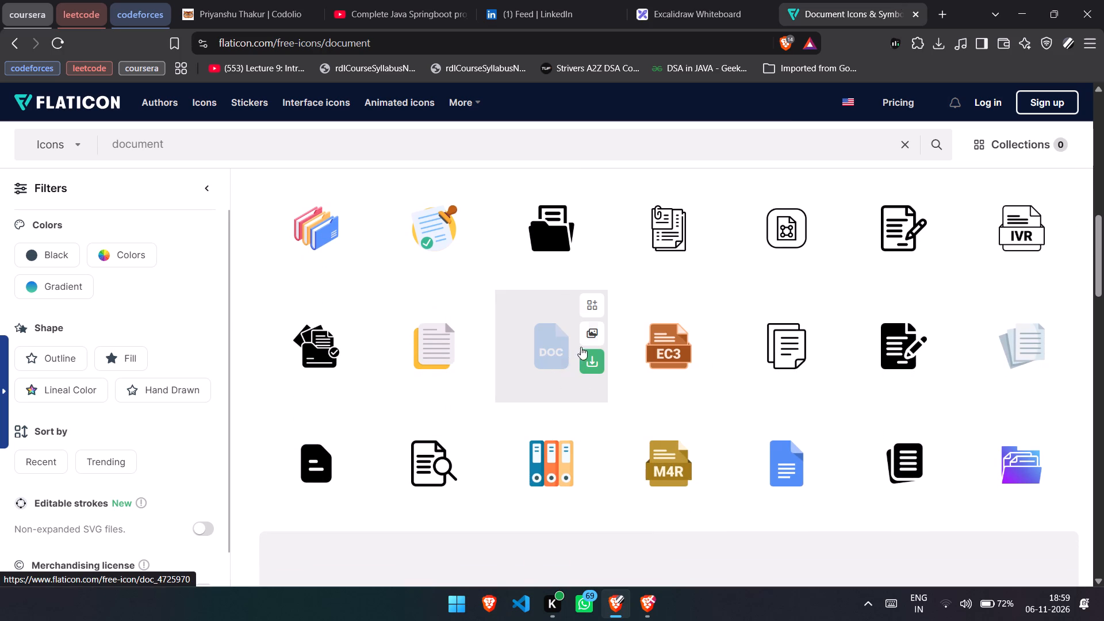
Request the free PNG download of the blue DOC icon on Flaticon.
{"action": "left_click", "coordinate": [592, 356]}
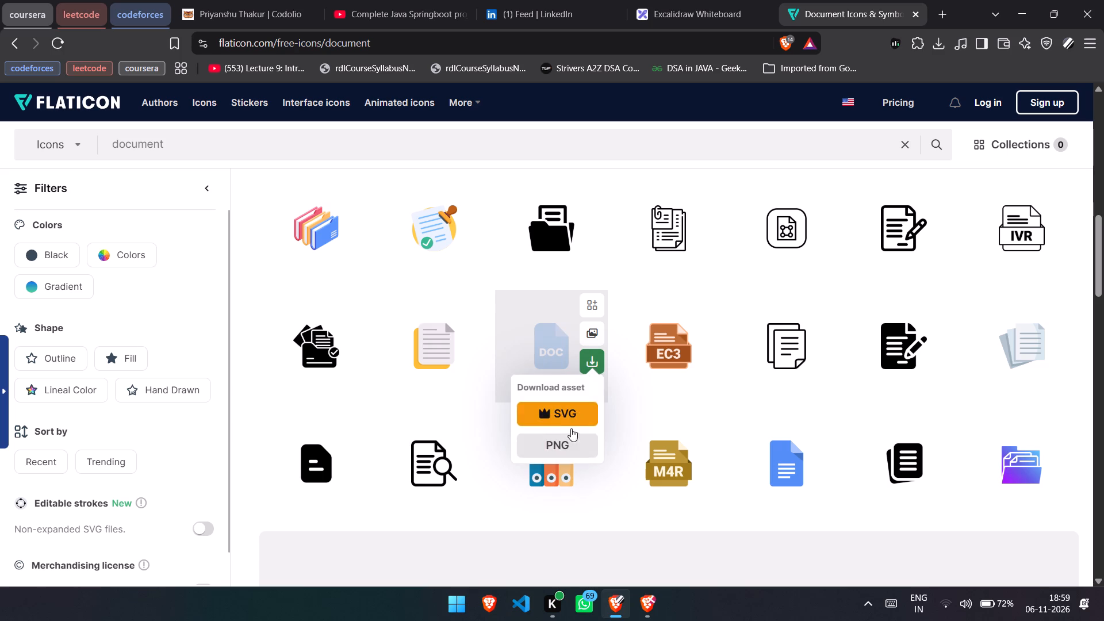
{"action": "left_click", "coordinate": [568, 434]}
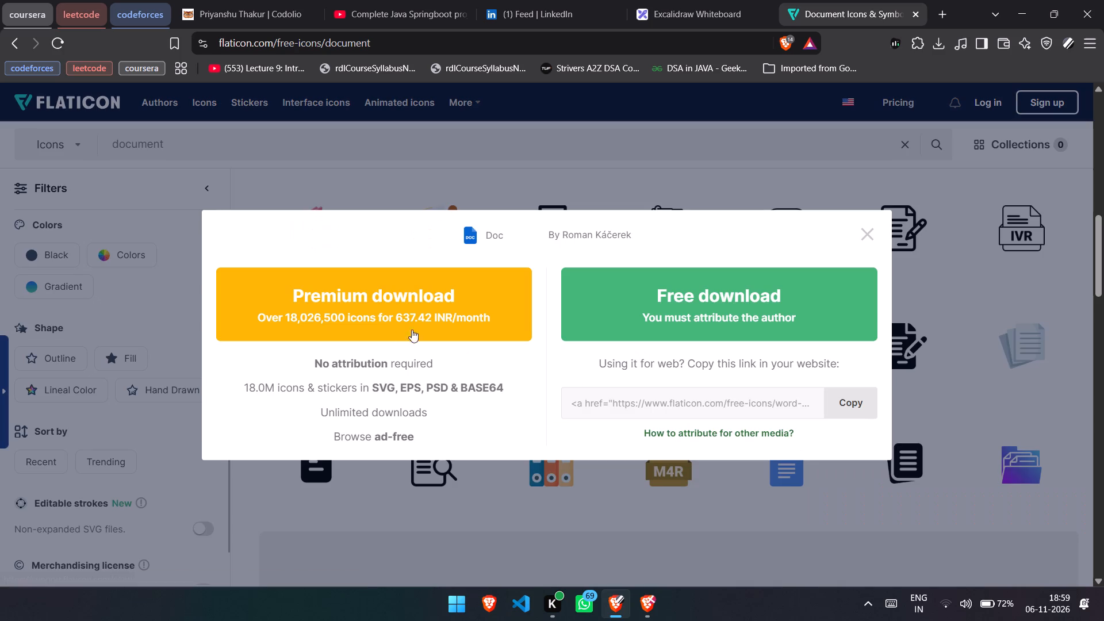
{"action": "left_click", "coordinate": [679, 306]}
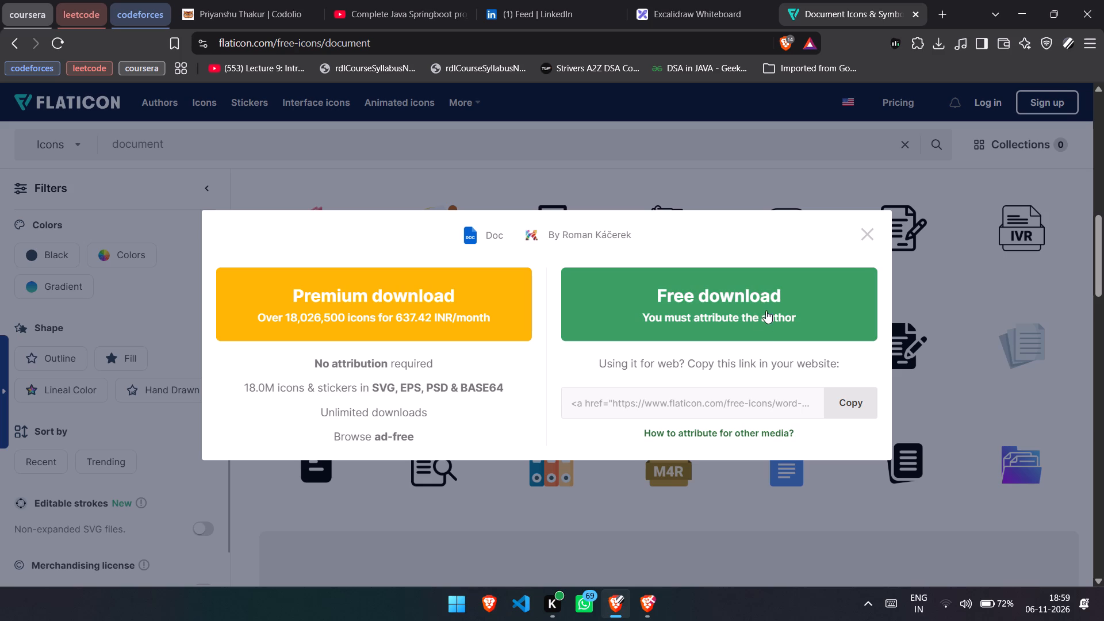
{"action": "left_click", "coordinate": [731, 298]}
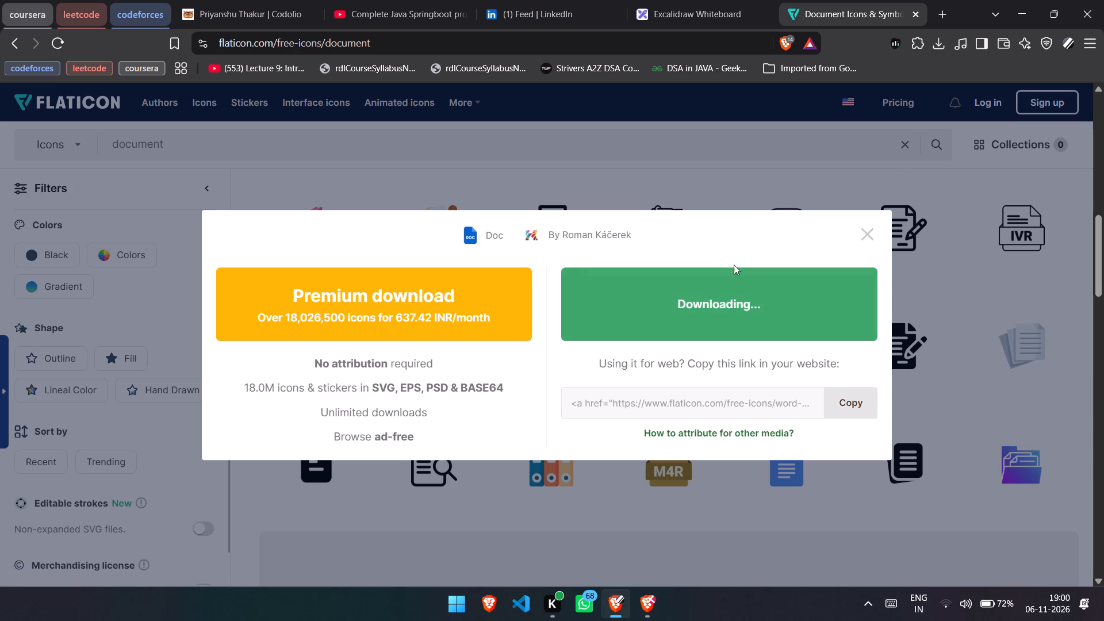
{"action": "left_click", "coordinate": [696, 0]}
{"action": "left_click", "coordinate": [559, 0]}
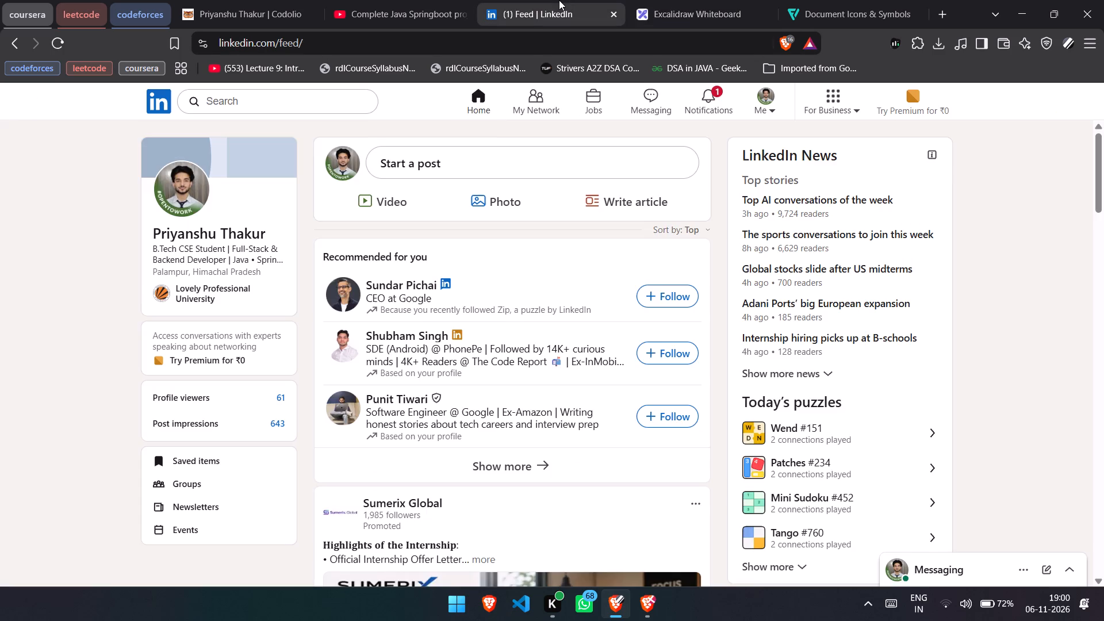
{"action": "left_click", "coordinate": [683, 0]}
Switch to the ChatGPT window's Spotify web player and play Sex, Drugs, Etc. by Beach Weather.
{"action": "key", "text": "alt+Tab"}
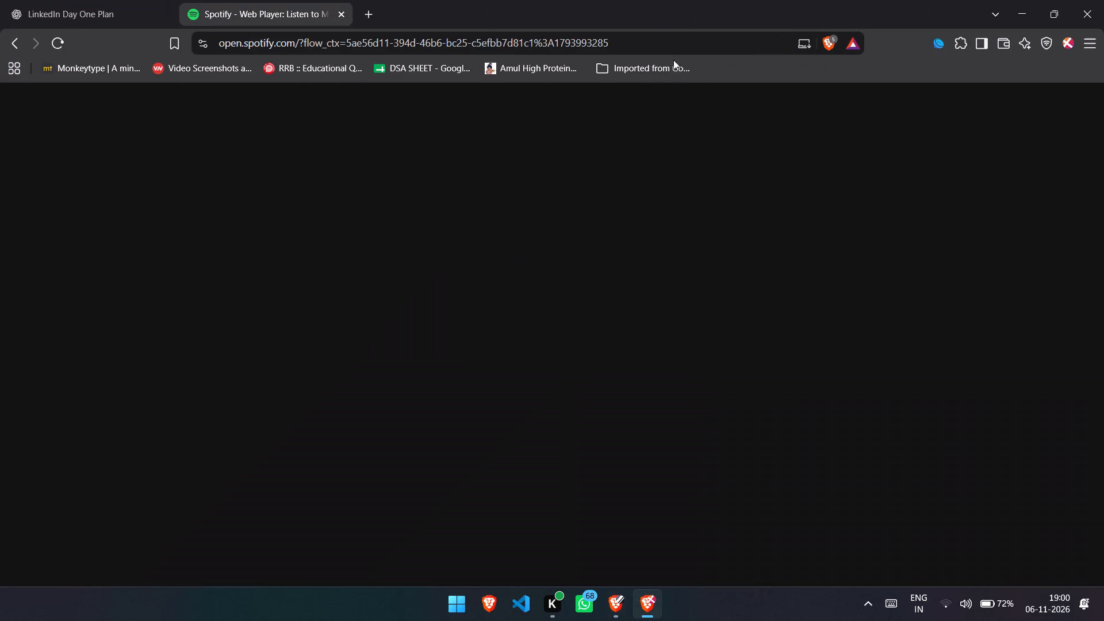
{"action": "left_click", "coordinate": [129, 0]}
{"action": "left_click", "coordinate": [264, 0]}
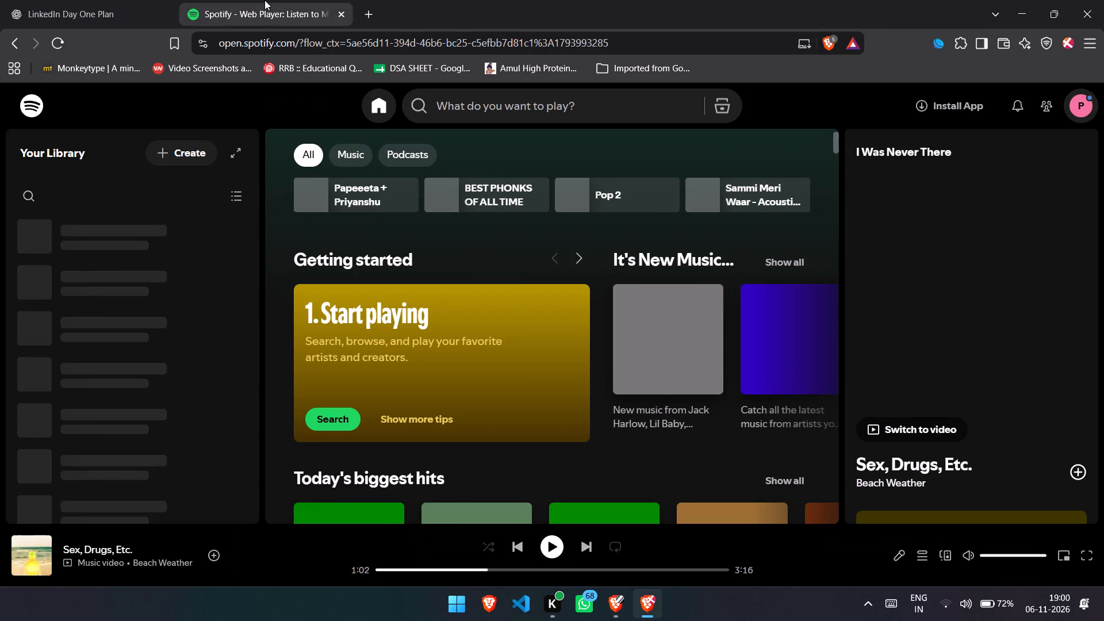
{"action": "left_click", "coordinate": [555, 539]}
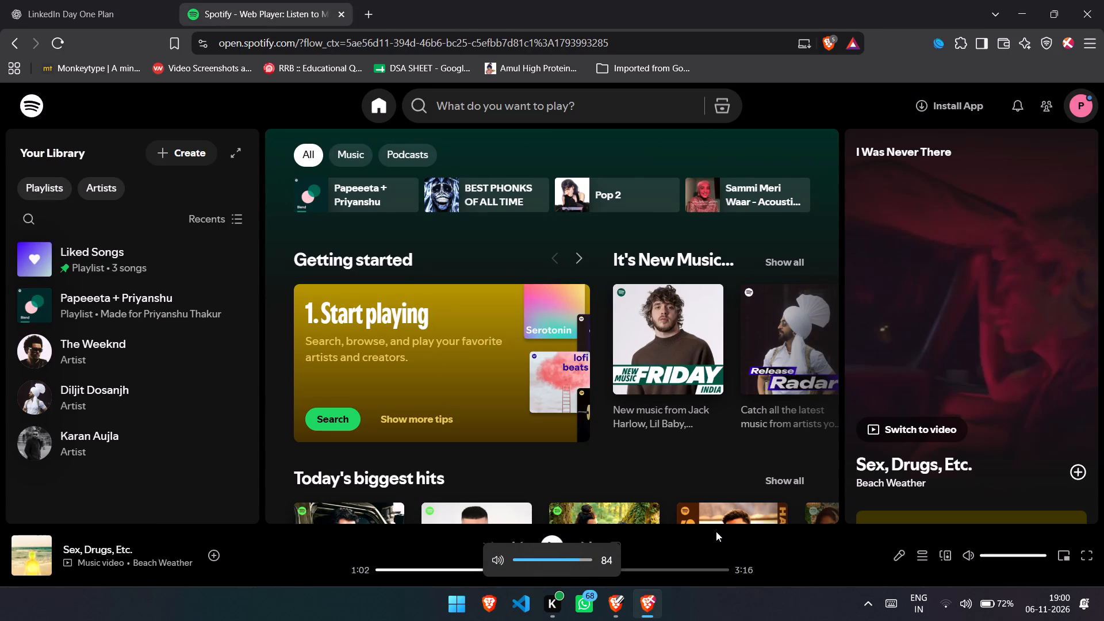
{"action": "left_click", "coordinate": [716, 531]}
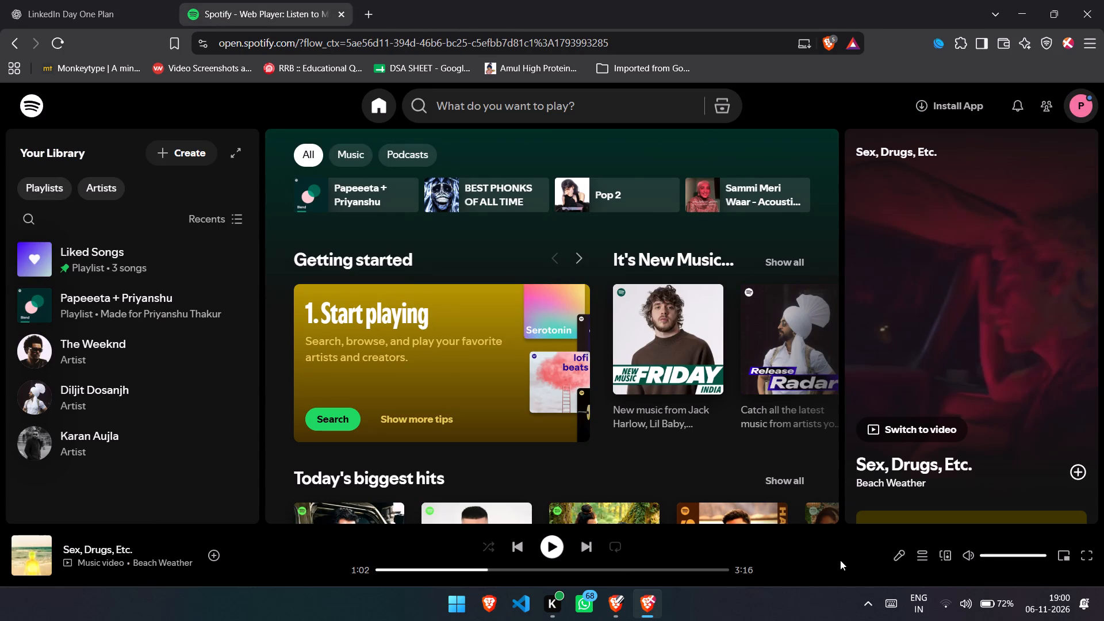
{"action": "left_click", "coordinate": [553, 551]}
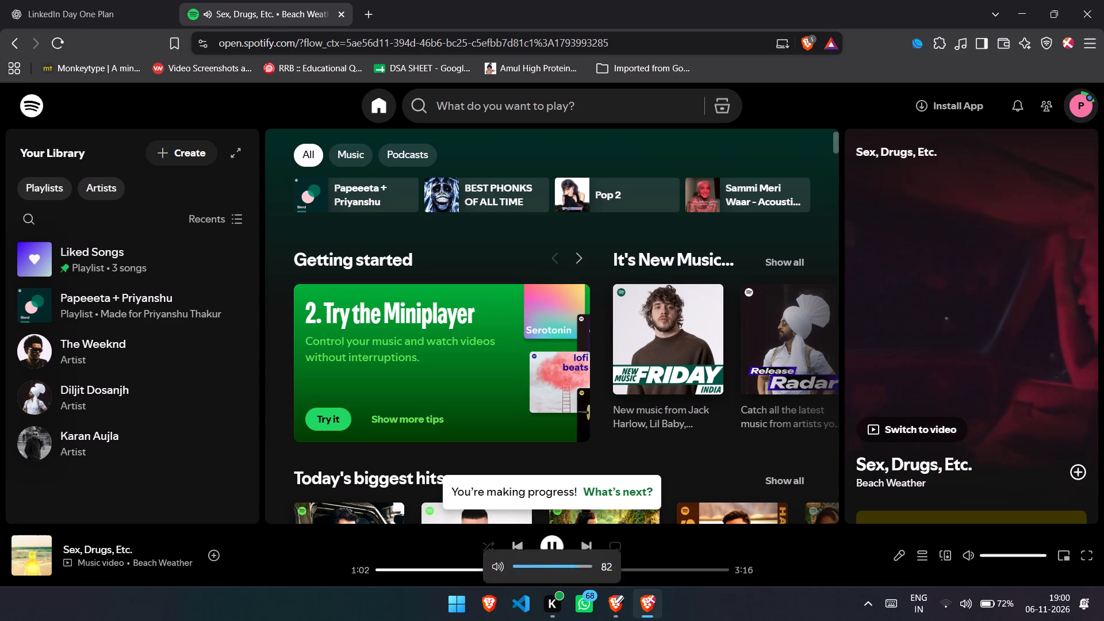
{"action": "left_click", "coordinate": [114, 0]}
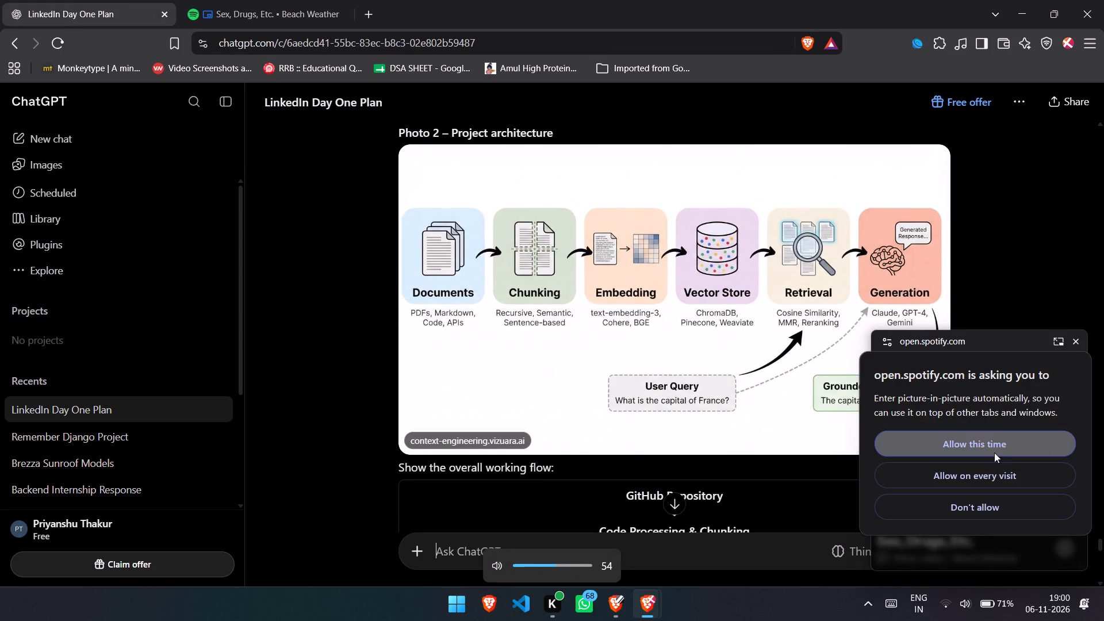
{"action": "left_click", "coordinate": [967, 479]}
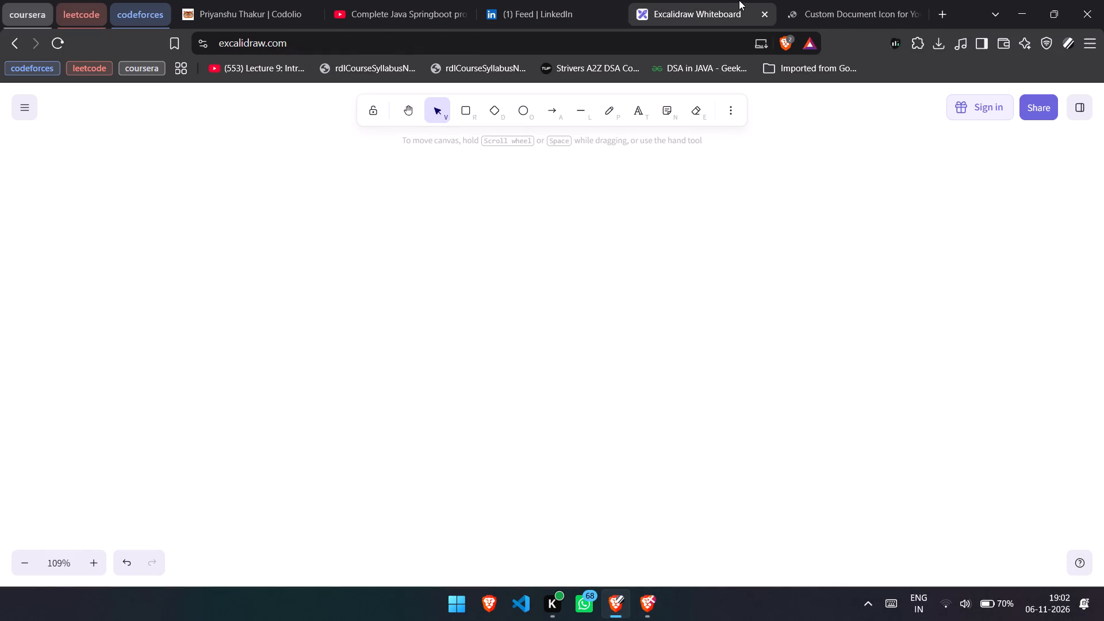
Browse the Icons8 document icons and select the colored document illustration with clouds.
{"action": "left_click", "coordinate": [818, 0]}
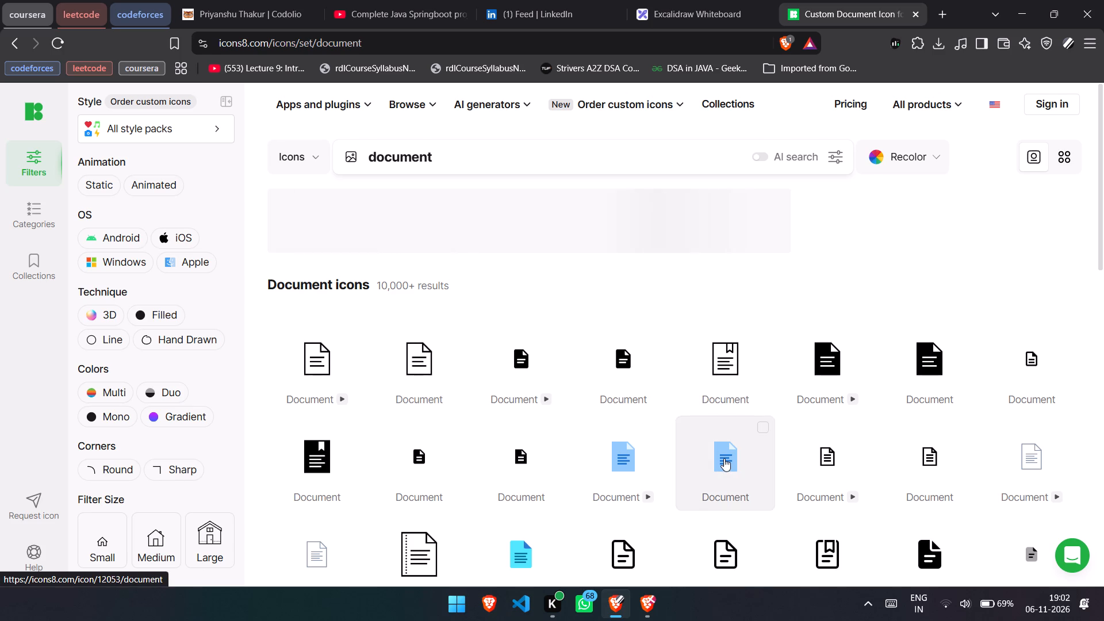
{"action": "scroll", "coordinate": [724, 458], "scroll_direction": "down", "scroll_amount": 5}
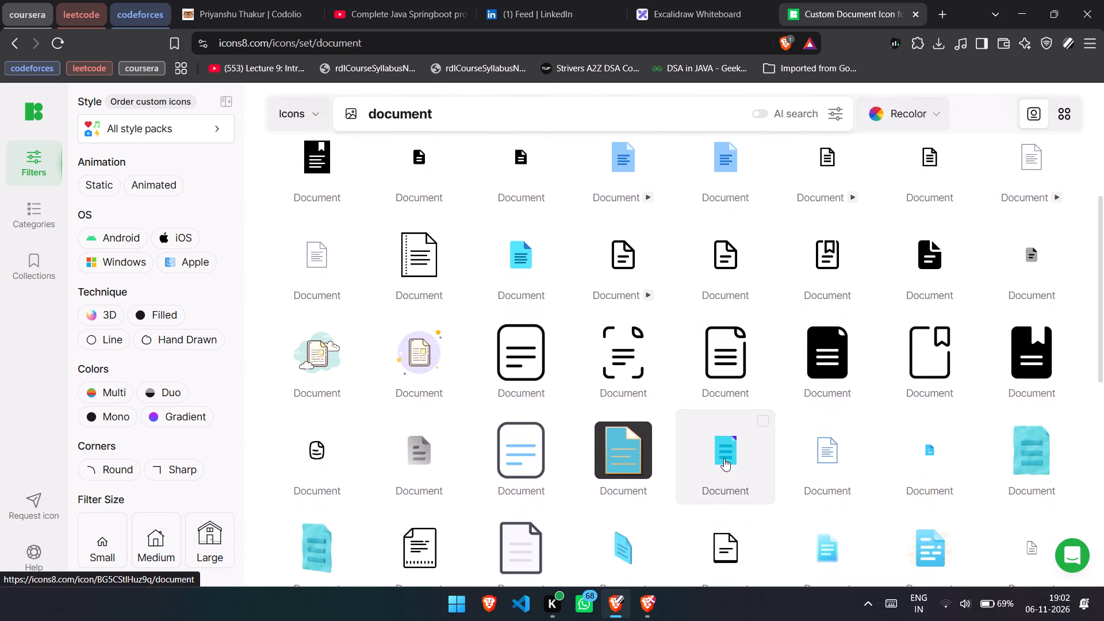
{"action": "scroll", "coordinate": [724, 458], "scroll_direction": "down", "scroll_amount": 4}
{"action": "scroll", "coordinate": [724, 458], "scroll_direction": "up", "scroll_amount": 3}
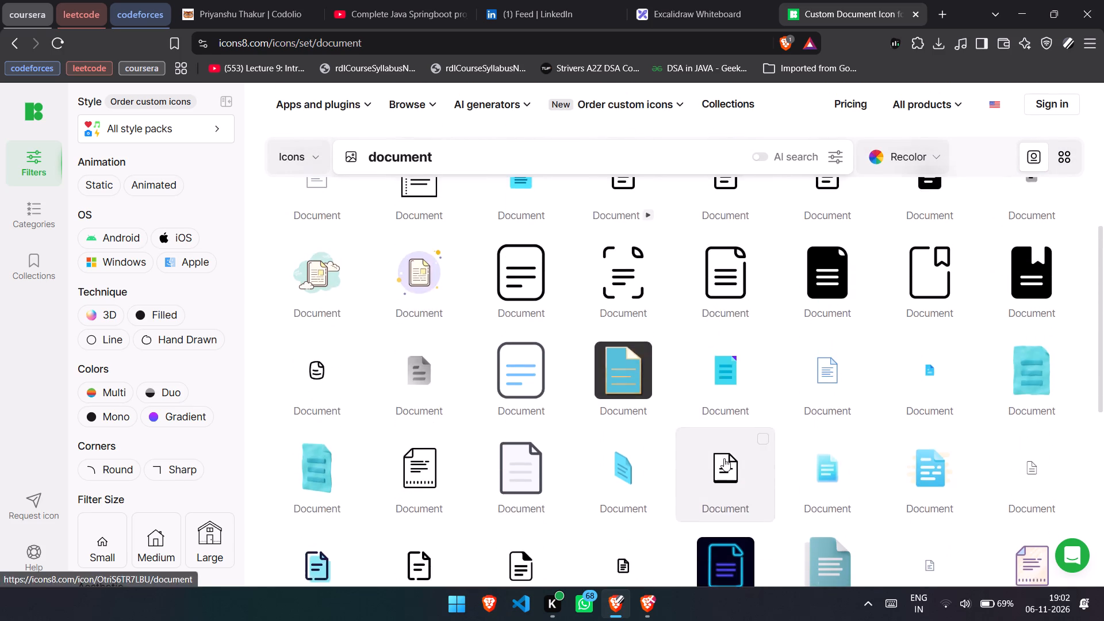
{"action": "scroll", "coordinate": [724, 458], "scroll_direction": "up", "scroll_amount": 5}
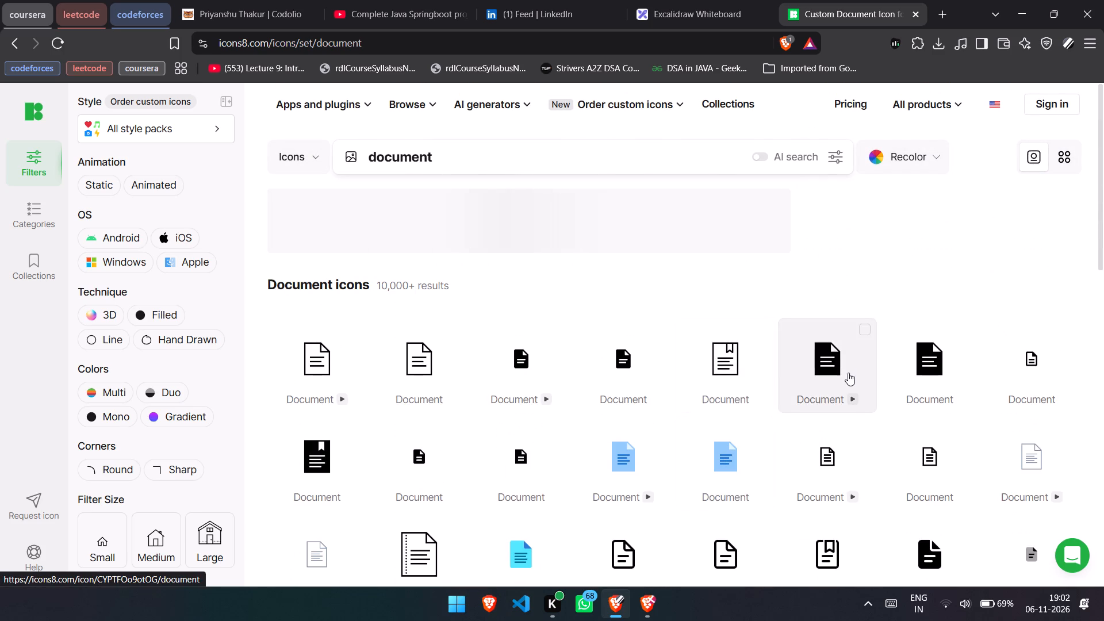
{"action": "scroll", "coordinate": [848, 373], "scroll_direction": "down", "scroll_amount": 3}
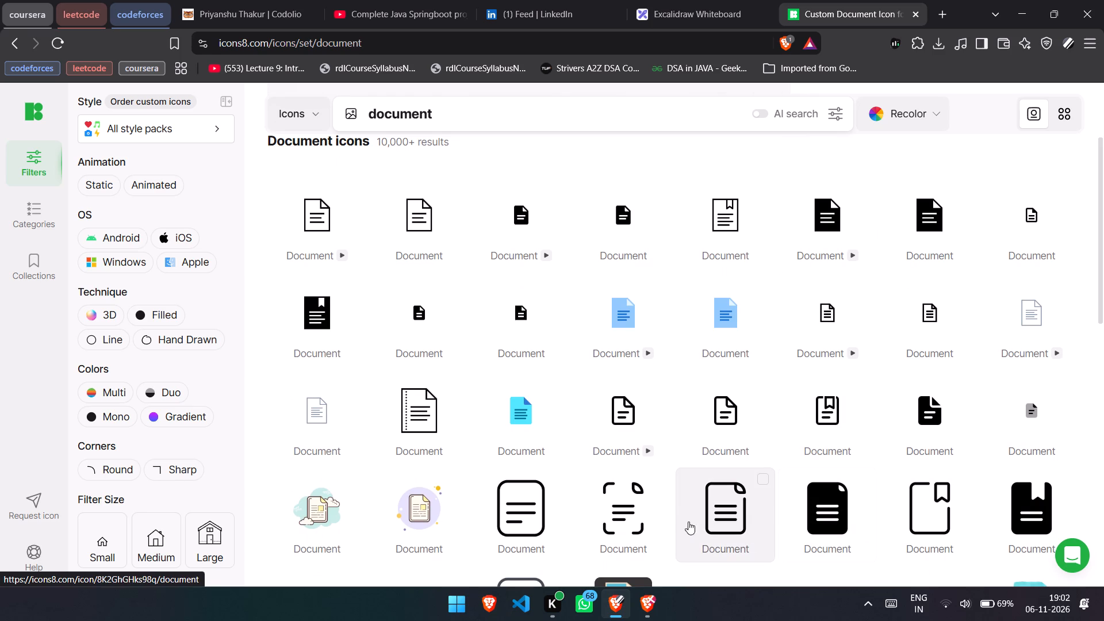
{"action": "left_click", "coordinate": [335, 493]}
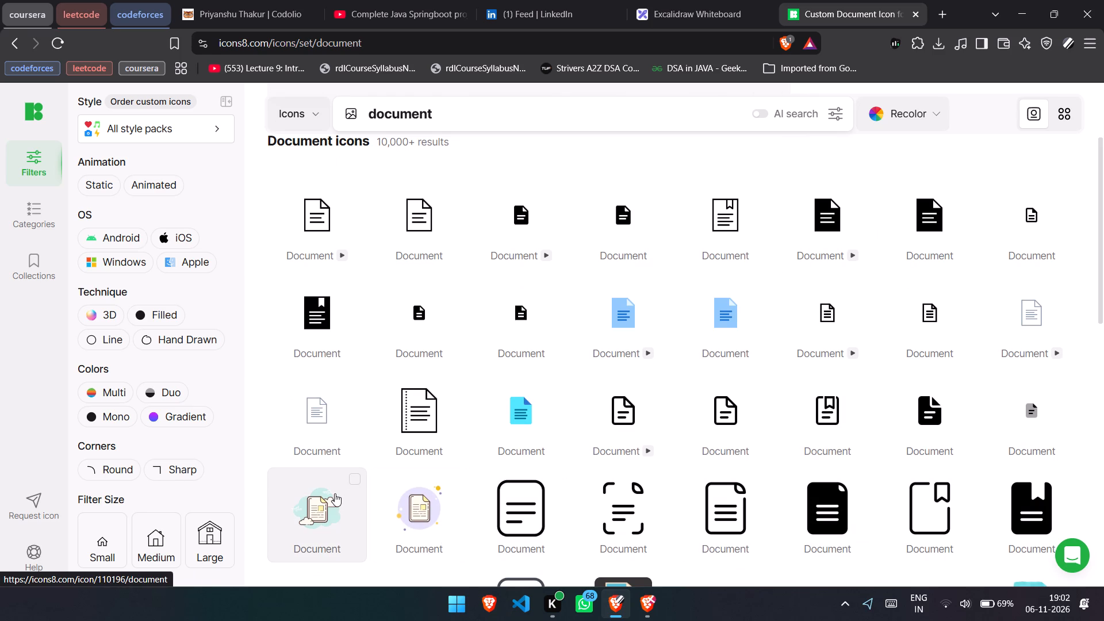
Go to Spotify, dismiss its open search suggestions, and return to the Icons8 page.
{"action": "key", "text": "alt+Tab"}
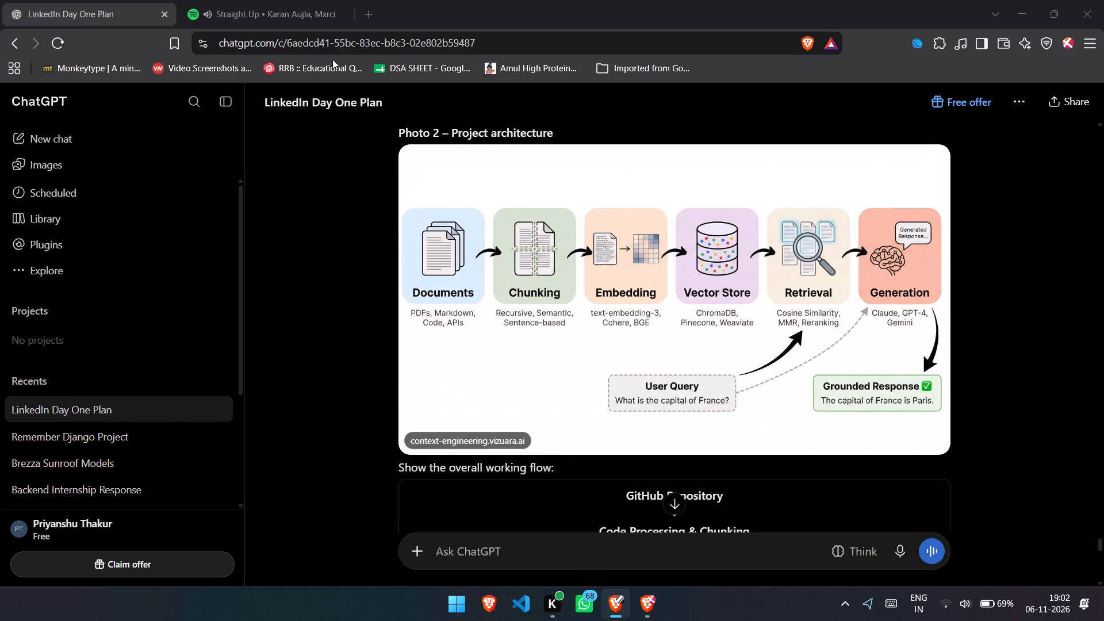
{"action": "left_click", "coordinate": [285, 0]}
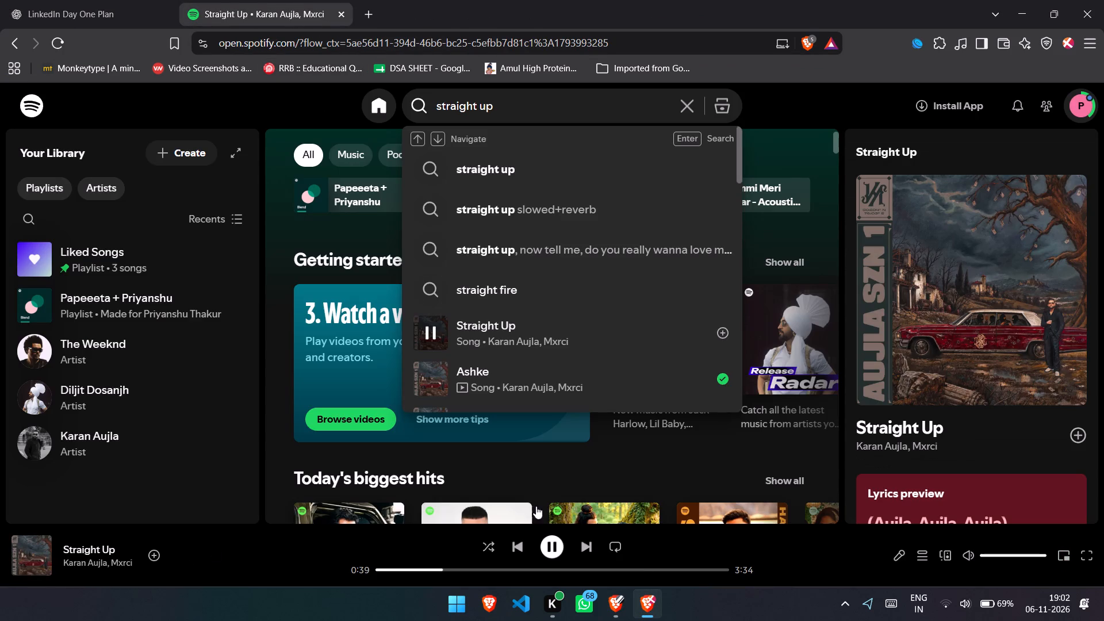
{"action": "left_click", "coordinate": [401, 541]}
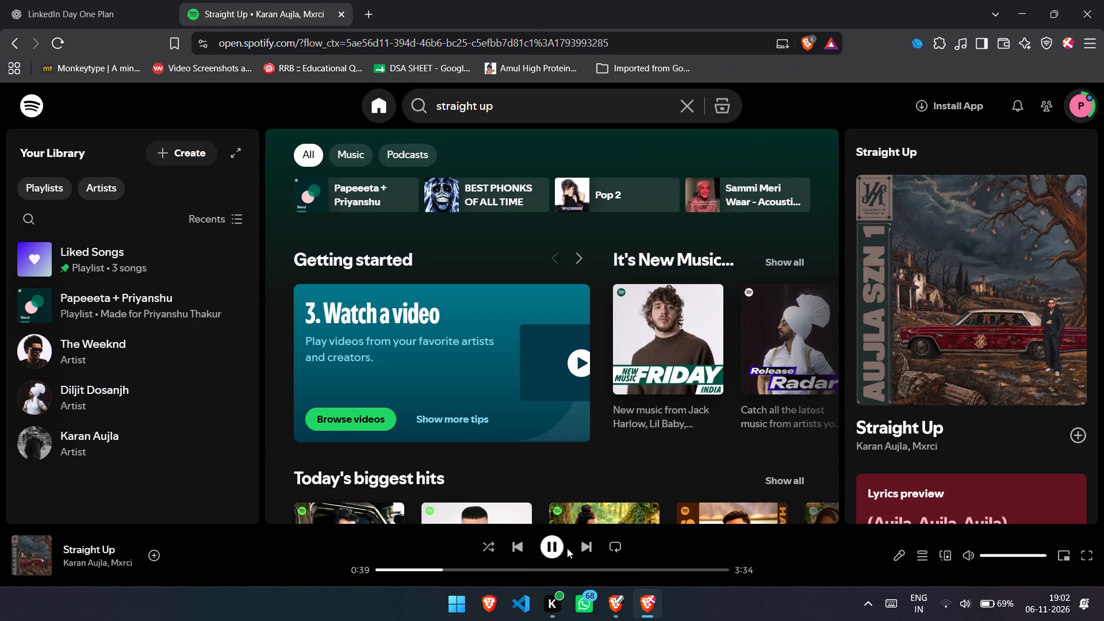
{"action": "key", "text": "alt+Tab"}
Download the cloud-style document icon as a 100×100 PNG and save it as icons8-document-100.png in the Downloads folder.
{"action": "left_click", "coordinate": [546, 407]}
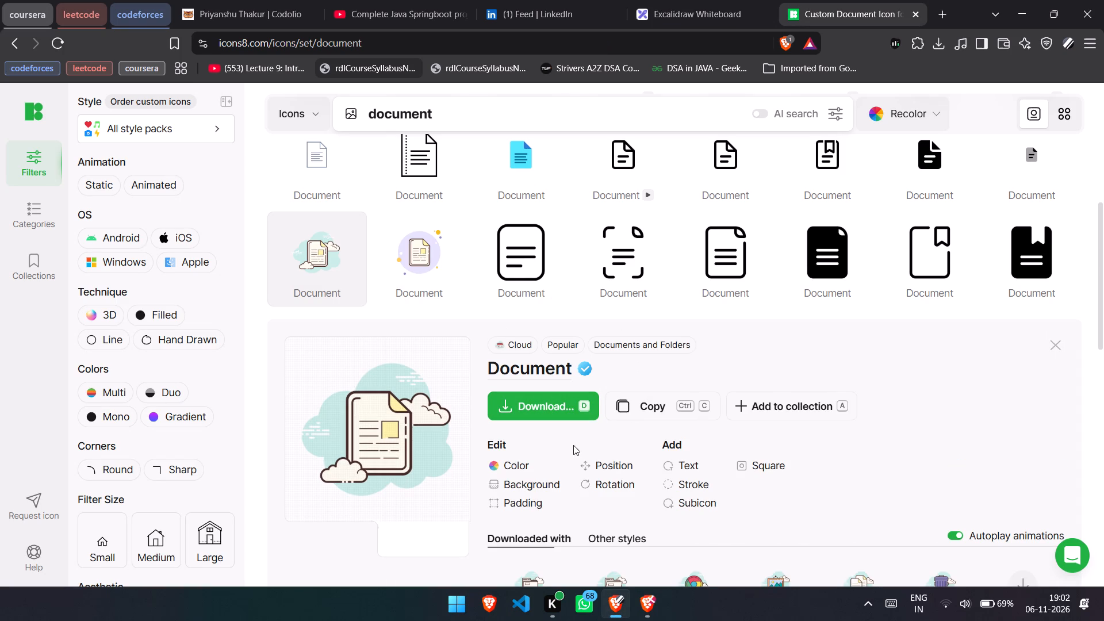
{"action": "scroll", "coordinate": [658, 405], "scroll_direction": "down", "scroll_amount": 1}
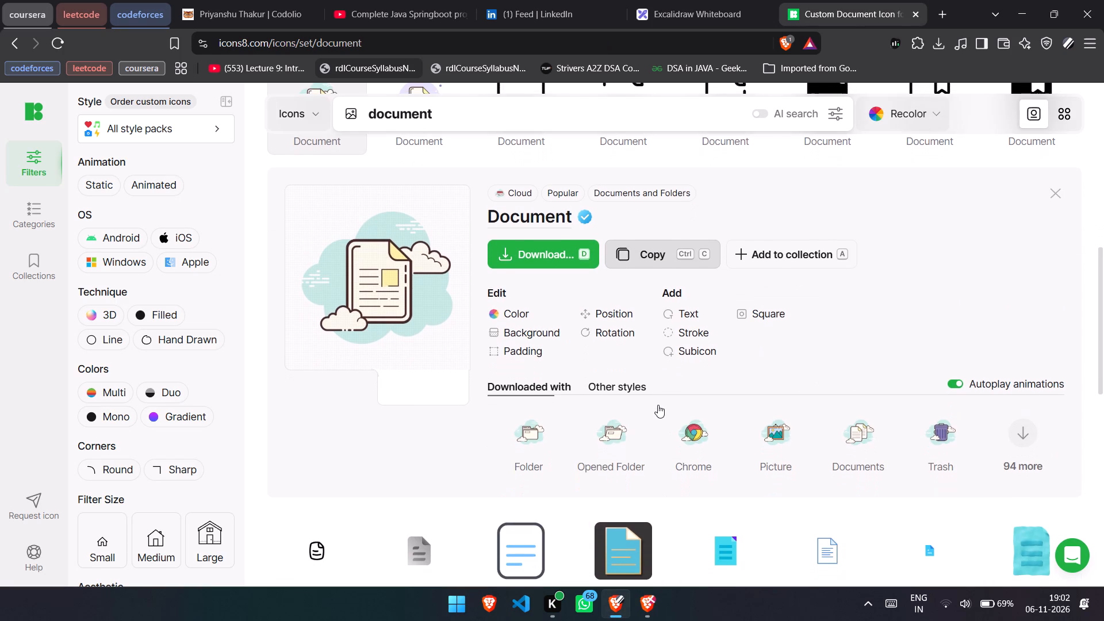
{"action": "scroll", "coordinate": [658, 405], "scroll_direction": "down", "scroll_amount": 2}
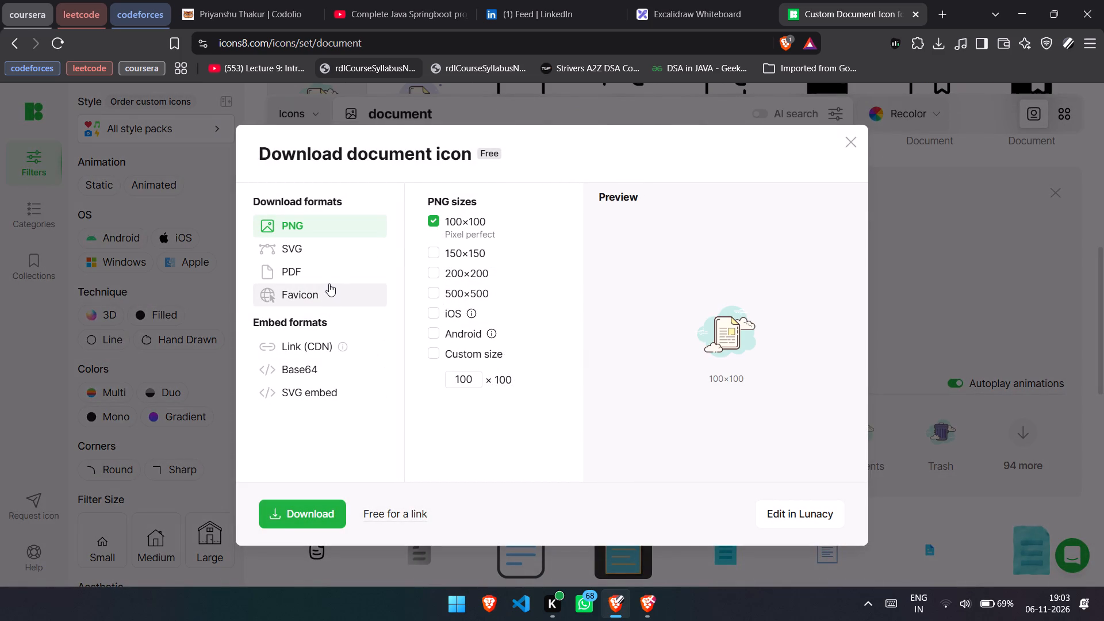
{"action": "left_click", "coordinate": [331, 511]}
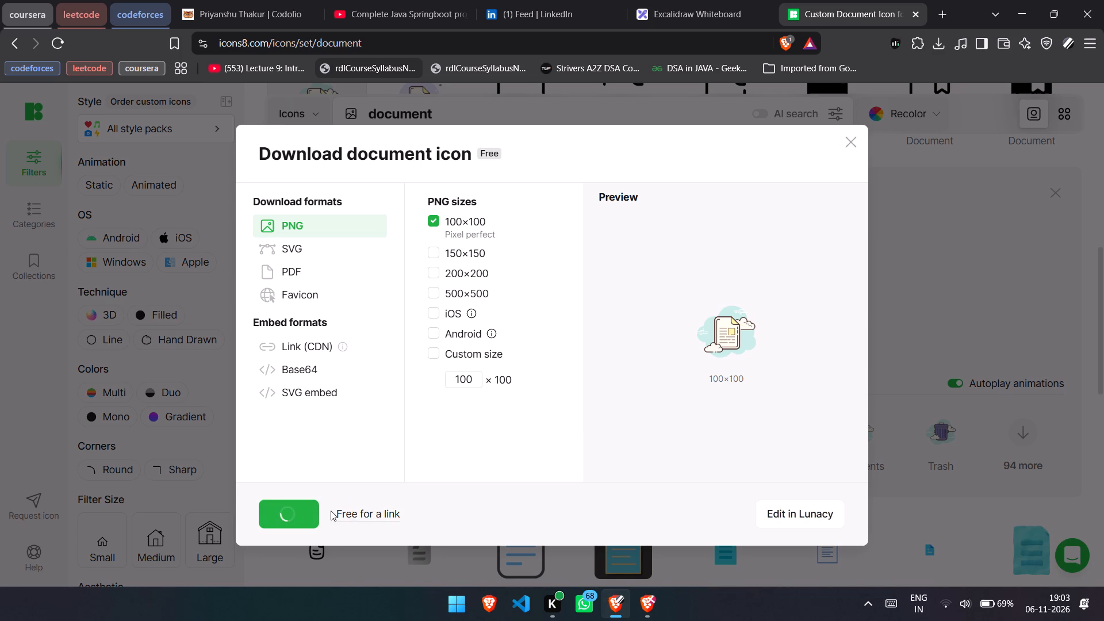
{"action": "left_click", "coordinate": [643, 601]}
{"action": "key", "text": "alt+Tab"}
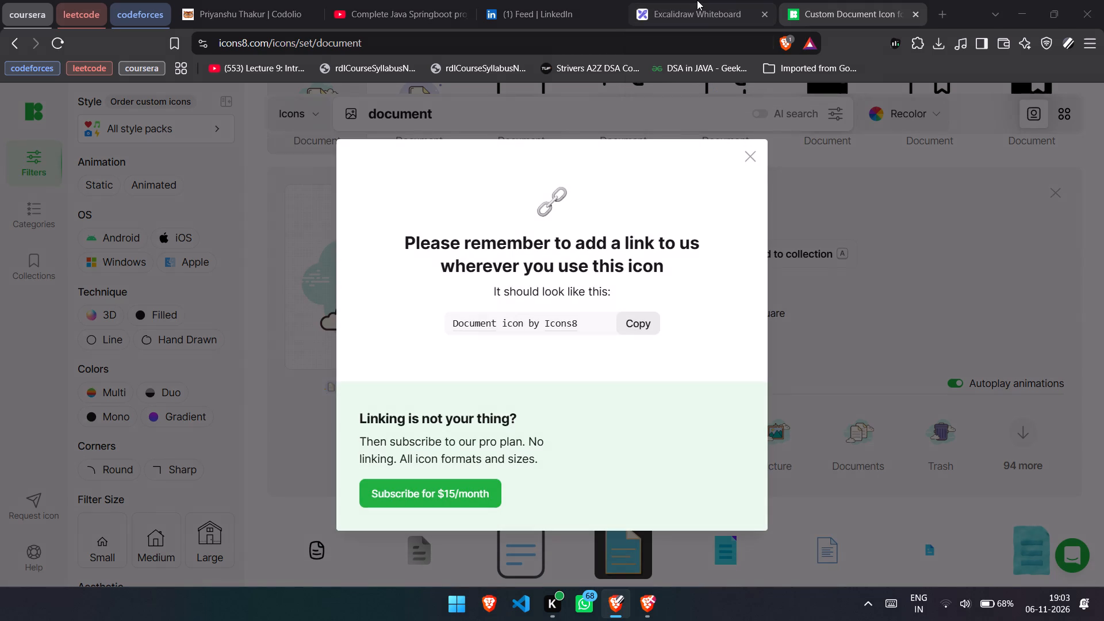
{"action": "left_click", "coordinate": [44, 155]}
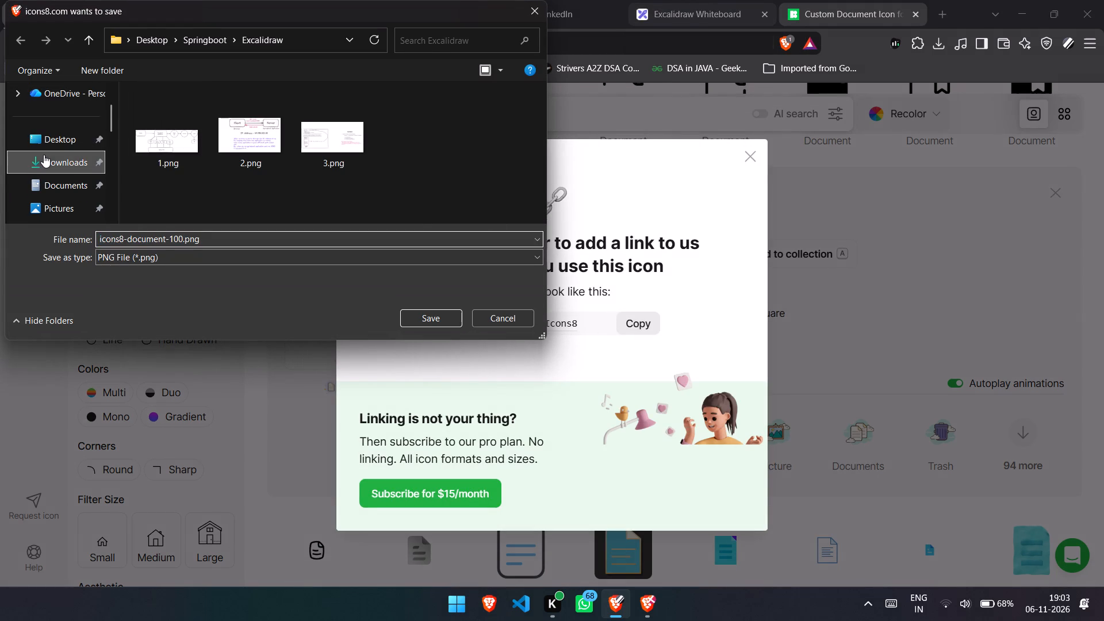
{"action": "left_click", "coordinate": [430, 321]}
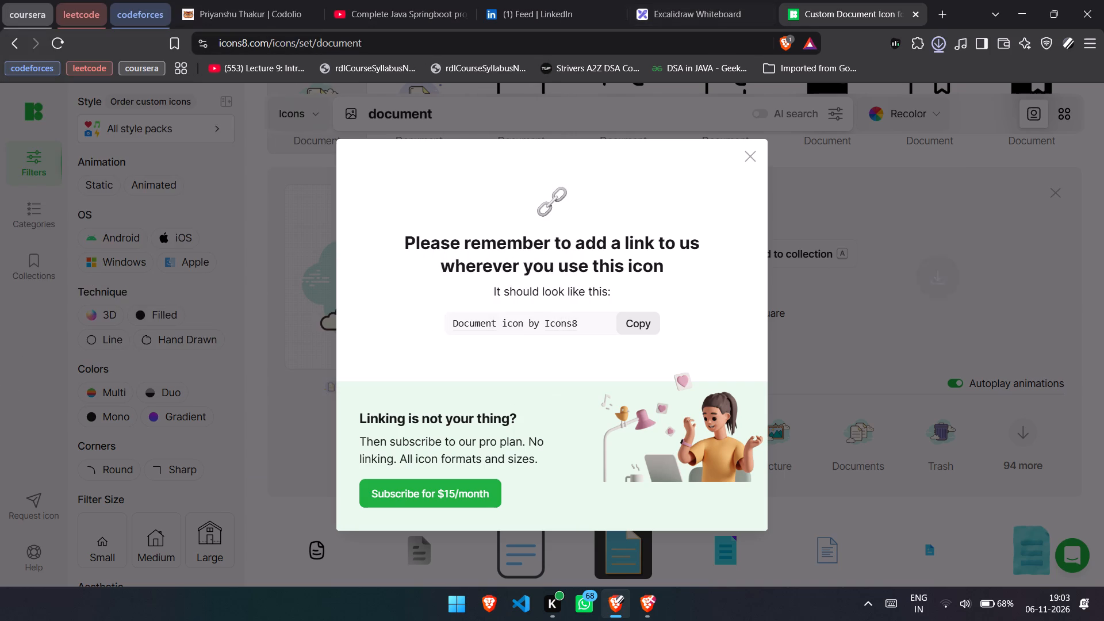
Check the project architecture diagram in the ChatGPT conversation and return to the Icons8 window.
{"action": "key", "text": "alt+Tab"}
{"action": "key", "text": "alt+Tab"}
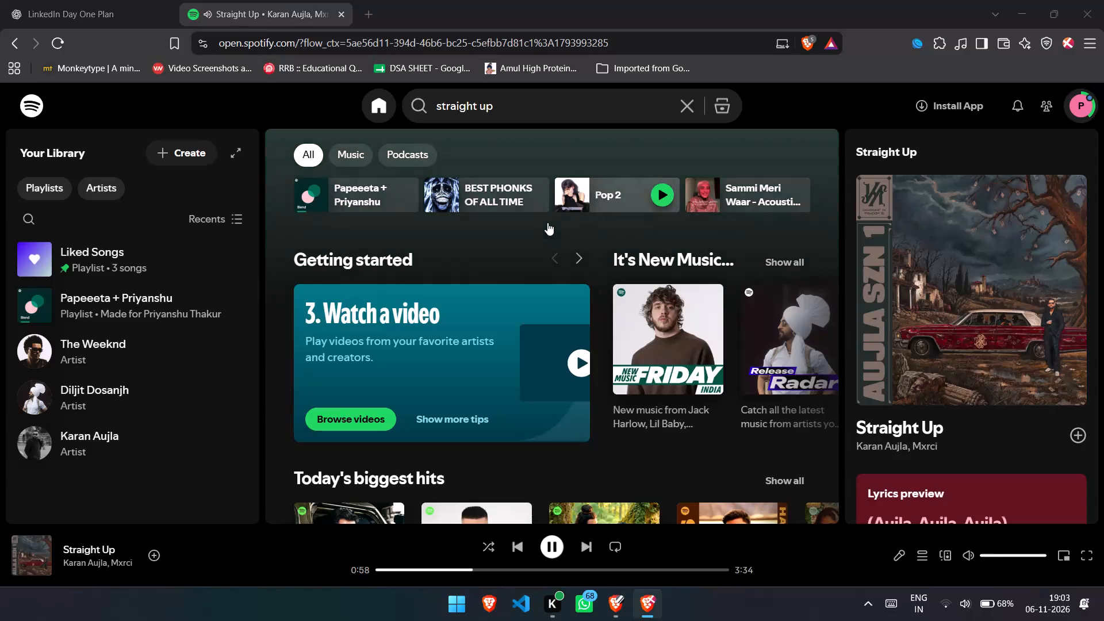
{"action": "key", "text": "alt+Tab"}
{"action": "left_click", "coordinate": [76, 0]}
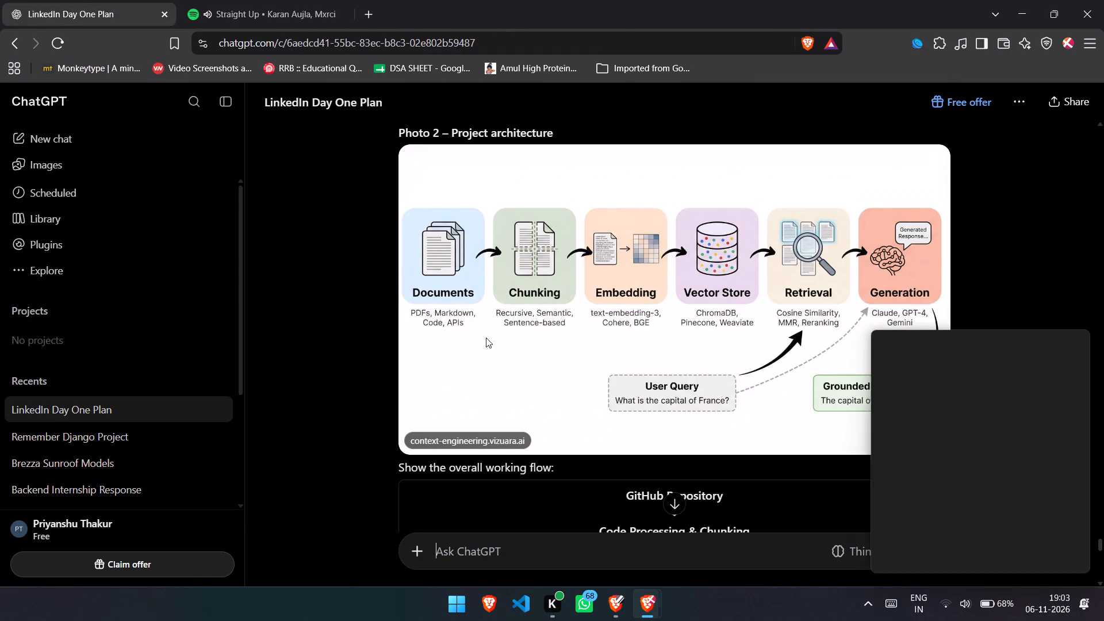
{"action": "key", "text": "alt+Tab"}
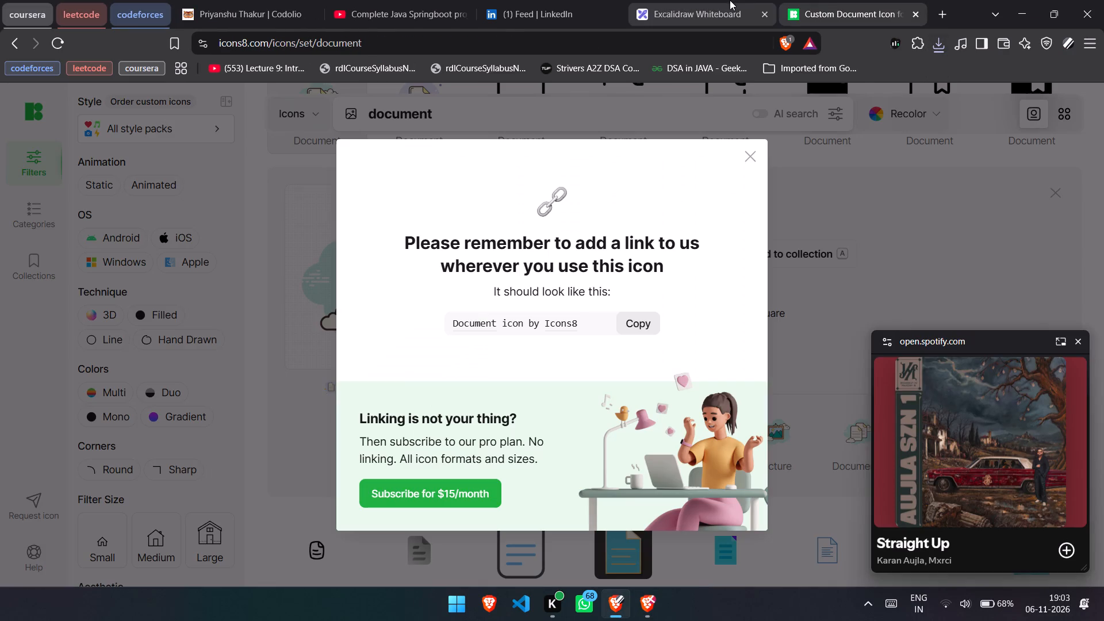
Search Google for chunking icon/photo in place of the Icons8 page.
{"action": "left_click", "coordinate": [824, 0]}
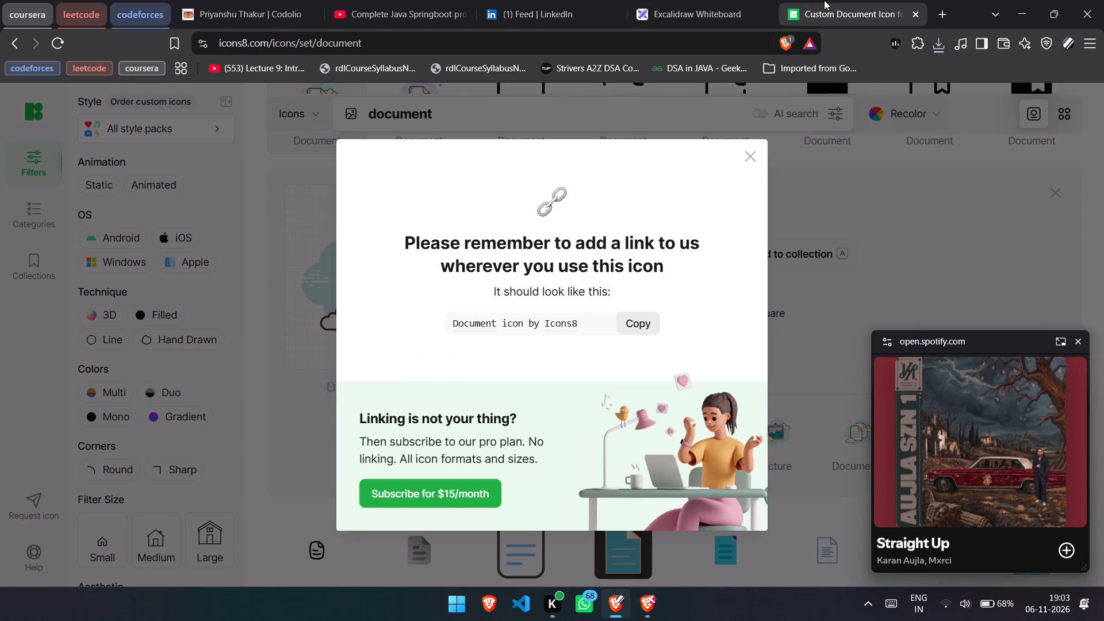
{"action": "key", "text": "ctrl+l"}
{"action": "type", "text": "chunking icon"}
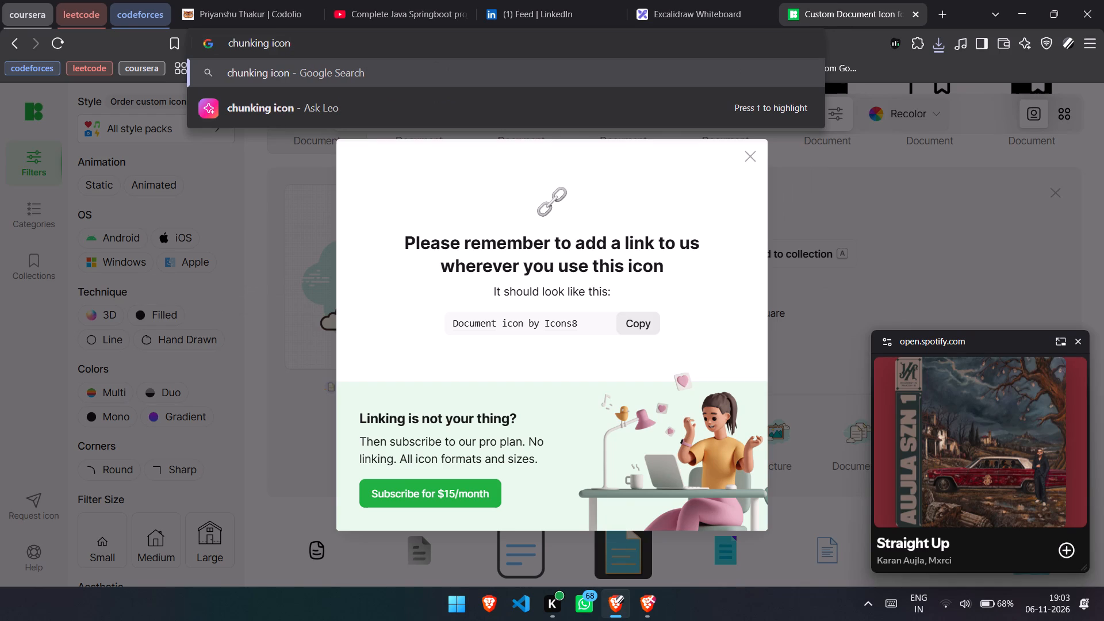
{"action": "key", "text": "period"}
{"action": "key", "text": "BackSpace"}
{"action": "type", "text": "/photo"}
{"action": "key", "text": "Return"}
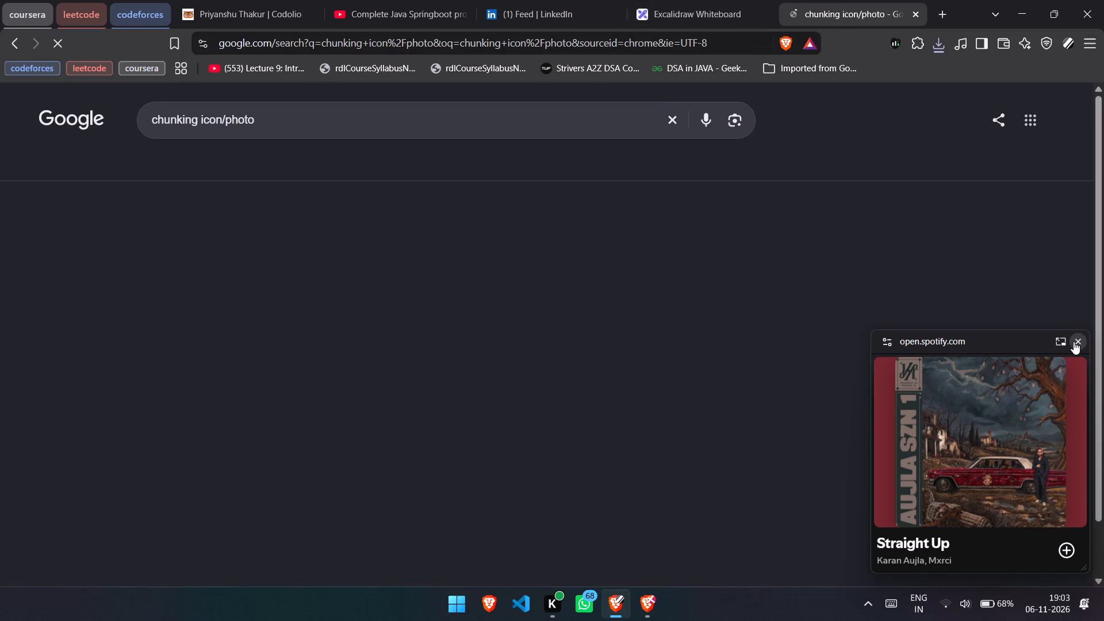
Close Spotify's floating player and switch to the project architecture diagram in the ChatGPT conversation.
{"action": "left_click", "coordinate": [1074, 342]}
{"action": "key", "text": "alt+Tab"}
{"action": "key", "text": "alt+Tab"}
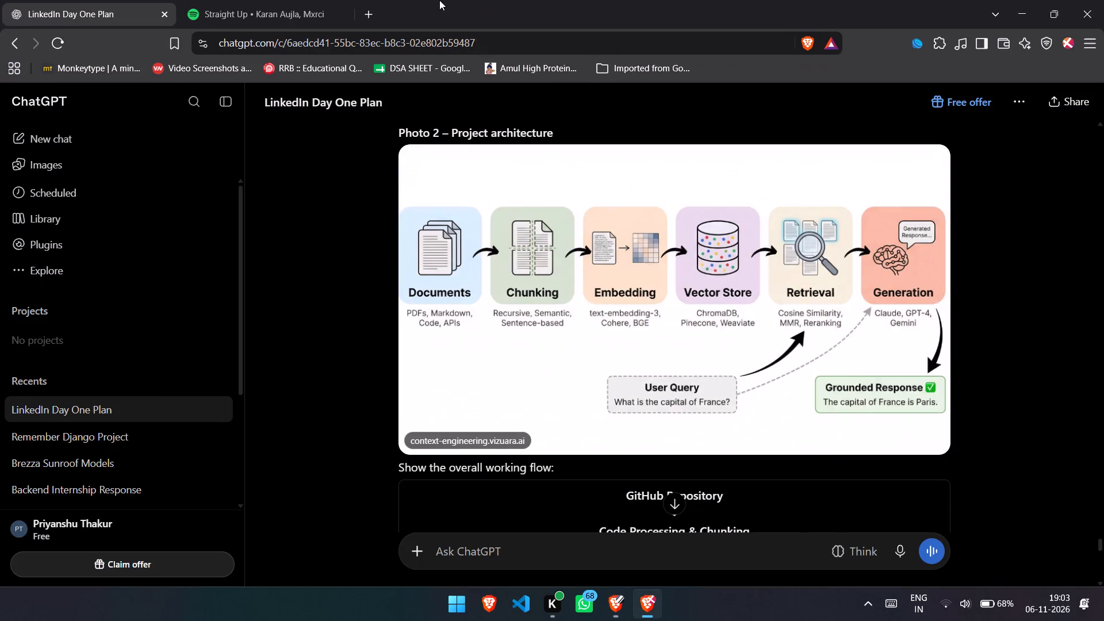
Close the Spotify tab next to the ChatGPT conversation.
{"action": "left_click", "coordinate": [320, 0]}
{"action": "key", "text": "ctrl+w"}
Read the rest of the ChatGPT plan, from the project architecture through the carousel layout to the publishing advice.
{"action": "key", "text": "alt+Tab"}
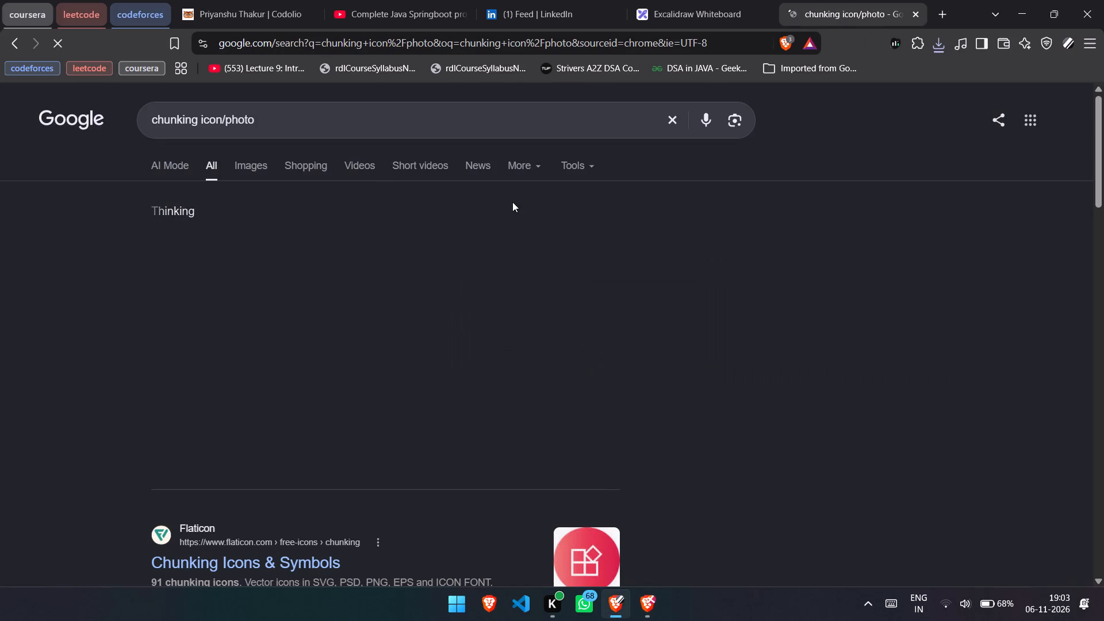
{"action": "key", "text": "alt+Tab"}
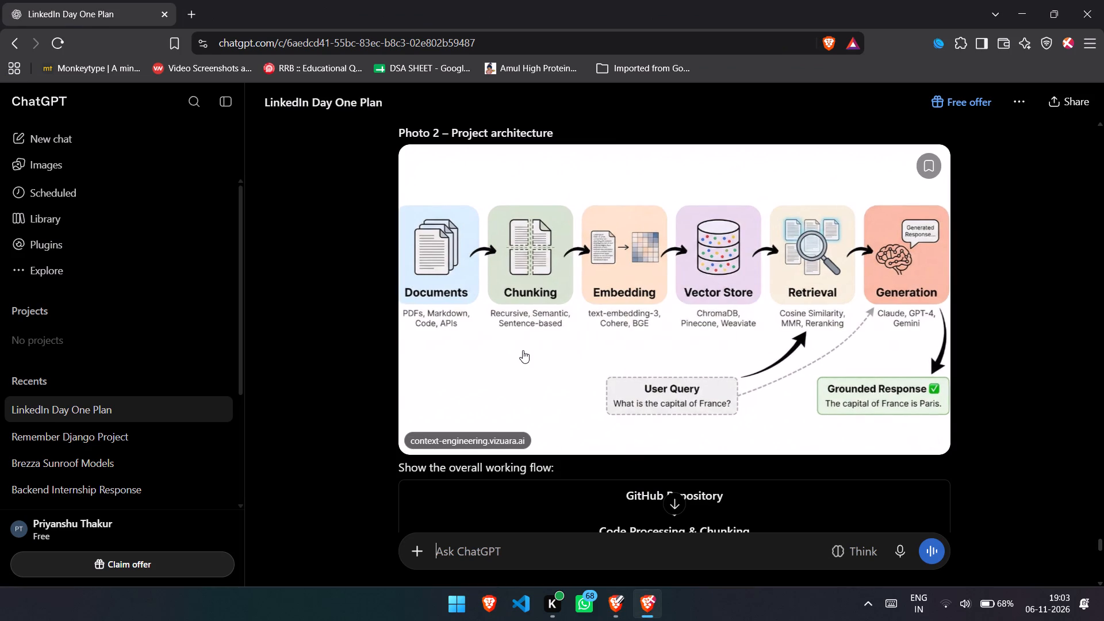
{"action": "scroll", "coordinate": [680, 384], "scroll_direction": "down", "scroll_amount": 2}
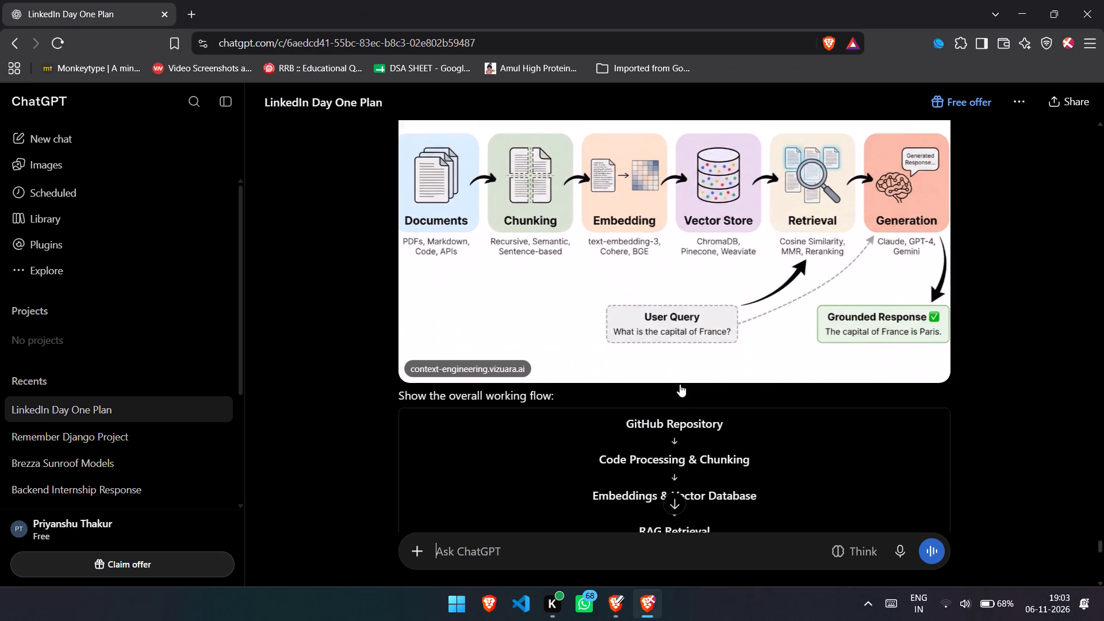
{"action": "scroll", "coordinate": [680, 384], "scroll_direction": "down", "scroll_amount": 5}
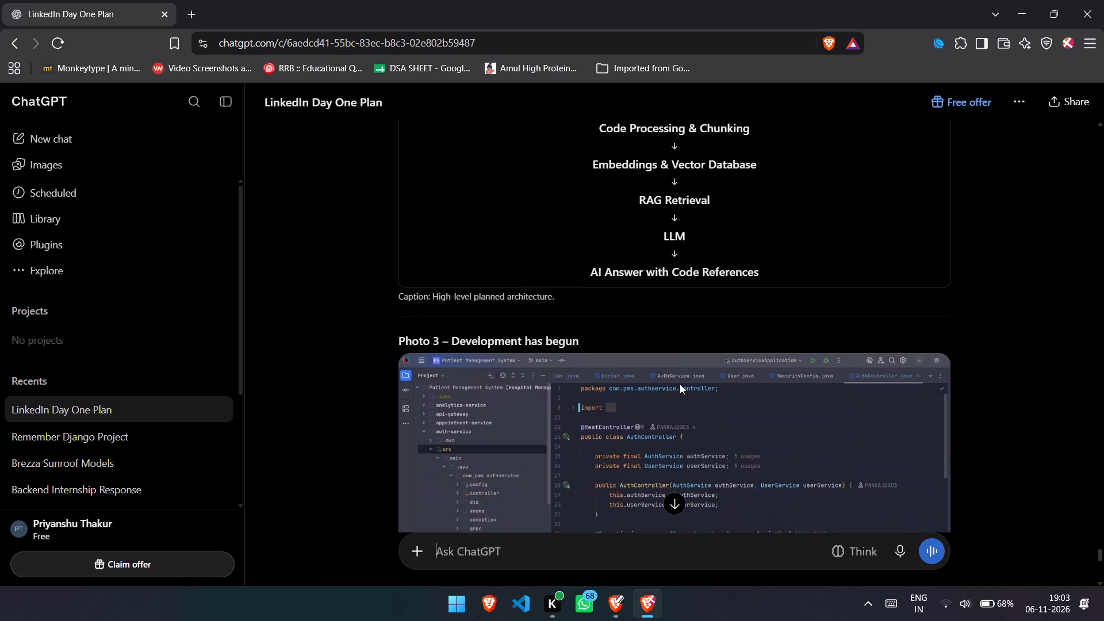
{"action": "scroll", "coordinate": [680, 384], "scroll_direction": "down", "scroll_amount": 3}
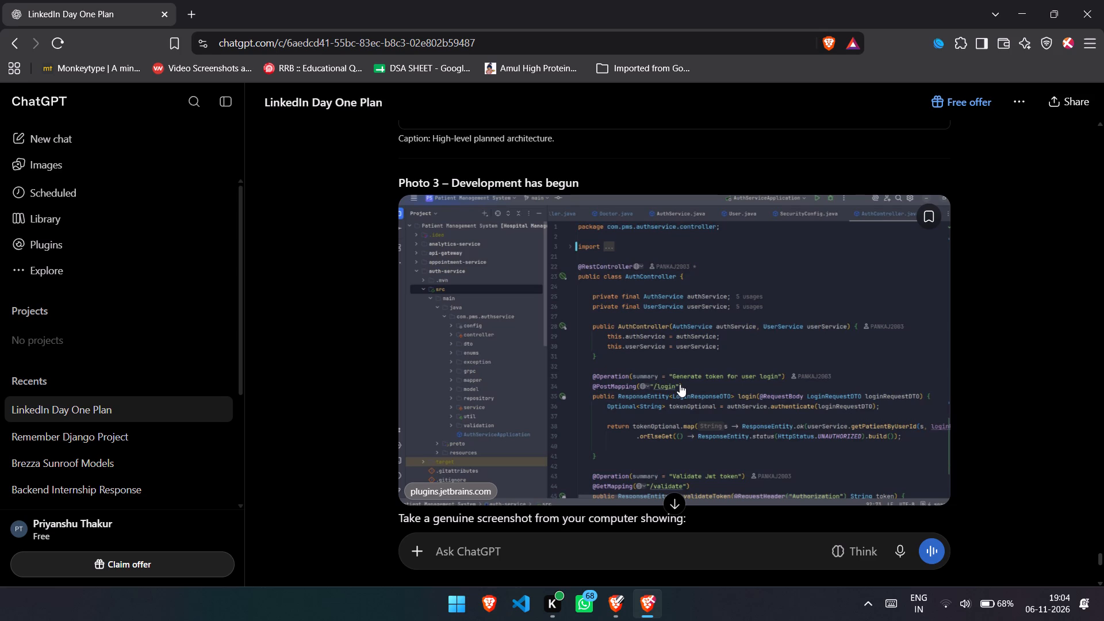
{"action": "scroll", "coordinate": [680, 384], "scroll_direction": "down", "scroll_amount": 2}
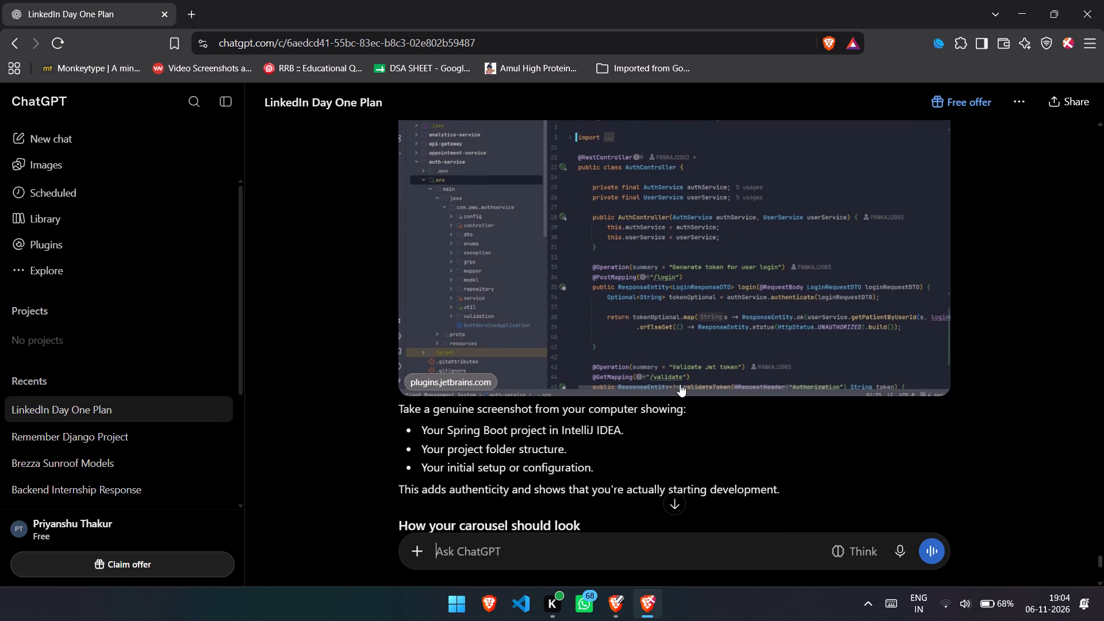
{"action": "scroll", "coordinate": [680, 384], "scroll_direction": "down", "scroll_amount": 2}
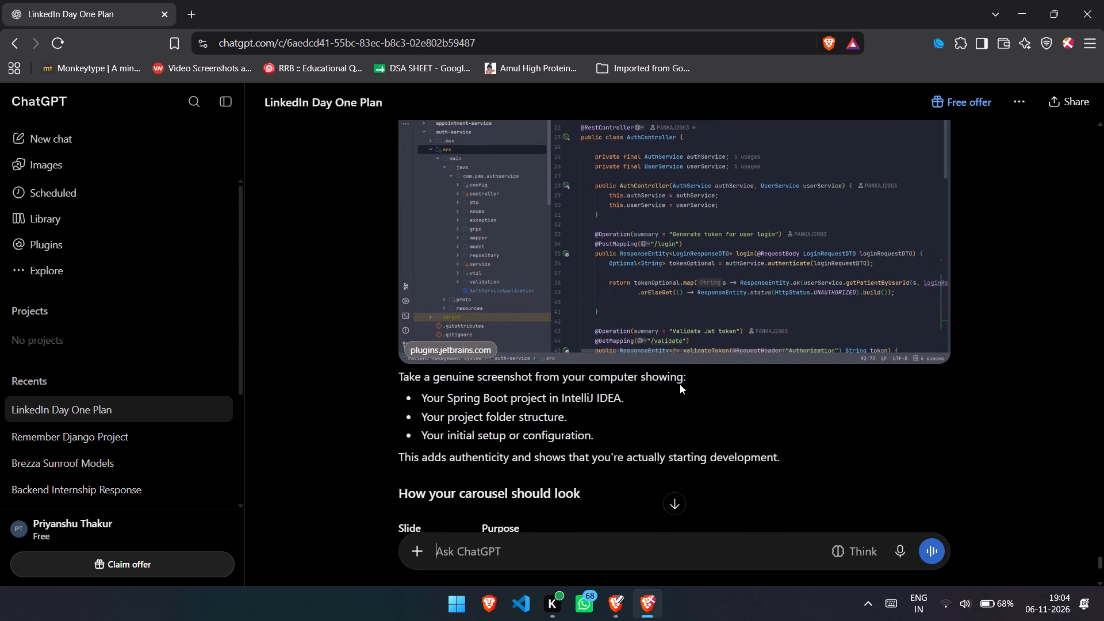
{"action": "scroll", "coordinate": [680, 384], "scroll_direction": "down", "scroll_amount": 1}
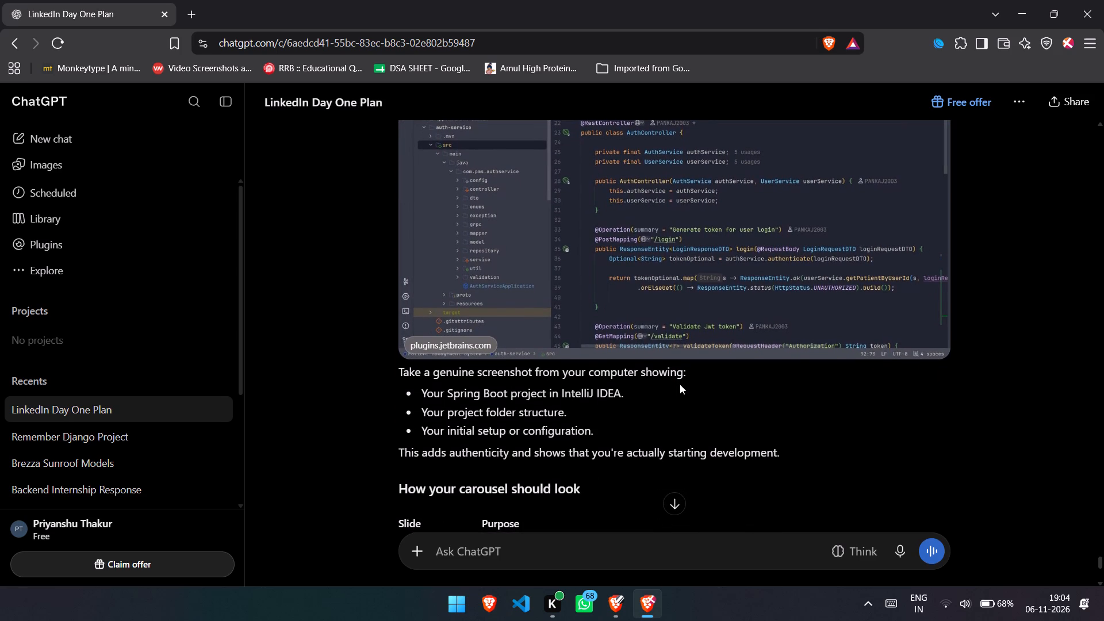
{"action": "scroll", "coordinate": [680, 384], "scroll_direction": "down", "scroll_amount": 3}
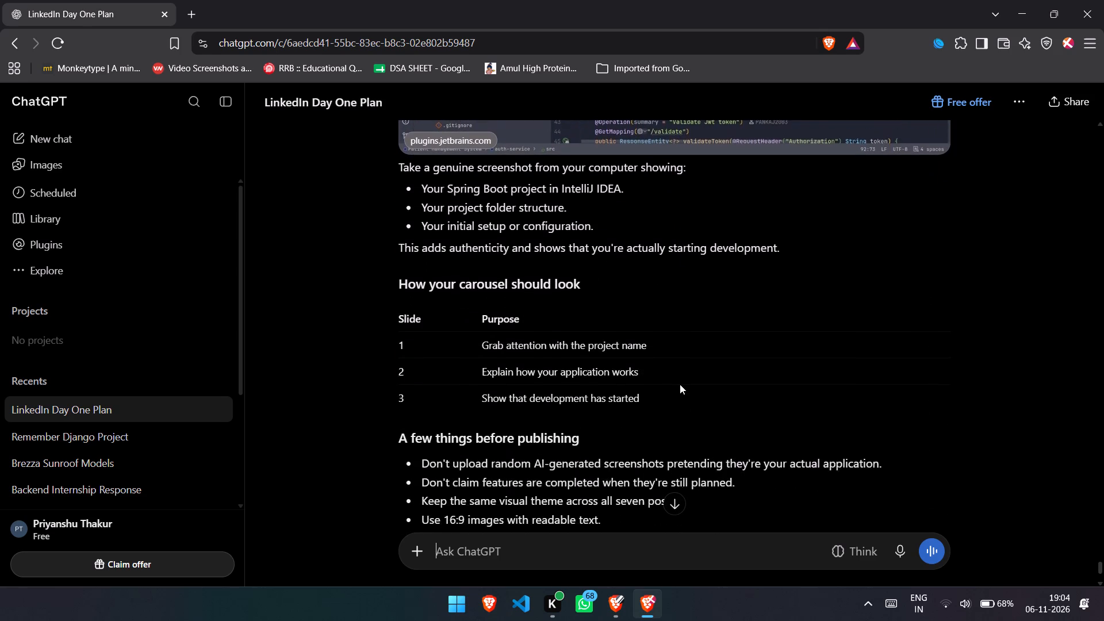
{"action": "scroll", "coordinate": [680, 384], "scroll_direction": "down", "scroll_amount": 1}
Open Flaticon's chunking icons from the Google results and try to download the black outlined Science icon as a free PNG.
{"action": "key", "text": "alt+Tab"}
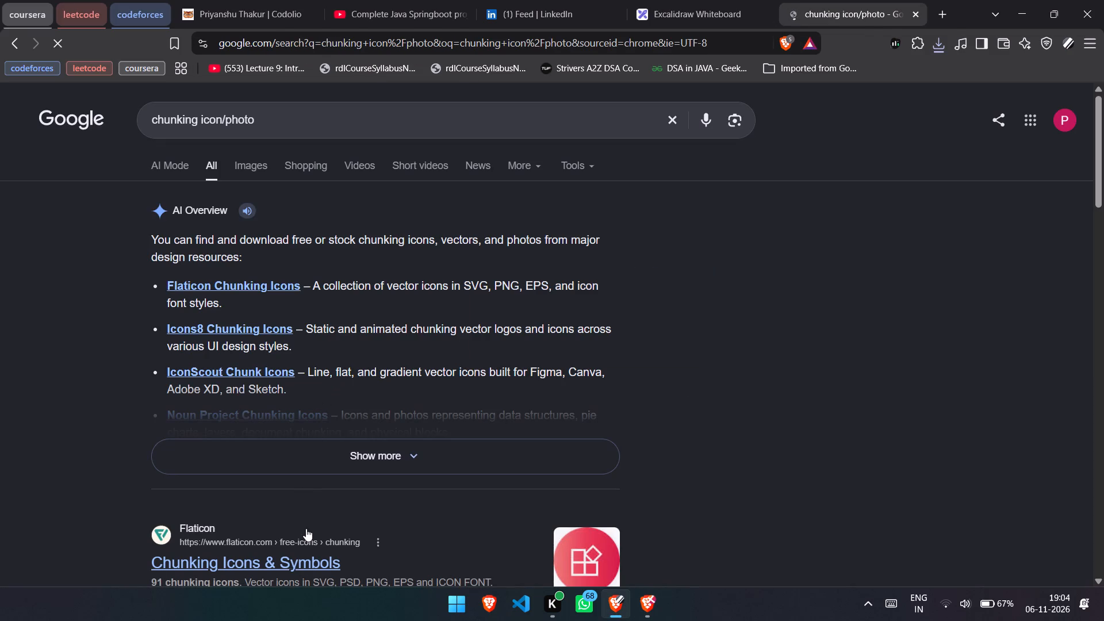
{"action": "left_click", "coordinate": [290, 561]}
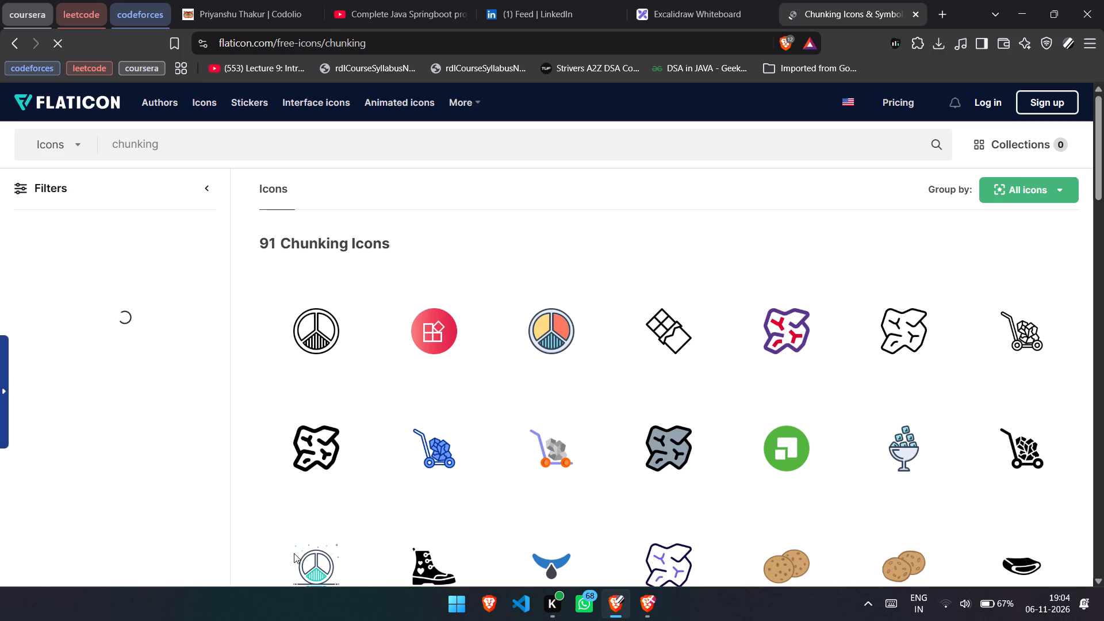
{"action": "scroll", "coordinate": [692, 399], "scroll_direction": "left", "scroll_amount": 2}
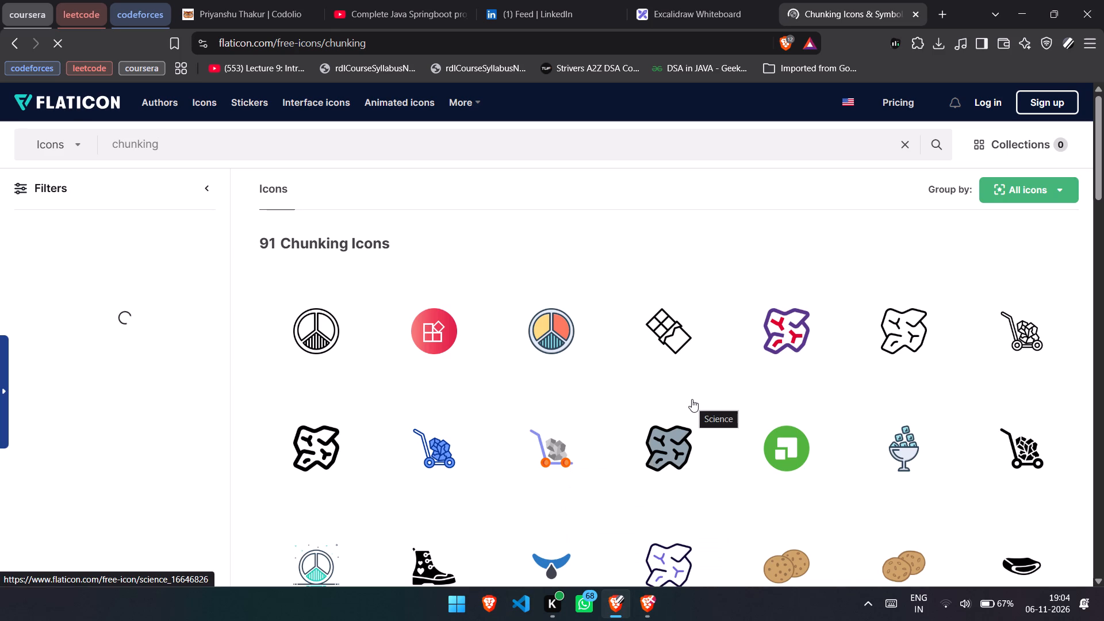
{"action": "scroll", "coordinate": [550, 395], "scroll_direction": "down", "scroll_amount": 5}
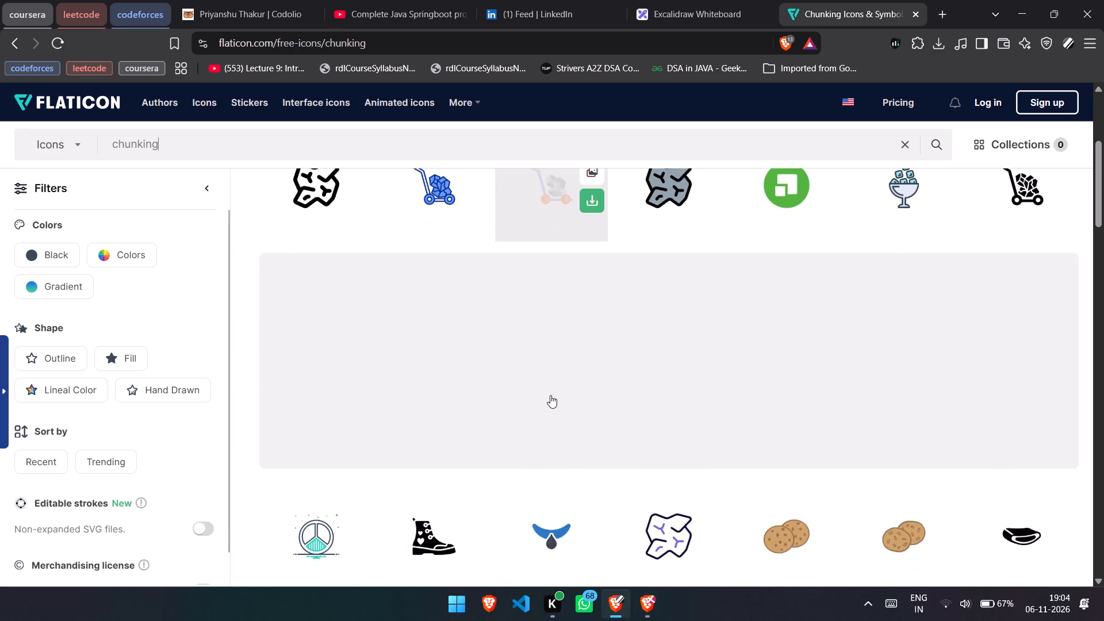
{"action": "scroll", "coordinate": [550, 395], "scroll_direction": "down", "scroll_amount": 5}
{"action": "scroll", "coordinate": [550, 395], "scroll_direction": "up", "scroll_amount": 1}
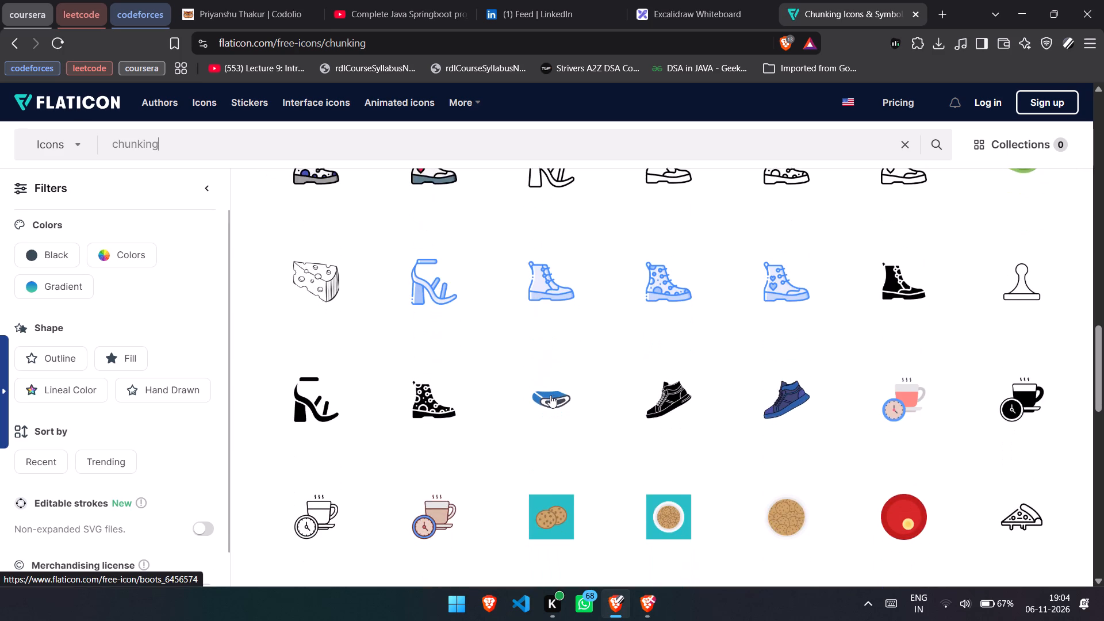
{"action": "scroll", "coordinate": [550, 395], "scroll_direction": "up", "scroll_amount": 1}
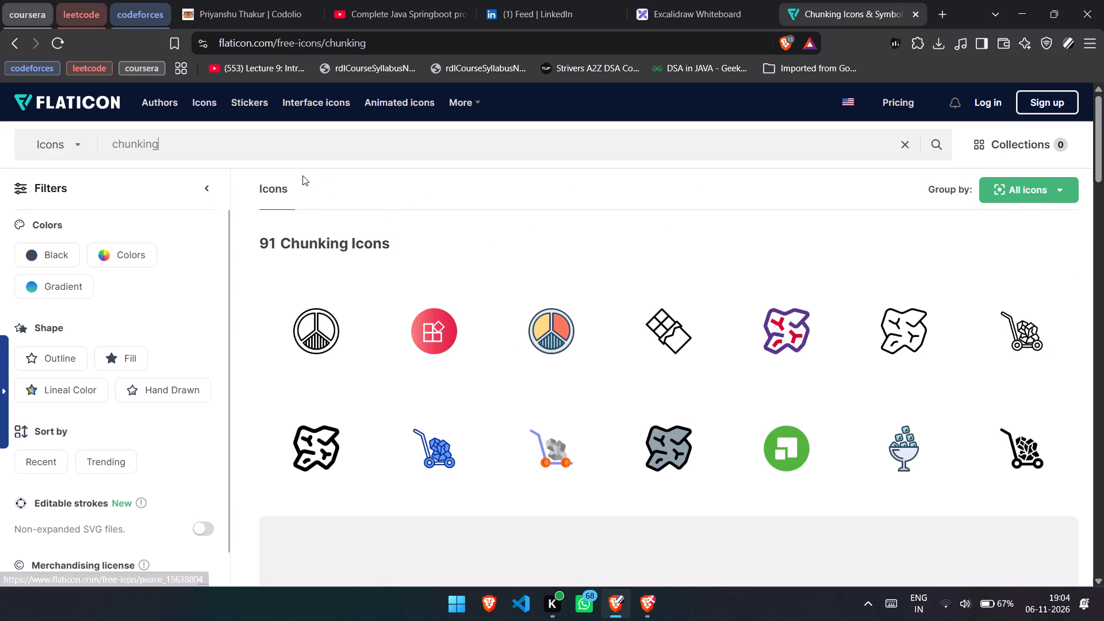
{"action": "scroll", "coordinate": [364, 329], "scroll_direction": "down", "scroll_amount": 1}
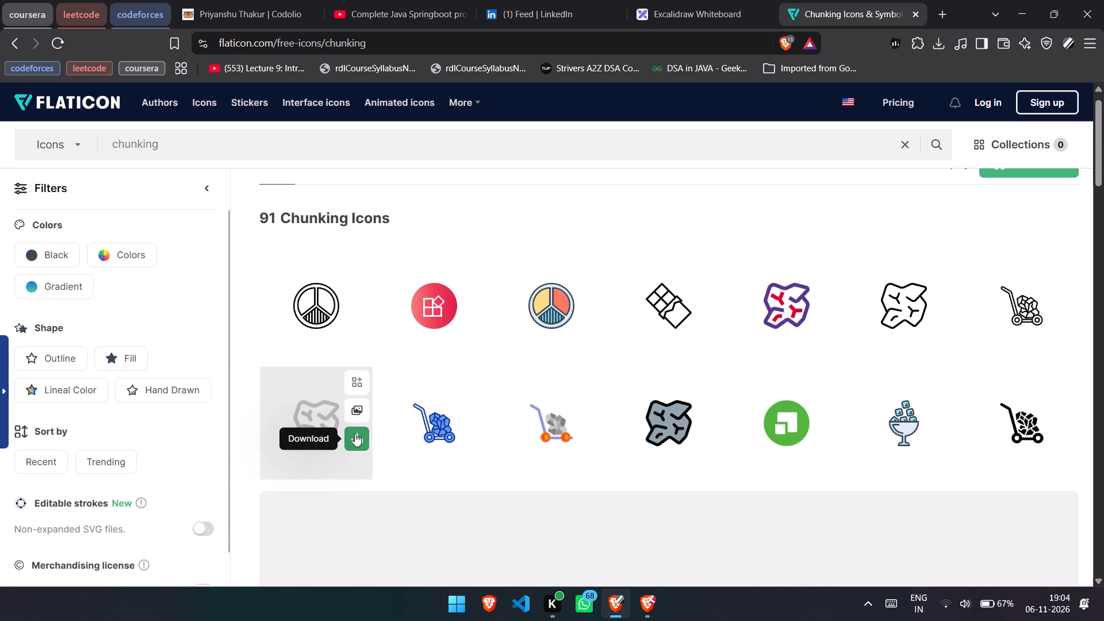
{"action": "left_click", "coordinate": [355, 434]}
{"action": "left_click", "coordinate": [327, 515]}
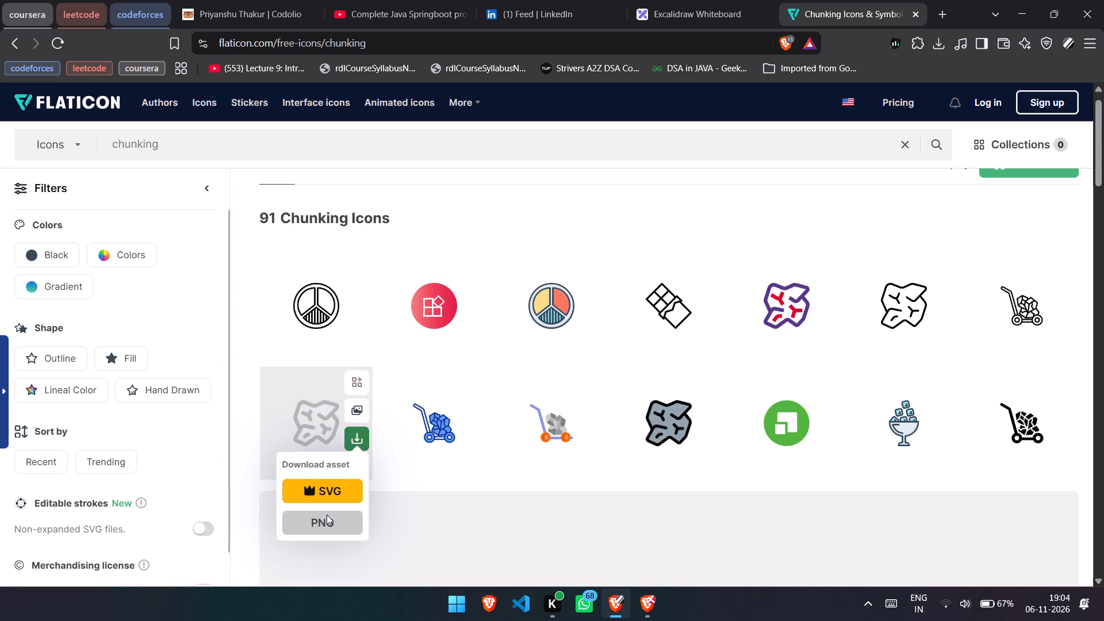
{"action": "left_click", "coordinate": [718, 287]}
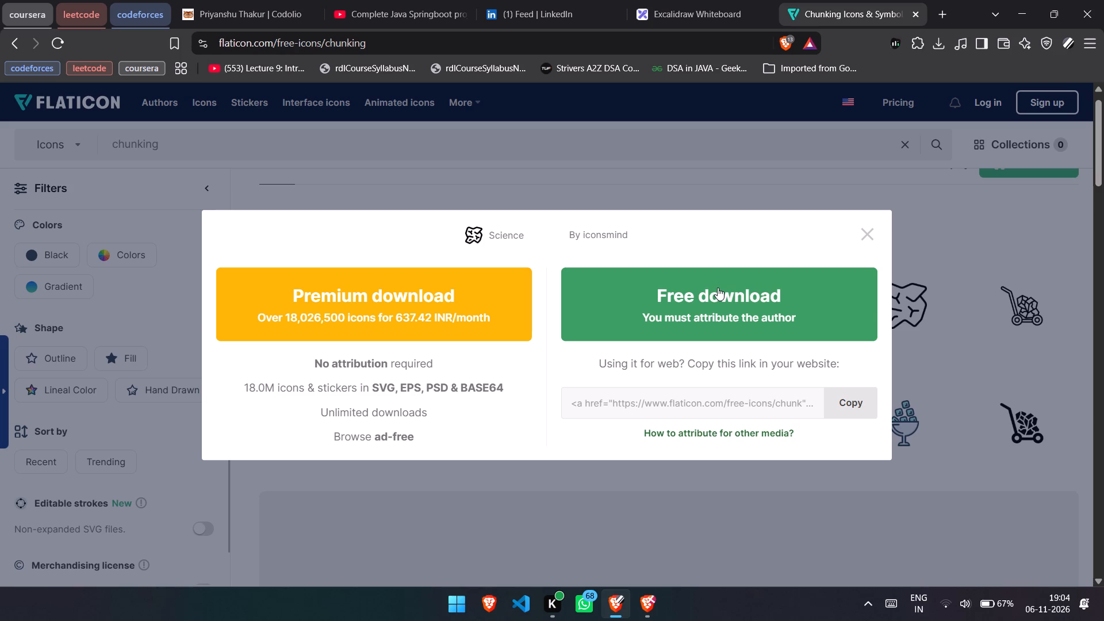
Search Google for chunking icon/photo again, look through the results and open iStock's Chunk Icon Illustrations.
{"action": "key", "text": "ctrl+l"}
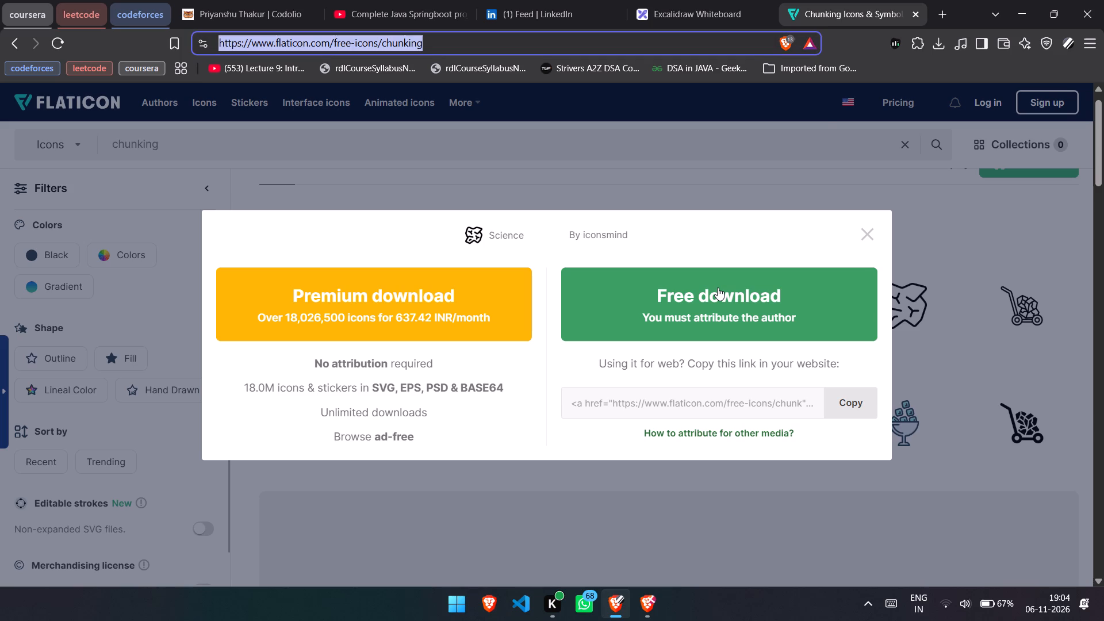
{"action": "type", "text": "chum"}
{"action": "key", "text": "BackSpace"}
{"action": "type", "text": "nkin"}
{"action": "type", "text": "g"}
{"action": "key", "text": "space"}
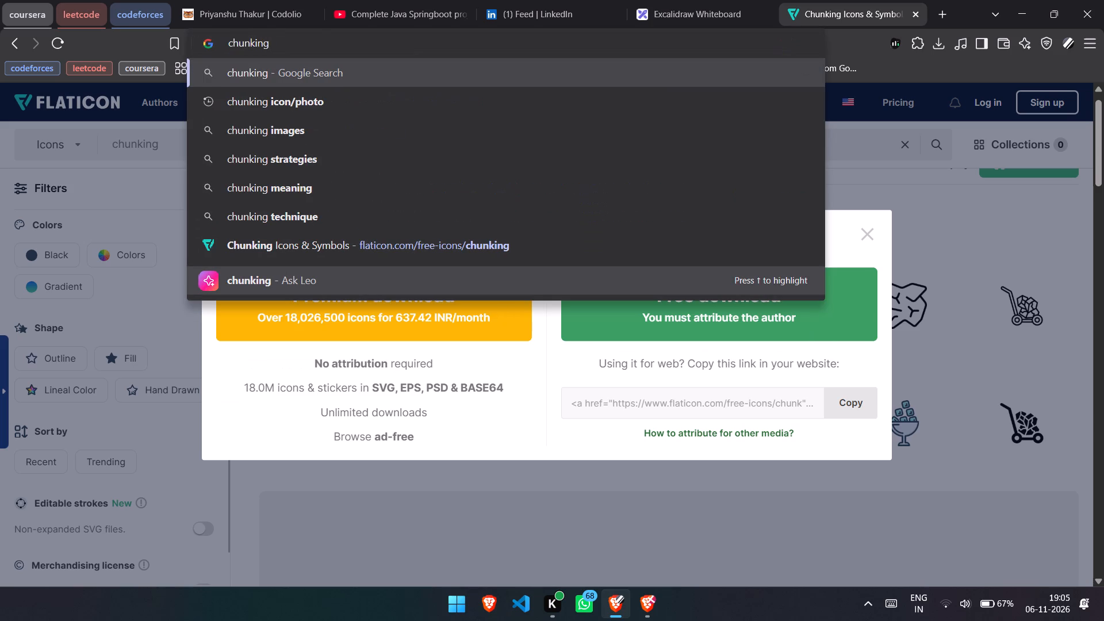
{"action": "key", "text": "Down"}
{"action": "key", "text": "Return"}
{"action": "scroll", "coordinate": [433, 417], "scroll_direction": "down", "scroll_amount": 1}
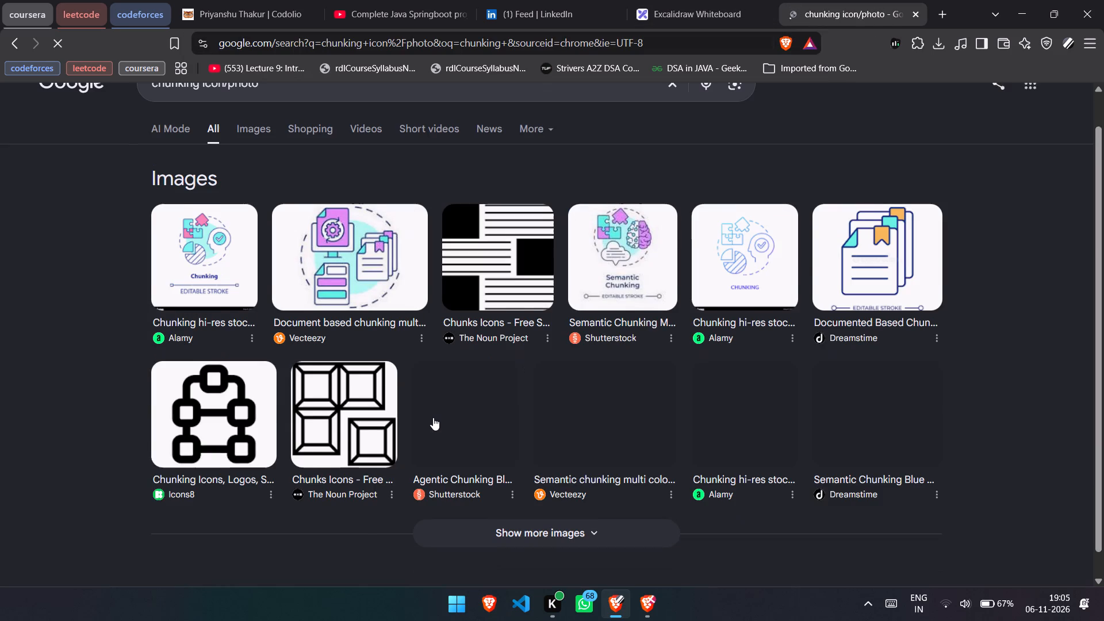
{"action": "scroll", "coordinate": [433, 417], "scroll_direction": "down", "scroll_amount": 3}
{"action": "scroll", "coordinate": [433, 417], "scroll_direction": "up", "scroll_amount": 1}
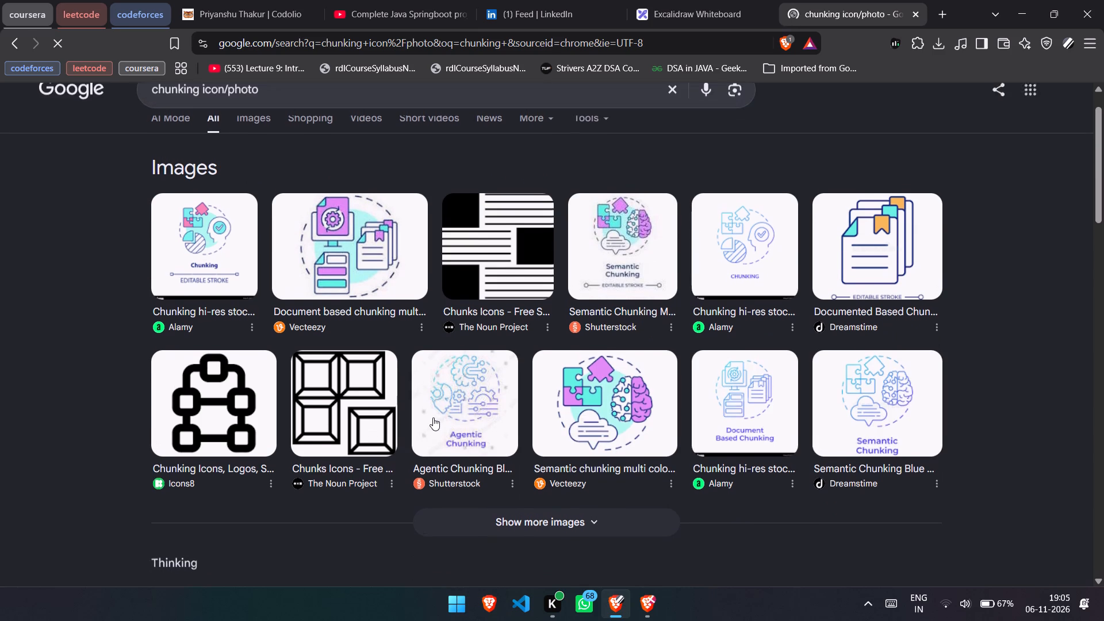
{"action": "scroll", "coordinate": [433, 417], "scroll_direction": "down", "scroll_amount": 7}
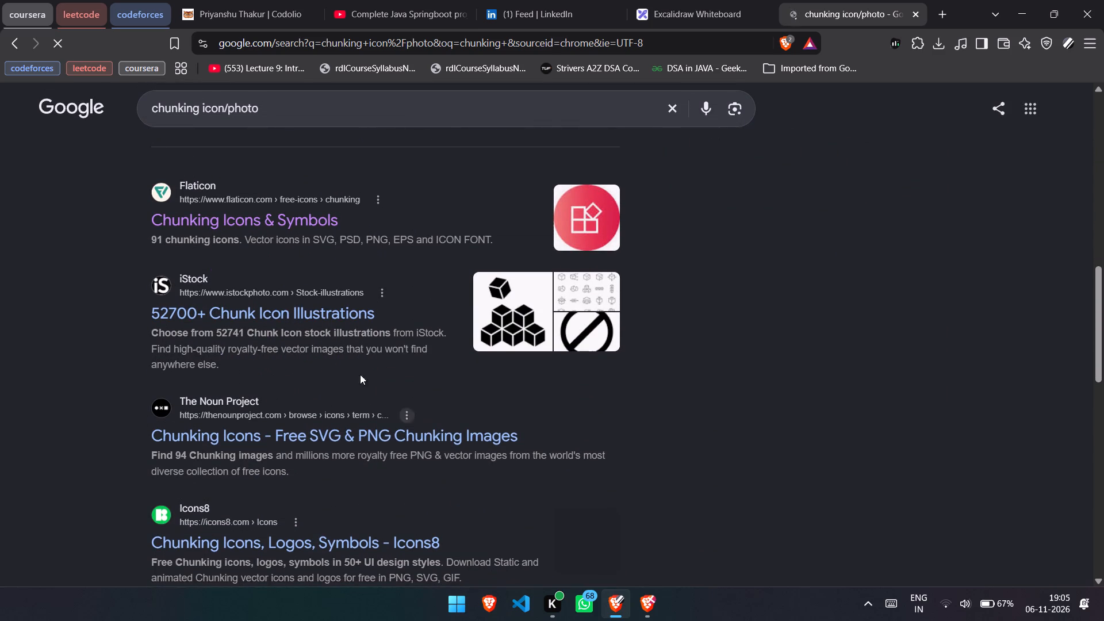
{"action": "left_click", "coordinate": [267, 310]}
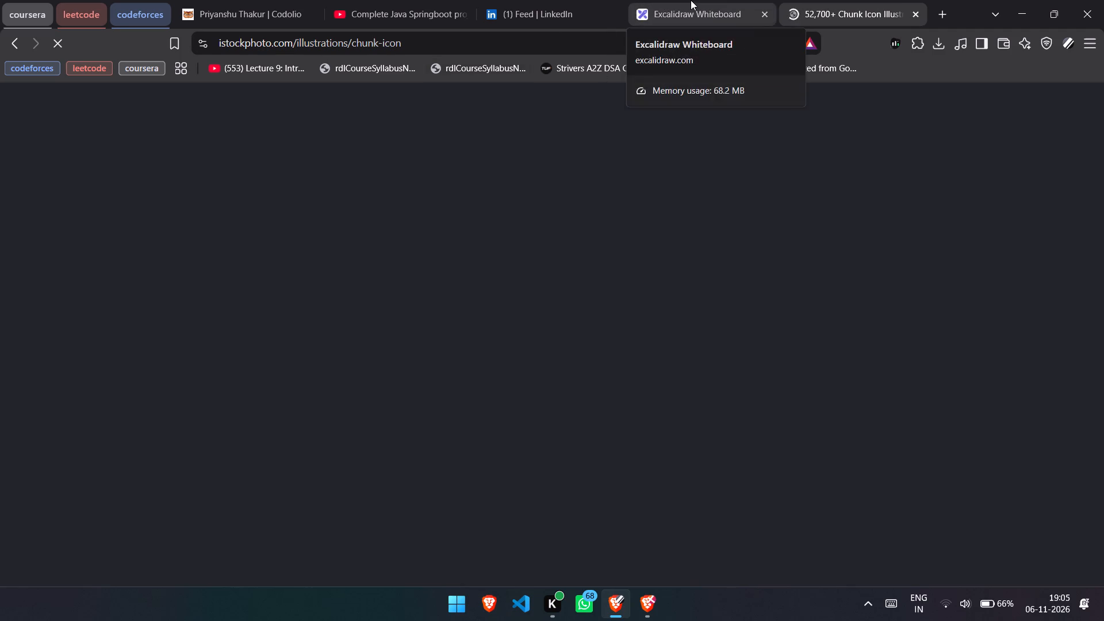
{"action": "left_click", "coordinate": [691, 0]}
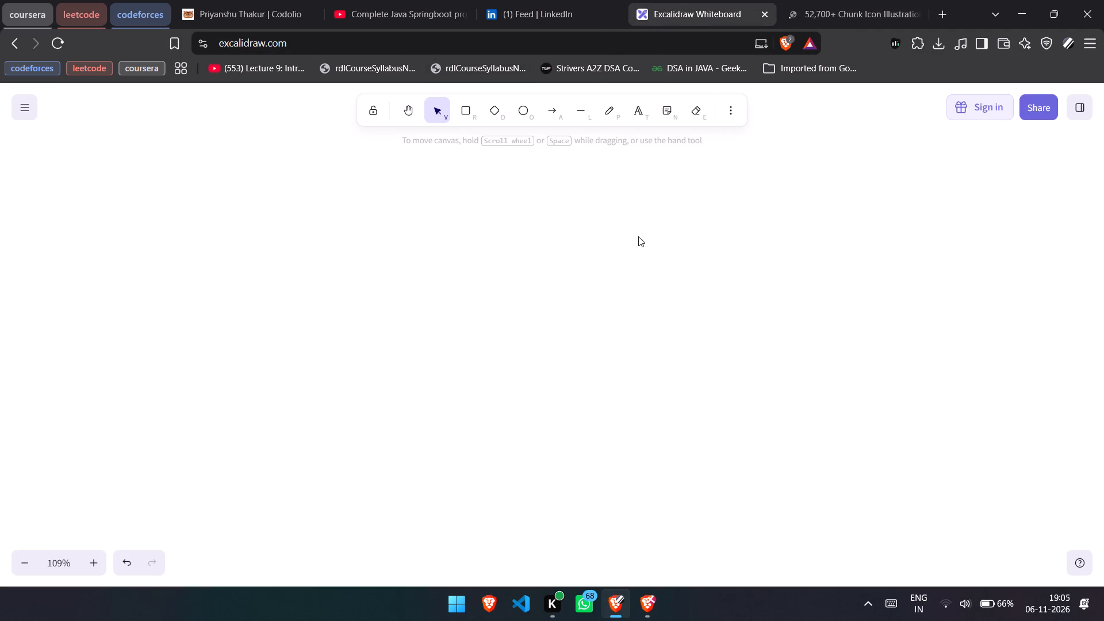
{"action": "left_click", "coordinate": [442, 262]}
{"action": "key", "text": "9"}
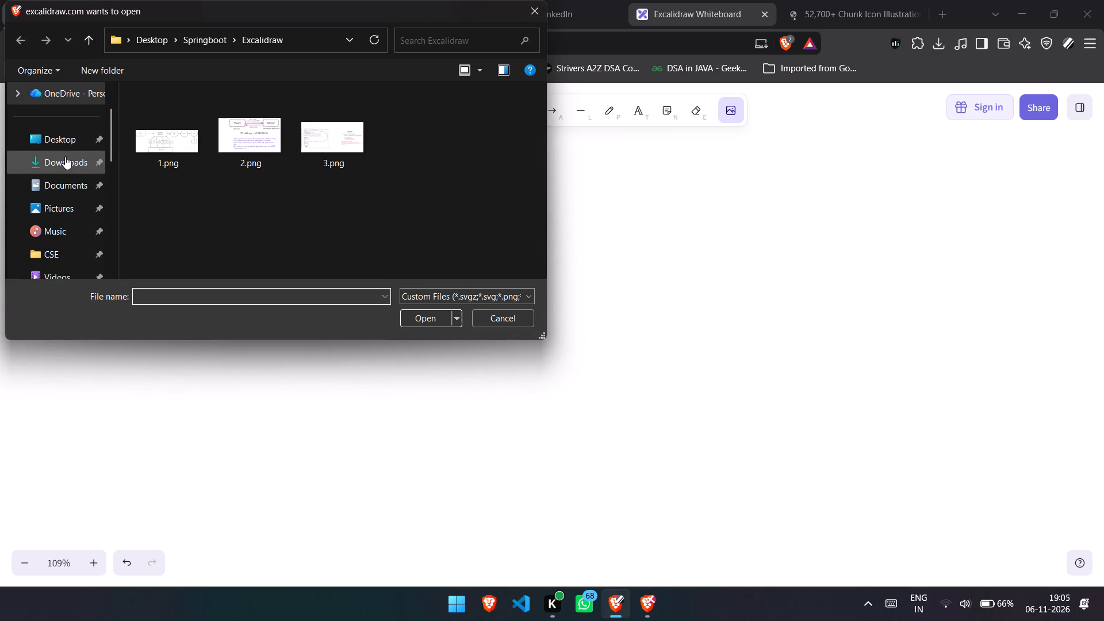
{"action": "left_click", "coordinate": [65, 157]}
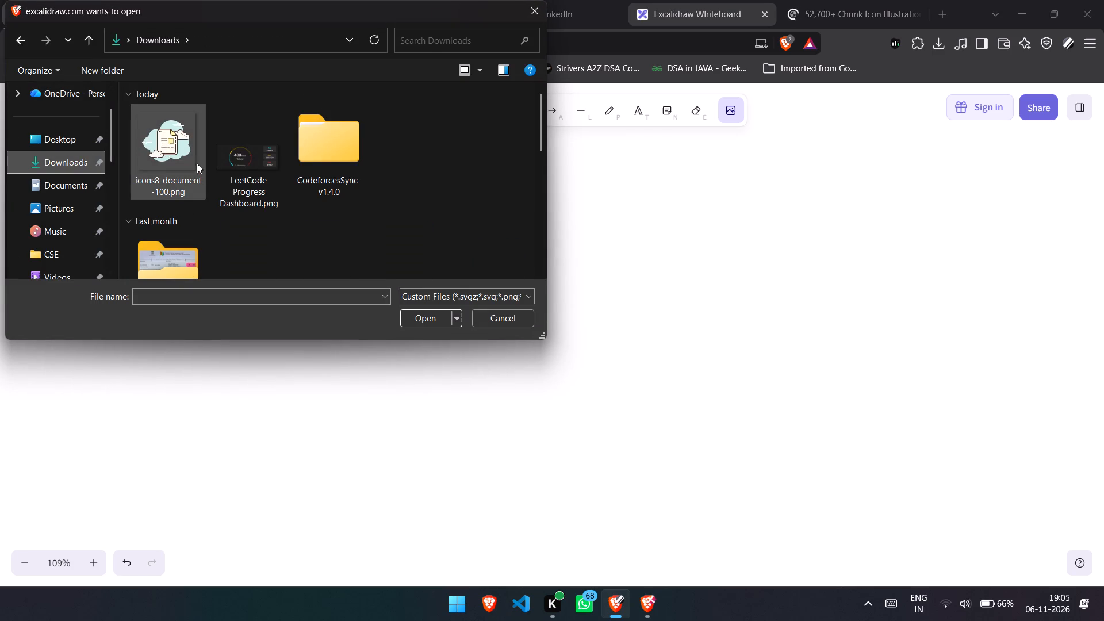
{"action": "double_click", "coordinate": [160, 131]}
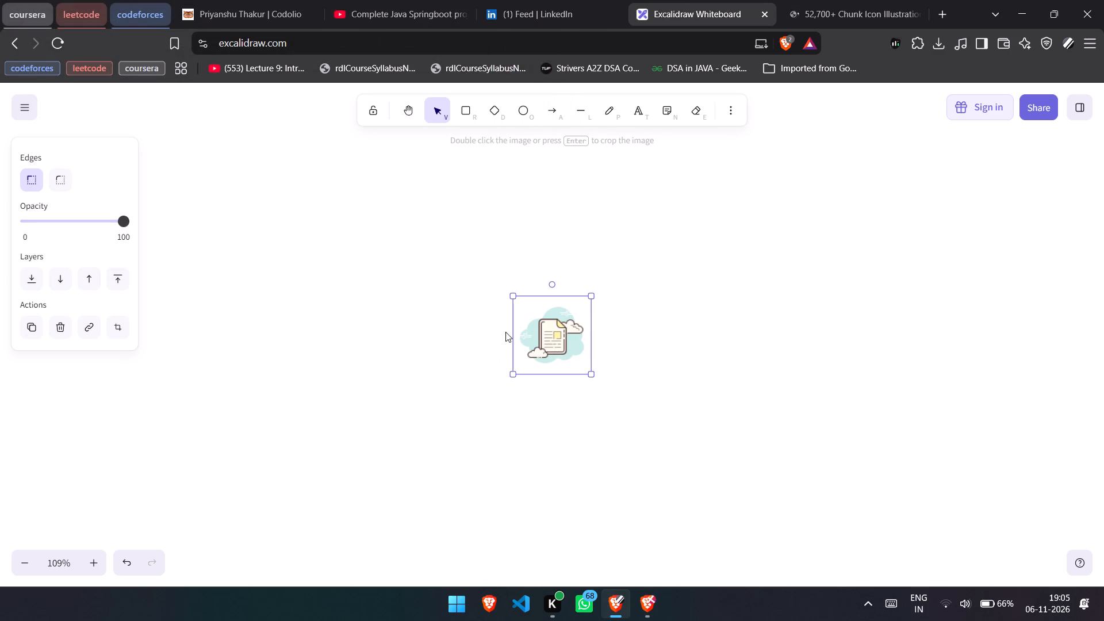
{"action": "left_click_drag", "start_coordinate": [548, 328], "coordinate": [415, 306]}
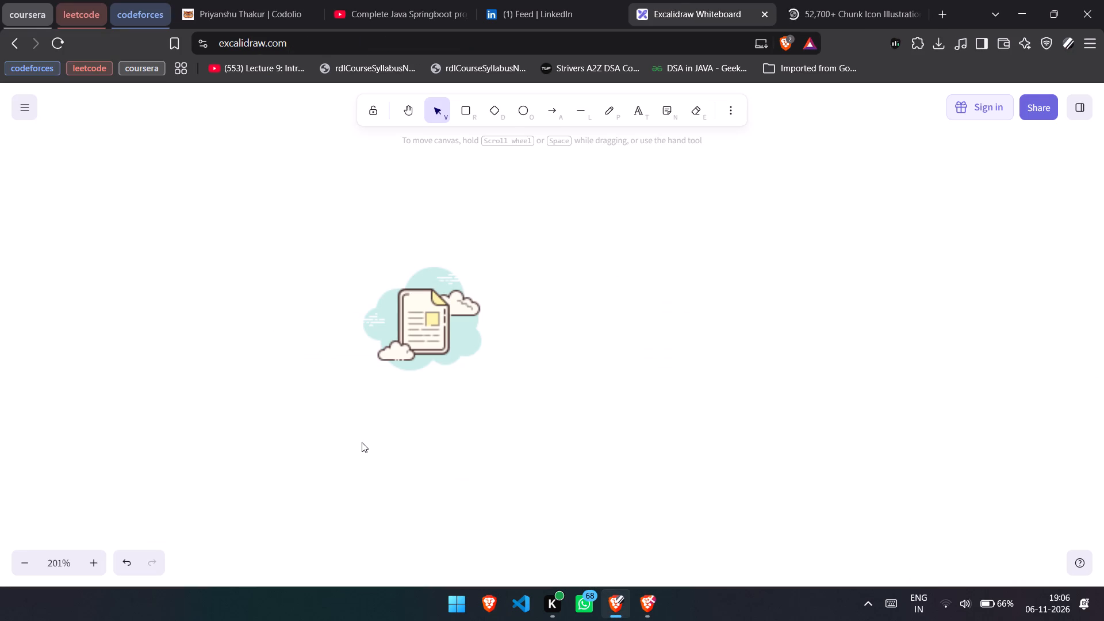
{"action": "left_click", "coordinate": [360, 444]}
{"action": "double_click", "coordinate": [381, 399]}
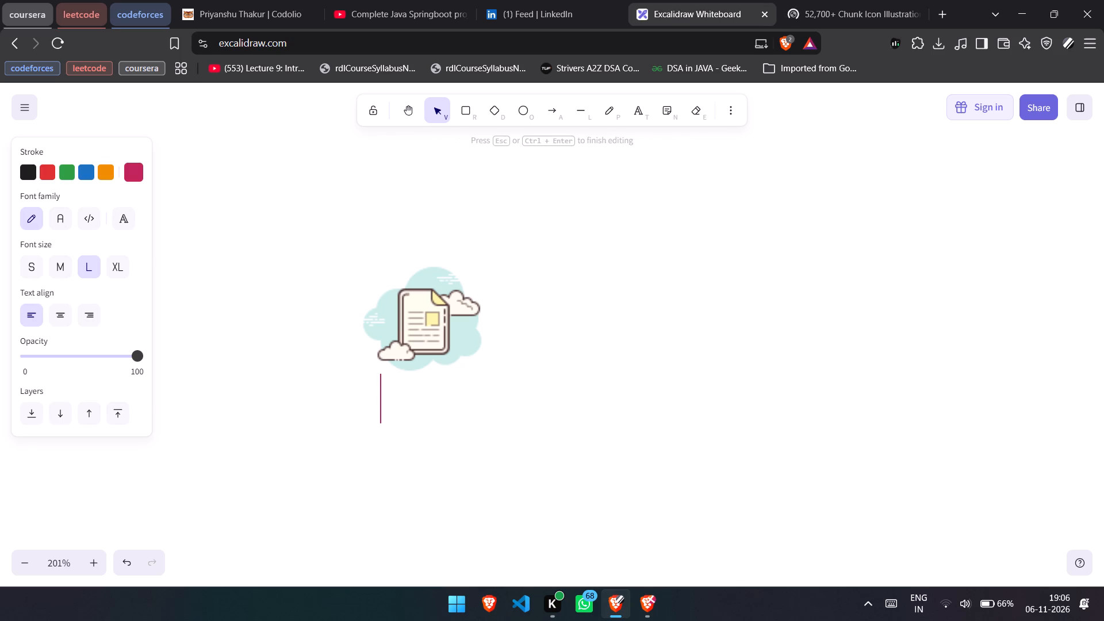
{"action": "type", "text": "Documents"}
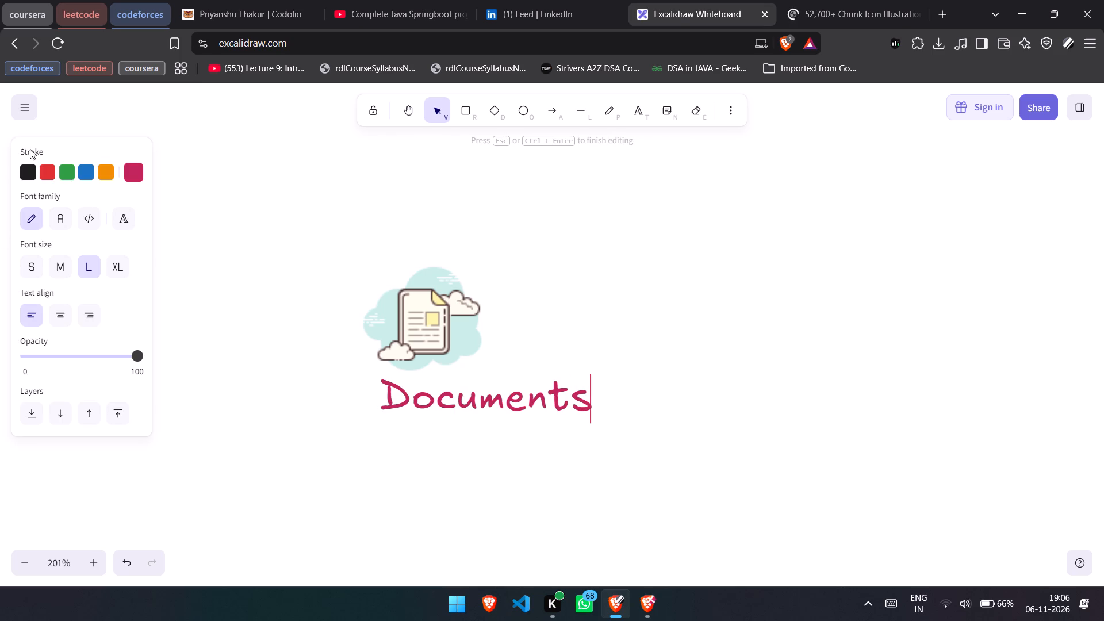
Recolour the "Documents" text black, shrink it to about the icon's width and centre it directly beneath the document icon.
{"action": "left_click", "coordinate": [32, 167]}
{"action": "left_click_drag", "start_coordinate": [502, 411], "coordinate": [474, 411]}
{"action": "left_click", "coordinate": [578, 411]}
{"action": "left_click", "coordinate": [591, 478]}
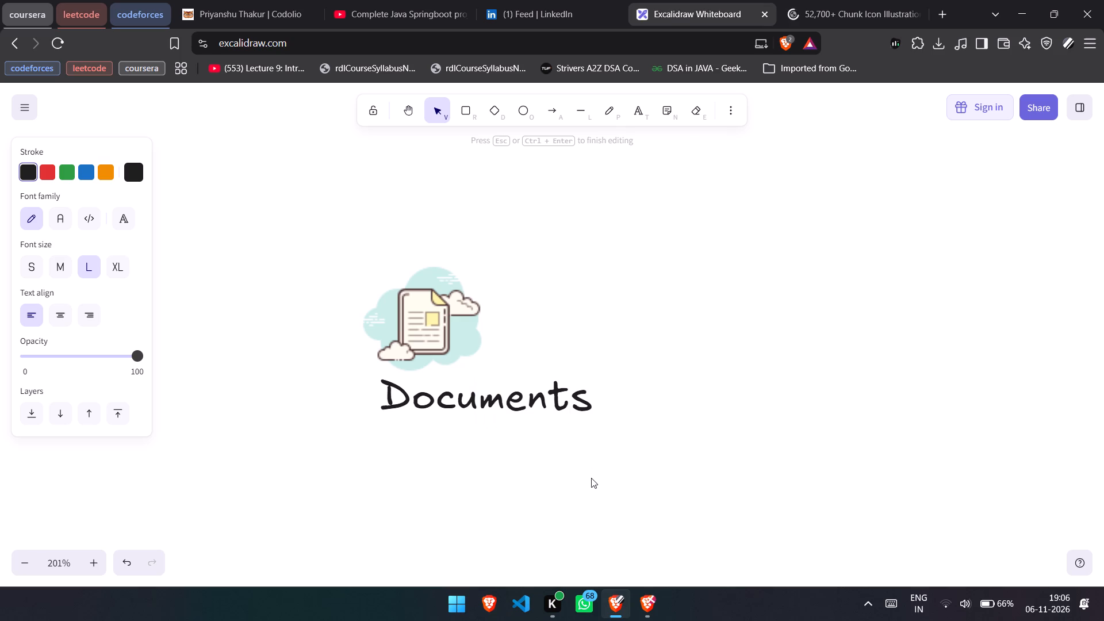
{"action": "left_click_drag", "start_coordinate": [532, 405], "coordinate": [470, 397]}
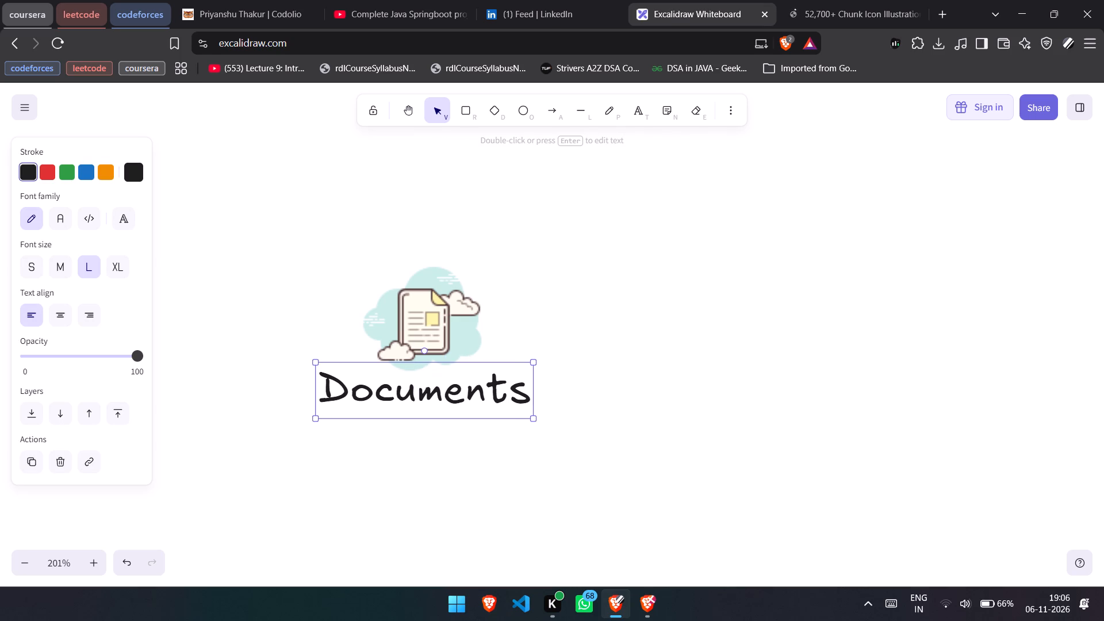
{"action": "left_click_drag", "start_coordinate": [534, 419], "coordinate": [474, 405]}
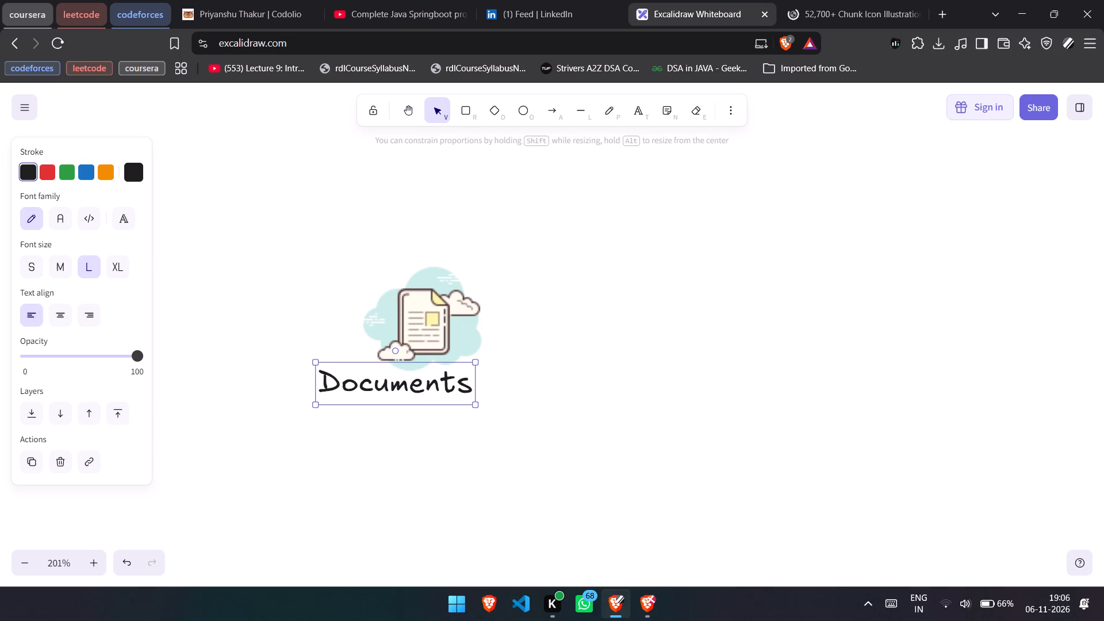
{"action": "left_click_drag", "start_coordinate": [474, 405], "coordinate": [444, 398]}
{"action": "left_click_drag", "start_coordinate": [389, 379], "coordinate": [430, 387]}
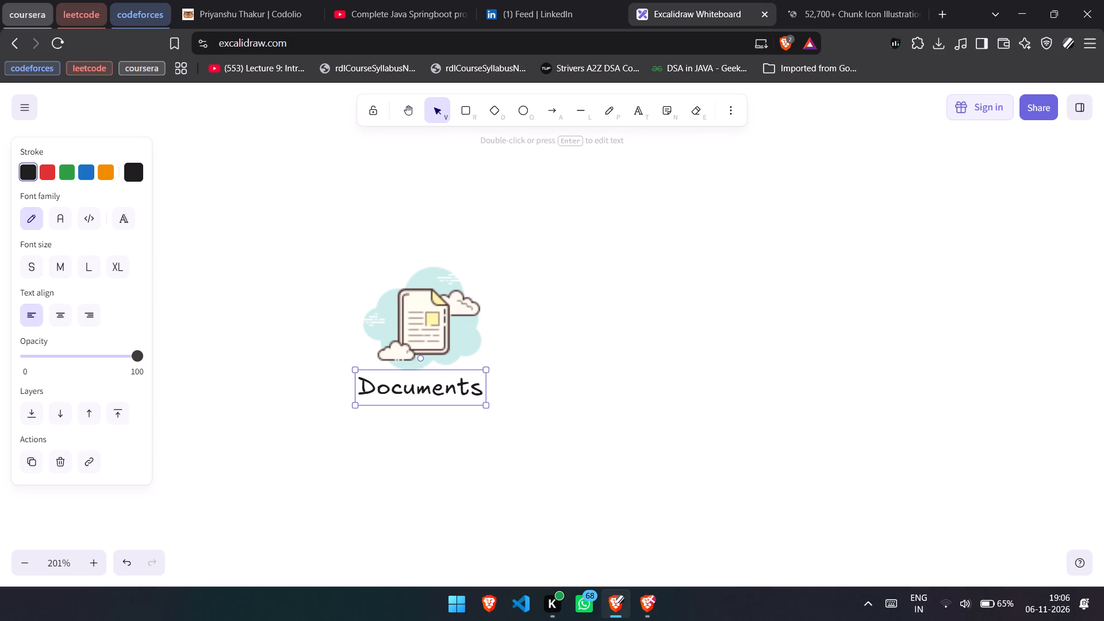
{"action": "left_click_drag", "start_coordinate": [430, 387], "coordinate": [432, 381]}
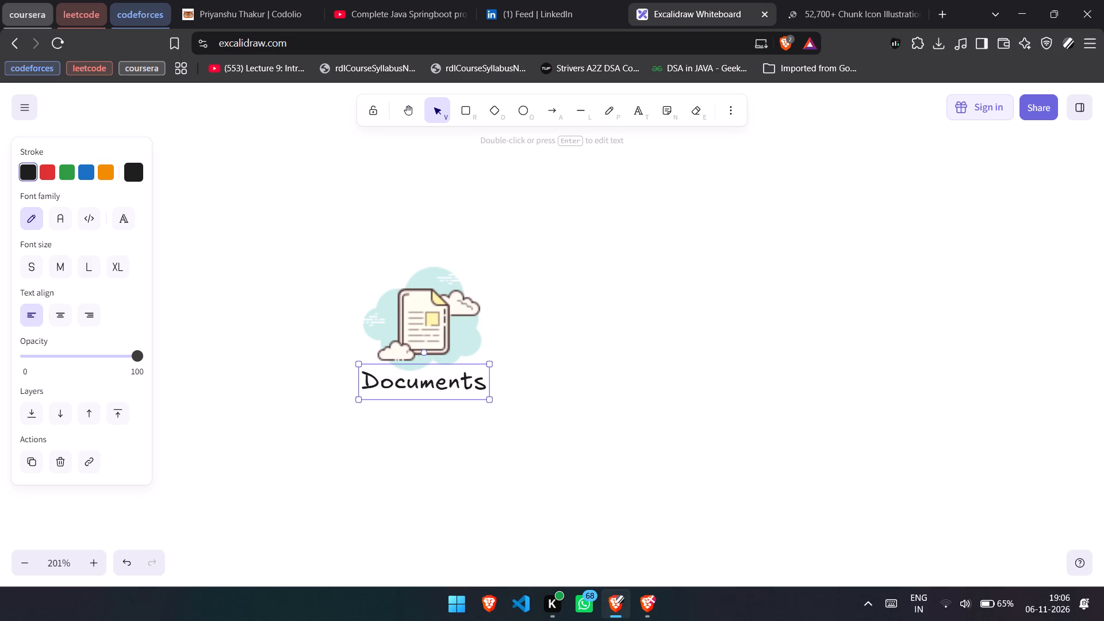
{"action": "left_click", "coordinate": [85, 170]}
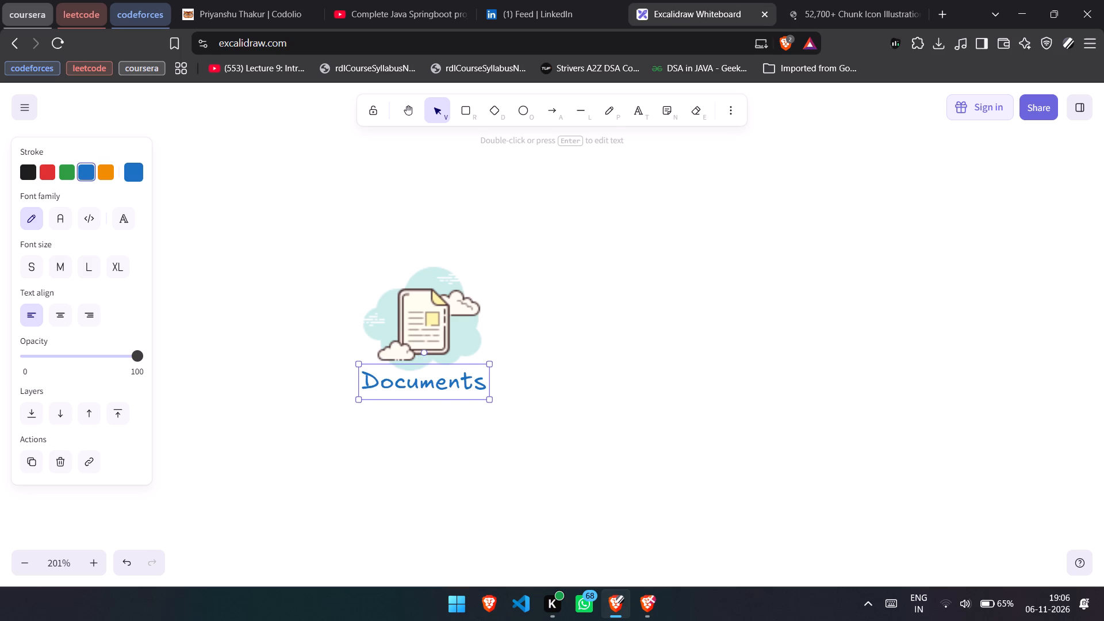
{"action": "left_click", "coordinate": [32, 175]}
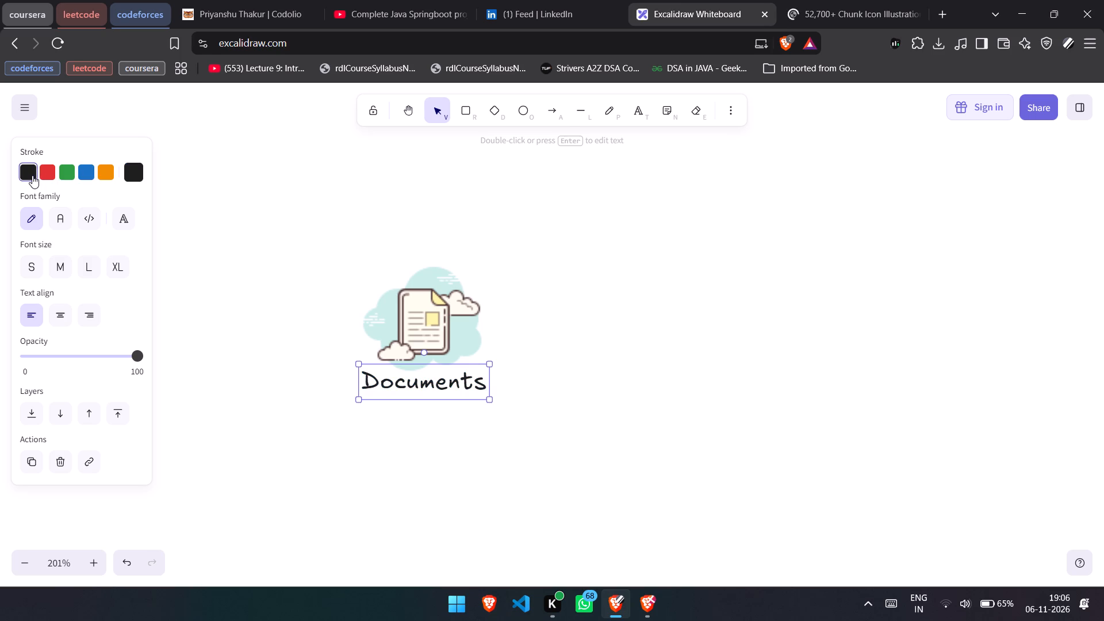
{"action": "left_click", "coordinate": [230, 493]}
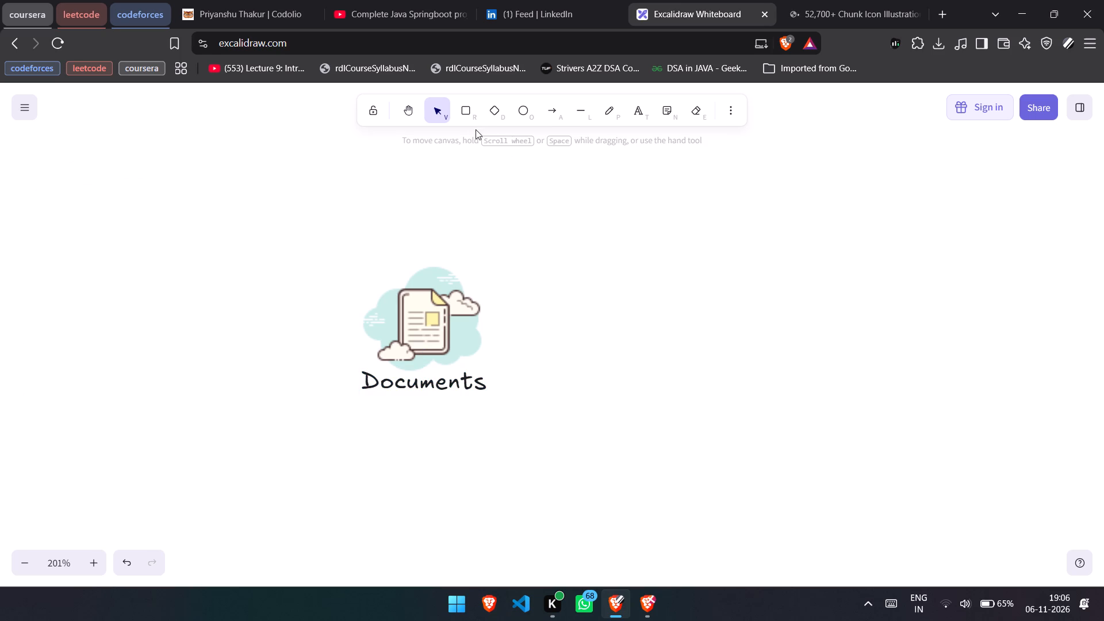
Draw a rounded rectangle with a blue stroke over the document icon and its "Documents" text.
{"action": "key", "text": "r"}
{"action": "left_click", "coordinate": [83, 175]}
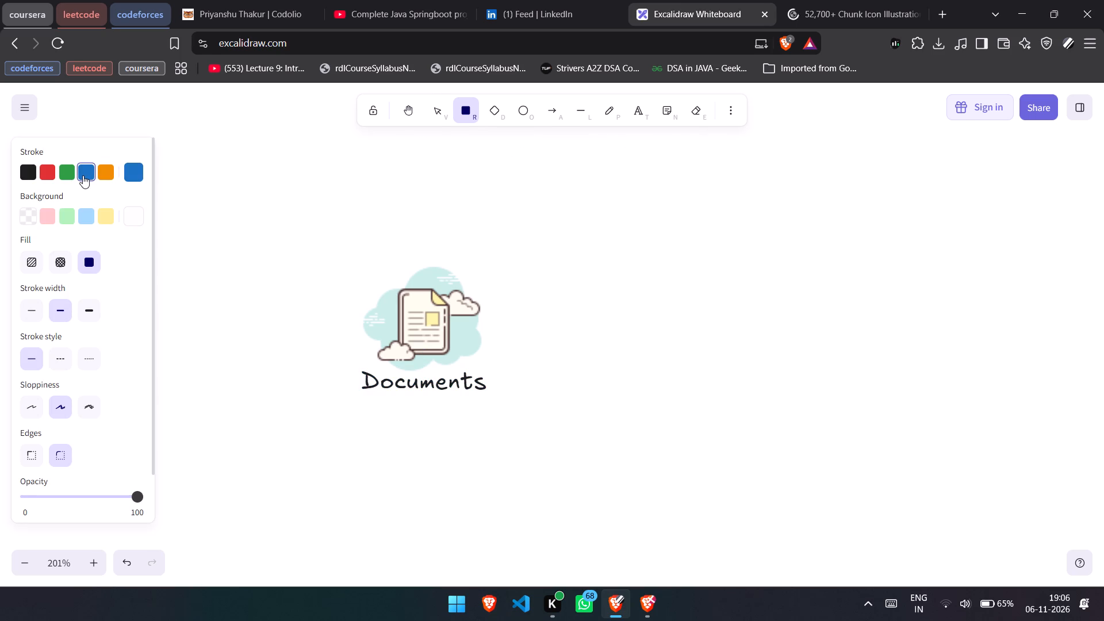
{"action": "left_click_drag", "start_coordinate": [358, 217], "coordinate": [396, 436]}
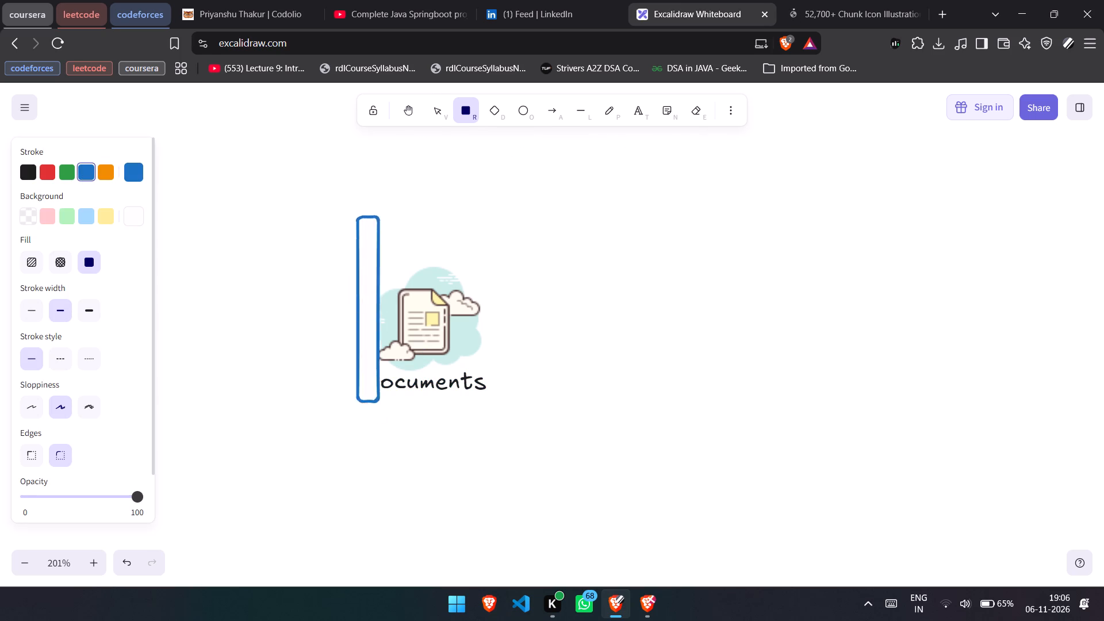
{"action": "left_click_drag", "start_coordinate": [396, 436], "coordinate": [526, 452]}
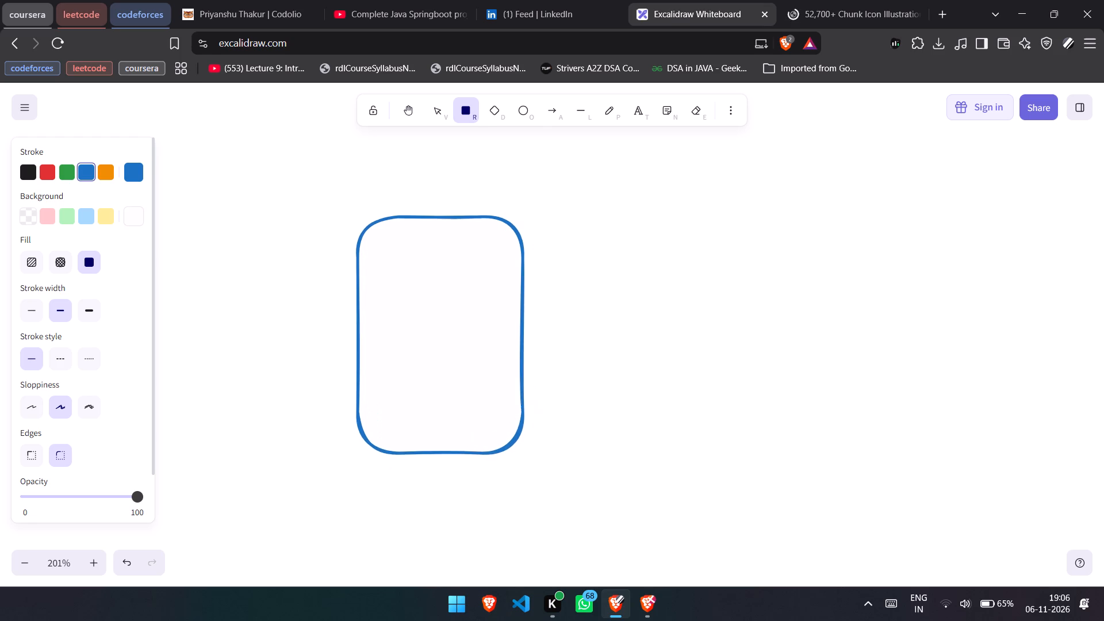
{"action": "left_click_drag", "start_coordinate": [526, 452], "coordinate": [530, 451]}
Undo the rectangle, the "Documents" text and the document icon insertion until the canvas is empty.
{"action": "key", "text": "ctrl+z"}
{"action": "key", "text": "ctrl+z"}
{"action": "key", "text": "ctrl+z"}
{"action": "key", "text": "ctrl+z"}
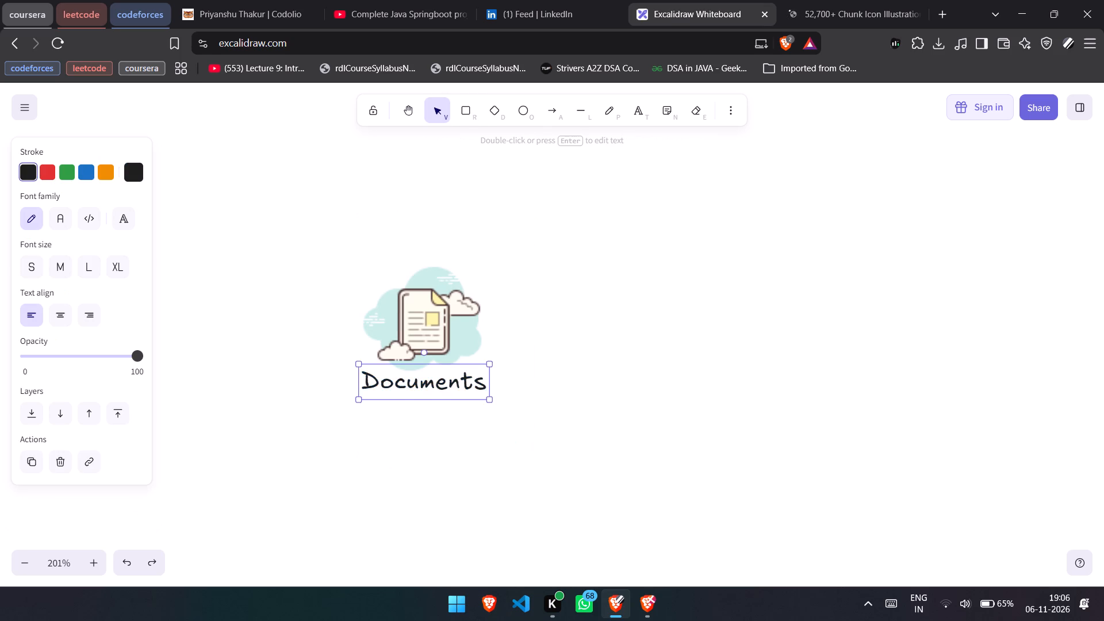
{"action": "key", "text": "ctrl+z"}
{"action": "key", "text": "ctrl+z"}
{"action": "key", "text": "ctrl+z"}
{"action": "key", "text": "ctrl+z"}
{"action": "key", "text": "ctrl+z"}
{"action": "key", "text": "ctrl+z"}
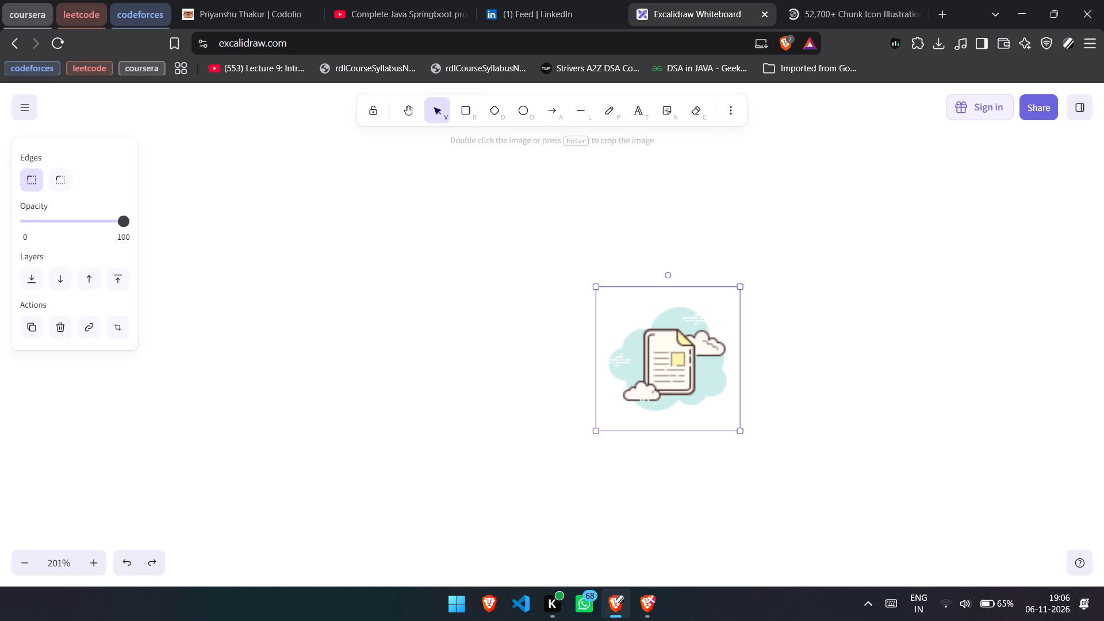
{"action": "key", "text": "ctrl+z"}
Check the architecture diagram in ChatGPT, and draw a tall rounded rectangle with blue stroke and light blue background in Excalidraw.
{"action": "key", "text": "alt+Tab"}
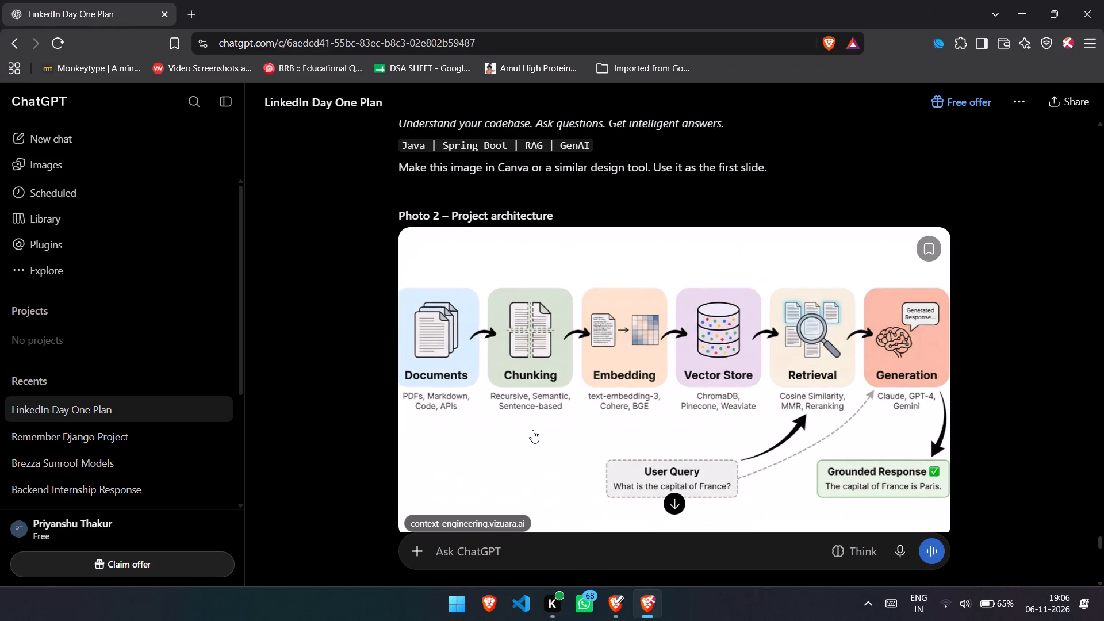
{"action": "key", "text": "alt+Tab"}
{"action": "key", "text": "alt+Tab"}
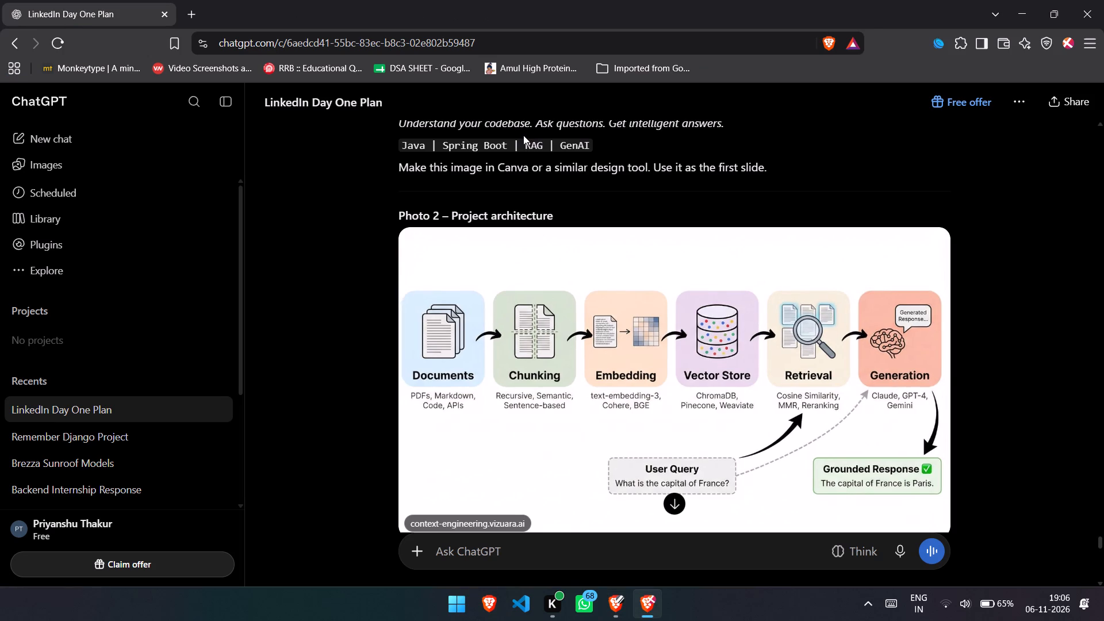
{"action": "key", "text": "alt+Tab"}
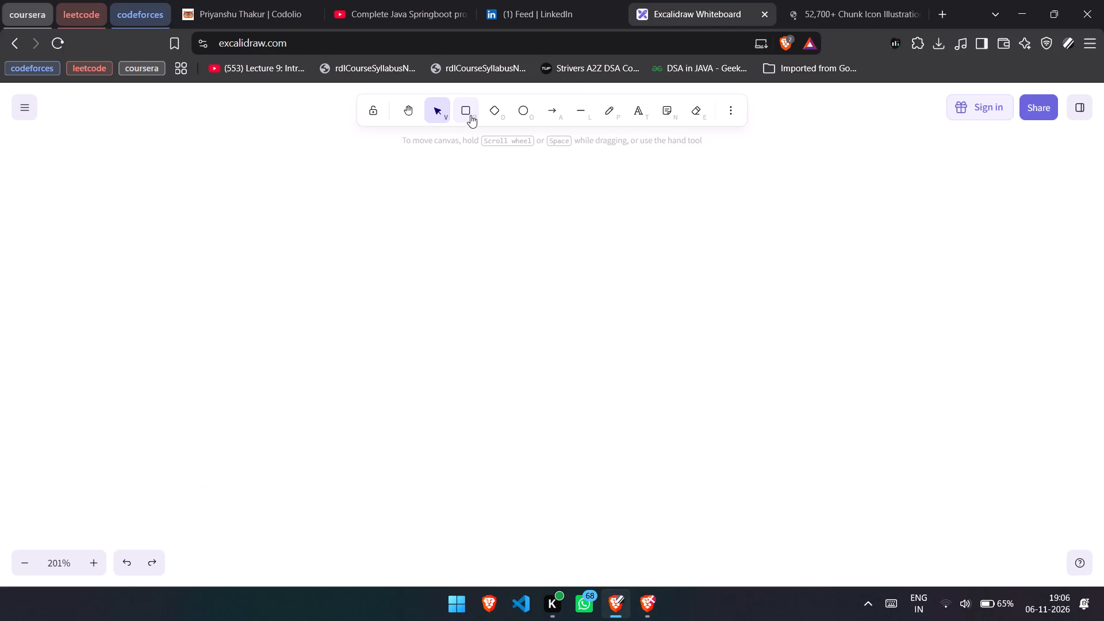
{"action": "left_click", "coordinate": [470, 115]}
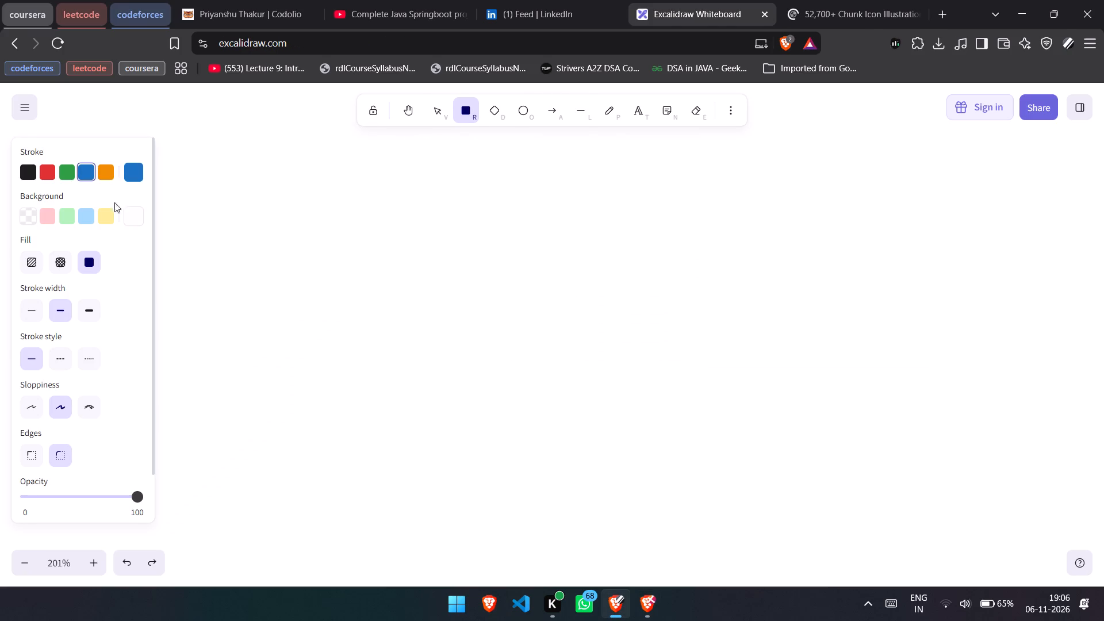
{"action": "left_click", "coordinate": [83, 216]}
{"action": "left_click_drag", "start_coordinate": [327, 208], "coordinate": [343, 226]}
{"action": "left_click_drag", "start_coordinate": [343, 226], "coordinate": [512, 430]}
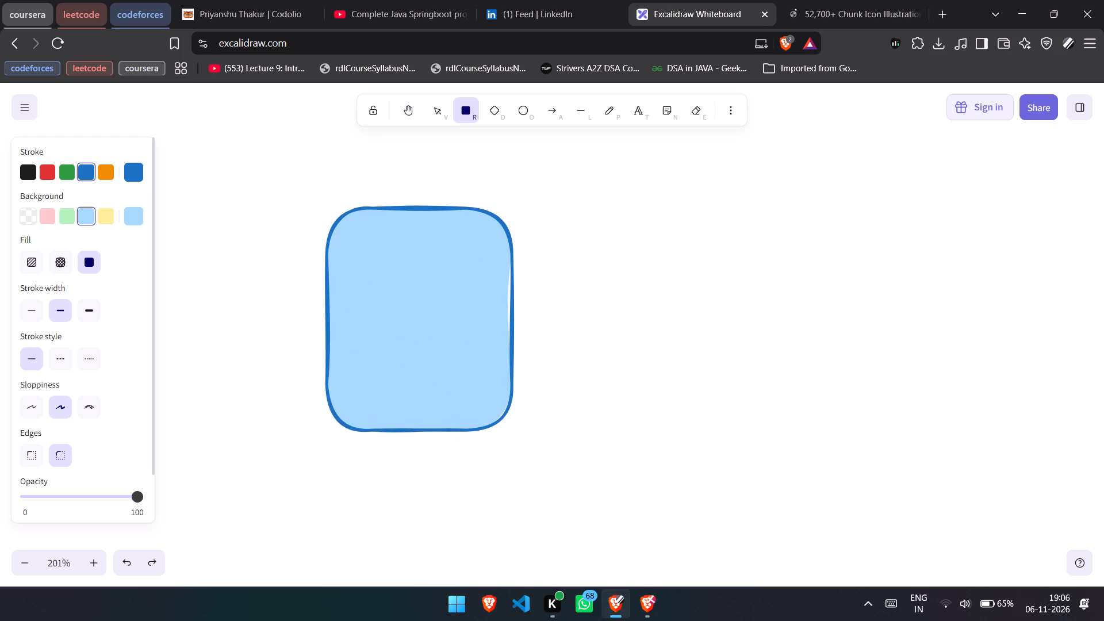
{"action": "left_click_drag", "start_coordinate": [512, 430], "coordinate": [532, 459]}
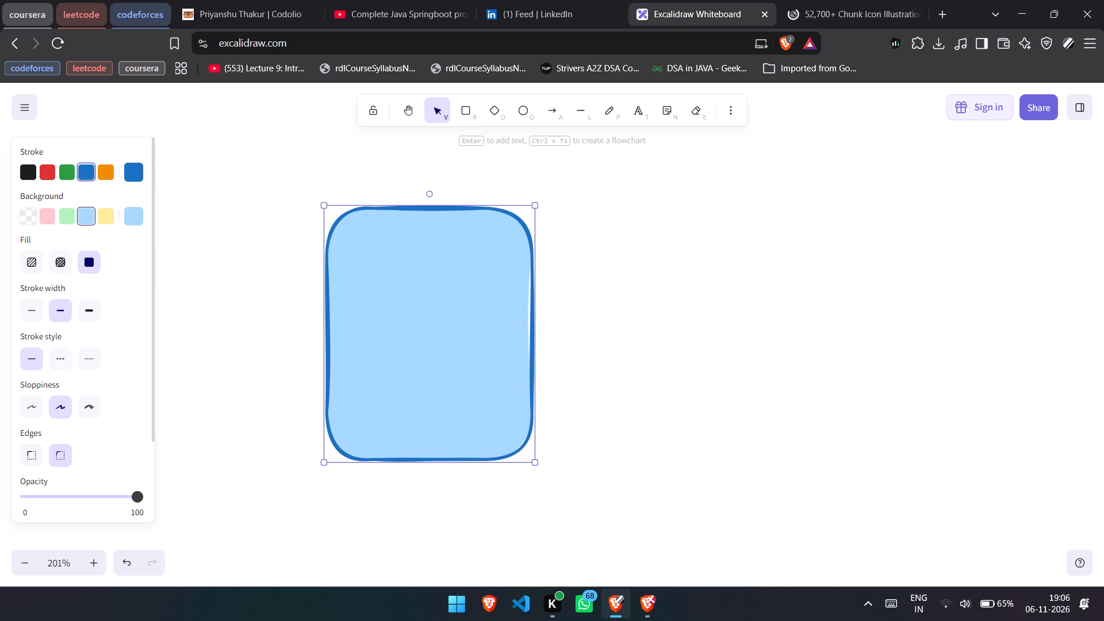
{"action": "left_click", "coordinate": [474, 292]}
{"action": "left_click", "coordinate": [474, 292]}
{"action": "left_click", "coordinate": [724, 292]}
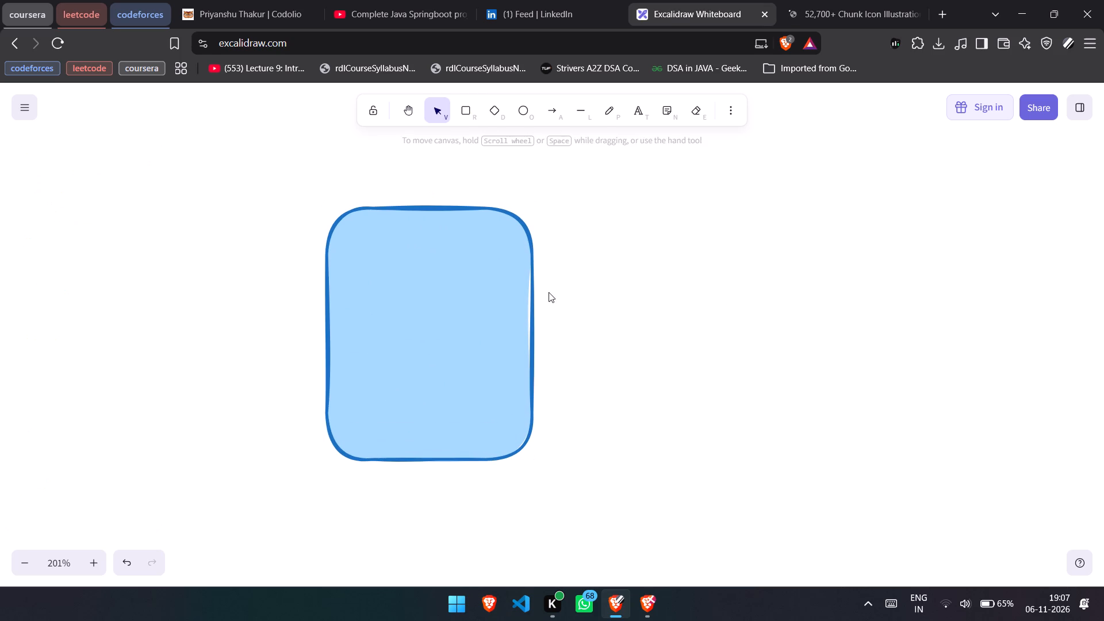
Insert icons8-document-100.png from Downloads, enlarge it slightly and place it centred in the upper part of the blue rectangle.
{"action": "left_click", "coordinate": [362, 286]}
{"action": "key", "text": "9"}
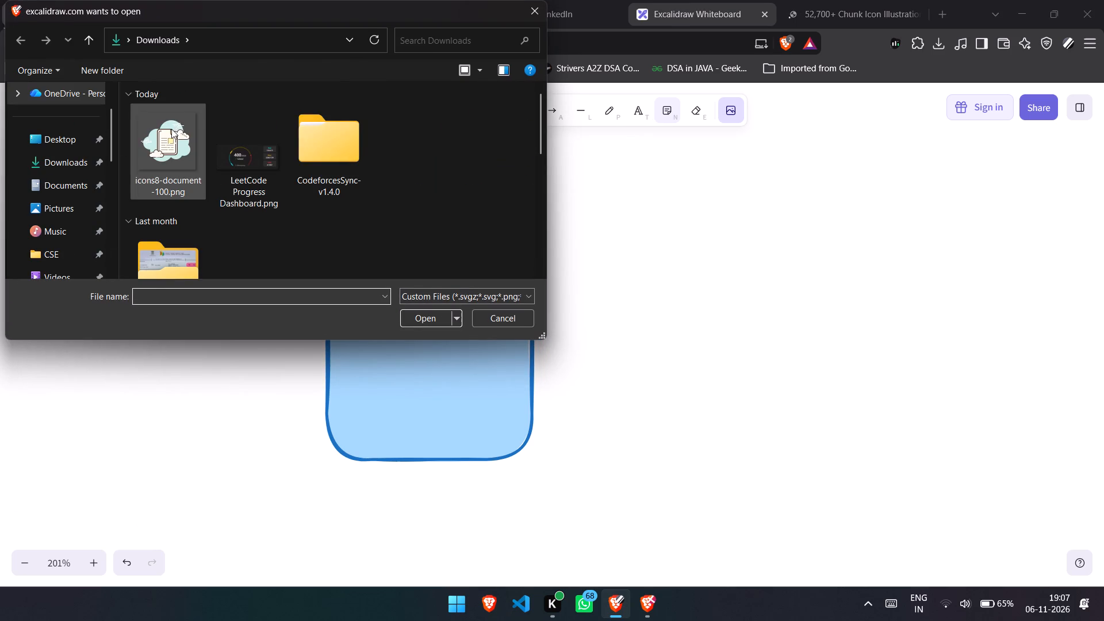
{"action": "double_click", "coordinate": [171, 129]}
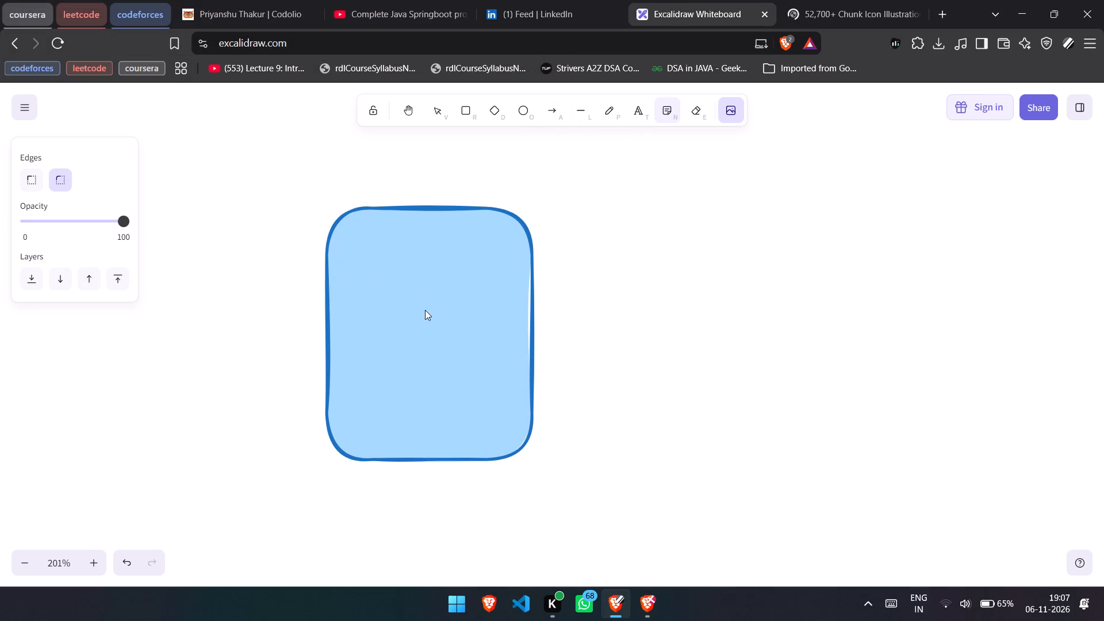
{"action": "left_click_drag", "start_coordinate": [562, 308], "coordinate": [441, 296]}
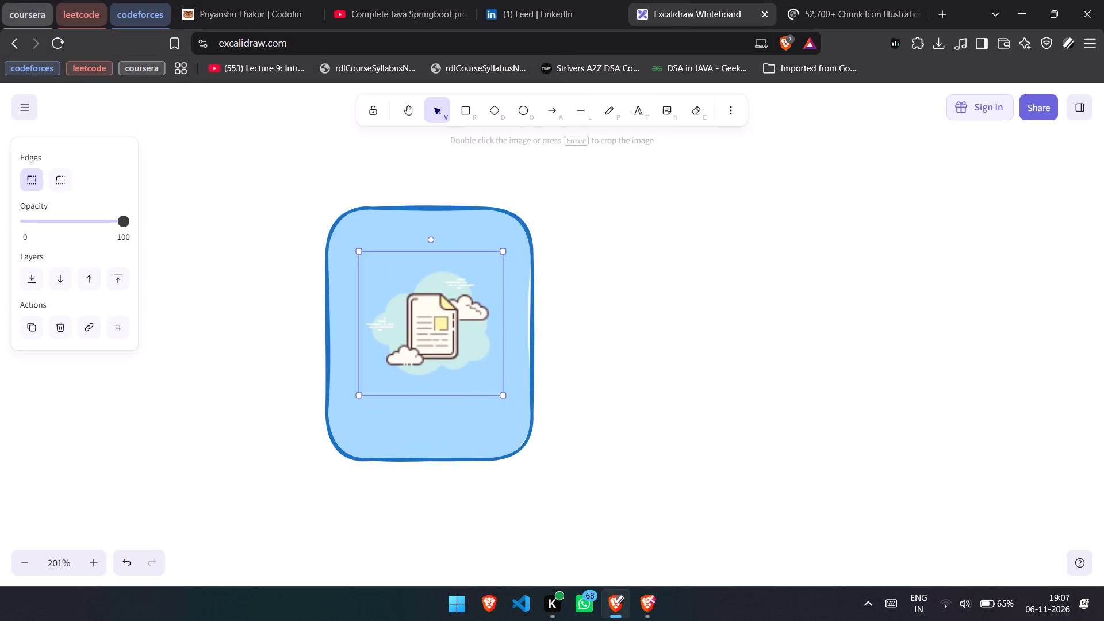
{"action": "left_click_drag", "start_coordinate": [504, 397], "coordinate": [521, 414]}
{"action": "left_click_drag", "start_coordinate": [462, 340], "coordinate": [443, 312]}
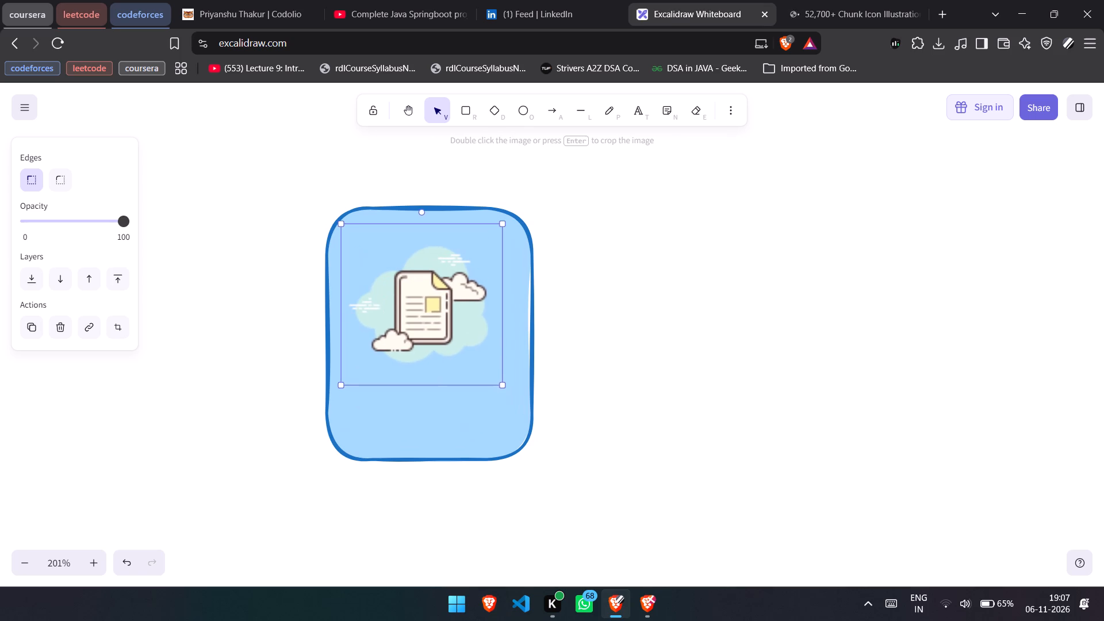
{"action": "left_click_drag", "start_coordinate": [443, 312], "coordinate": [448, 310]}
Add the text "Documents" as a label inside the blue rectangle.
{"action": "double_click", "coordinate": [378, 424]}
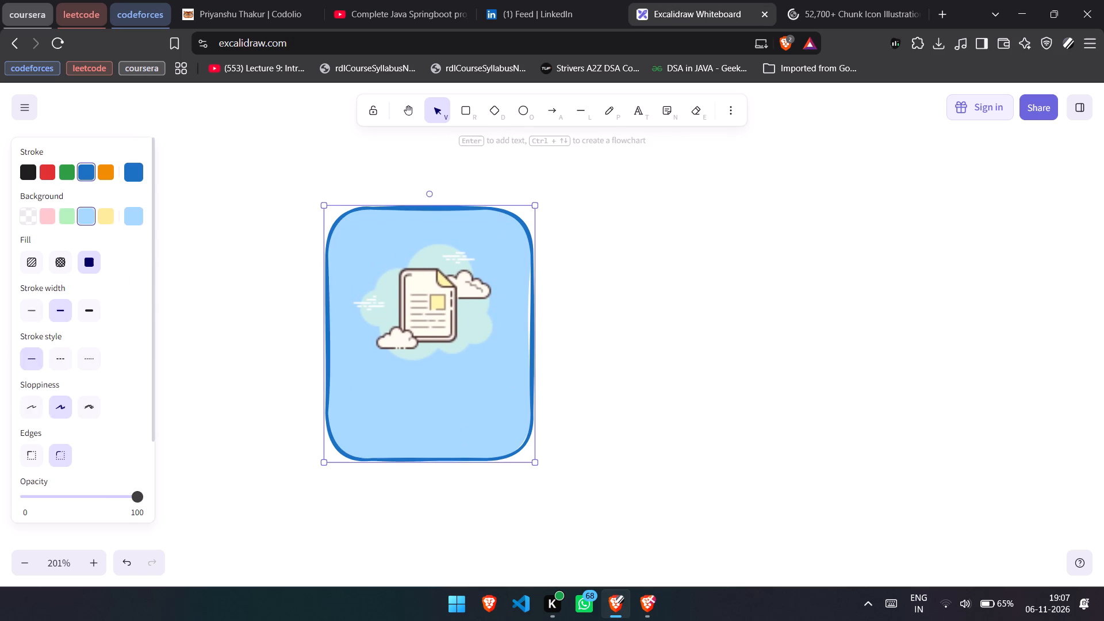
{"action": "key", "text": "shift+d"}
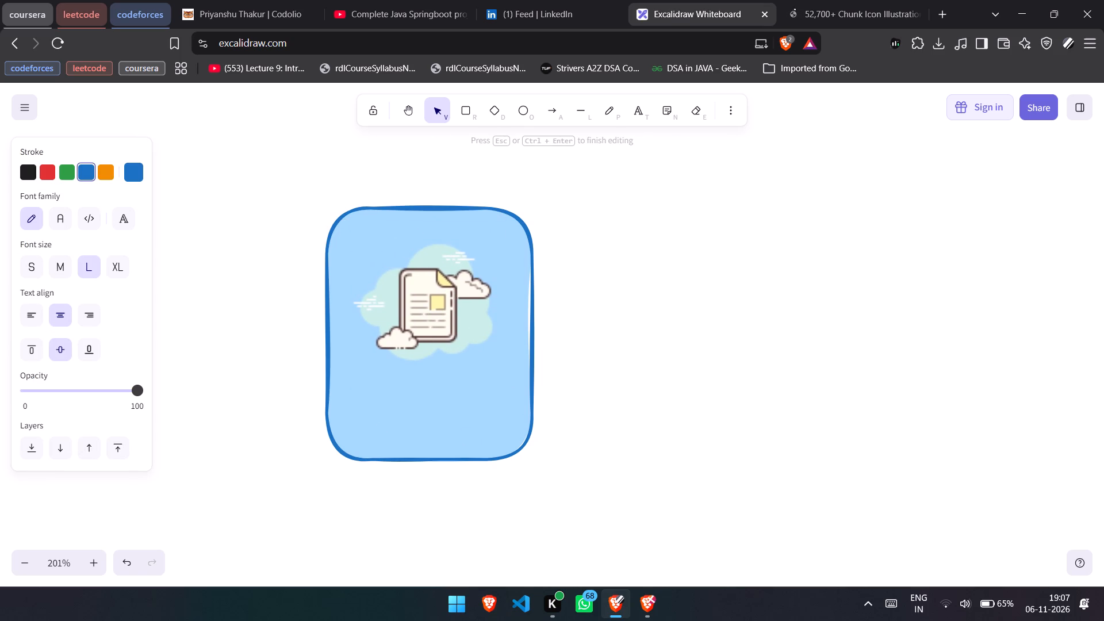
{"action": "type", "text": "ocuments"}
{"action": "key", "text": "alt+Tab"}
{"action": "key", "text": "alt+Tab"}
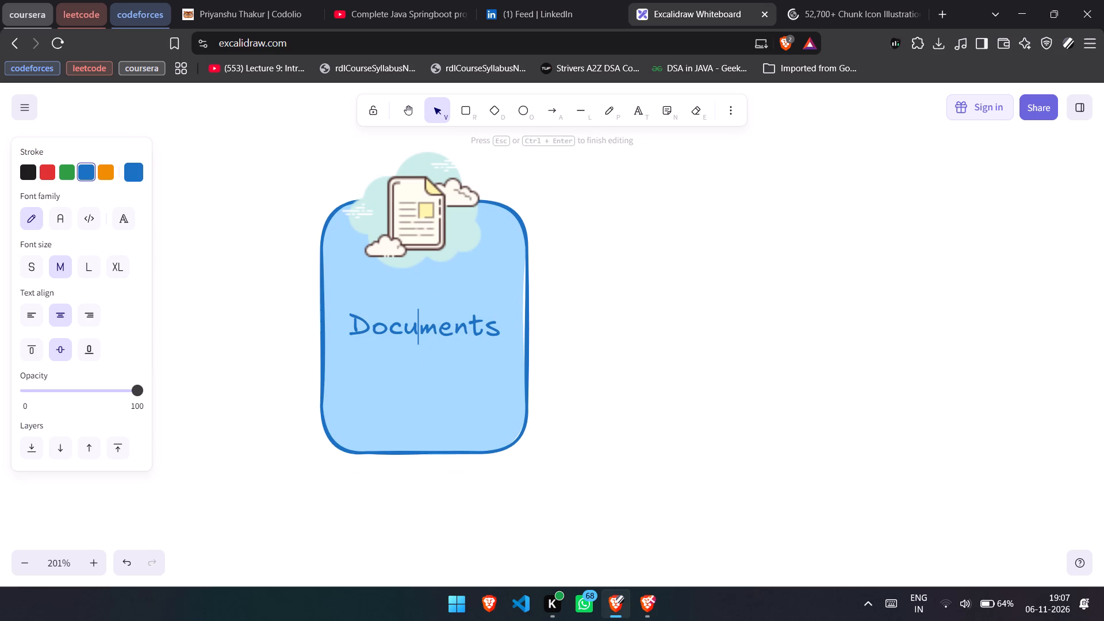
{"action": "left_click", "coordinate": [351, 324]}
{"action": "key", "text": "Return"}
{"action": "key", "text": "Return"}
{"action": "key", "text": "Return"}
Move the document icon down fully inside the blue rectangle, placing it just above the "Documents" label.
{"action": "left_click_drag", "start_coordinate": [411, 227], "coordinate": [413, 258]}
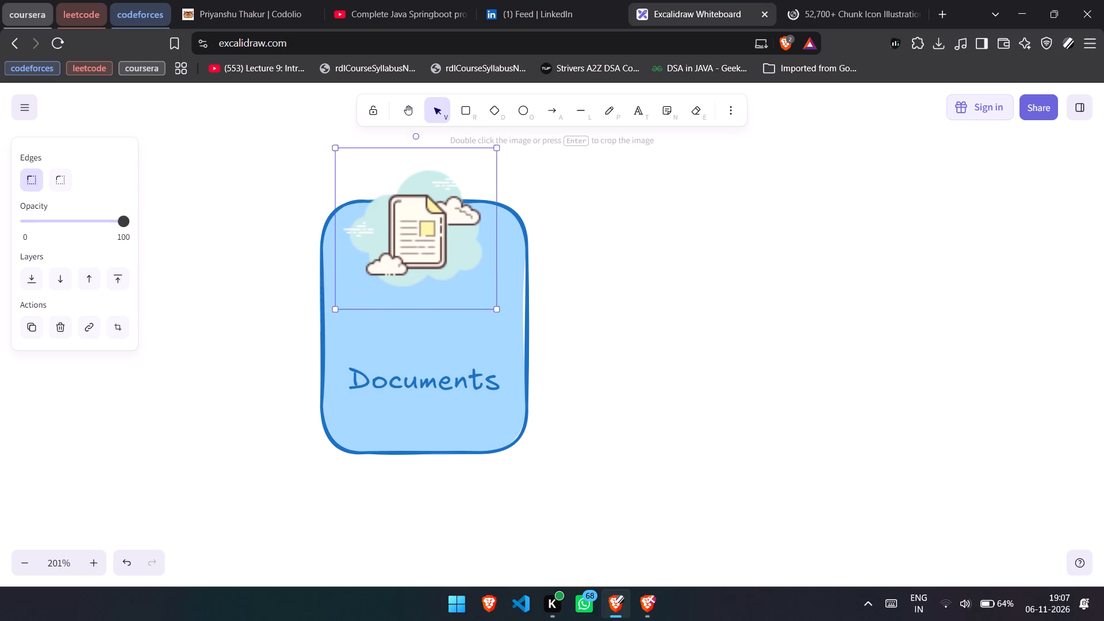
{"action": "left_click_drag", "start_coordinate": [413, 258], "coordinate": [417, 312]}
Change the "Documents" label's text colour to black.
{"action": "left_click", "coordinate": [412, 389]}
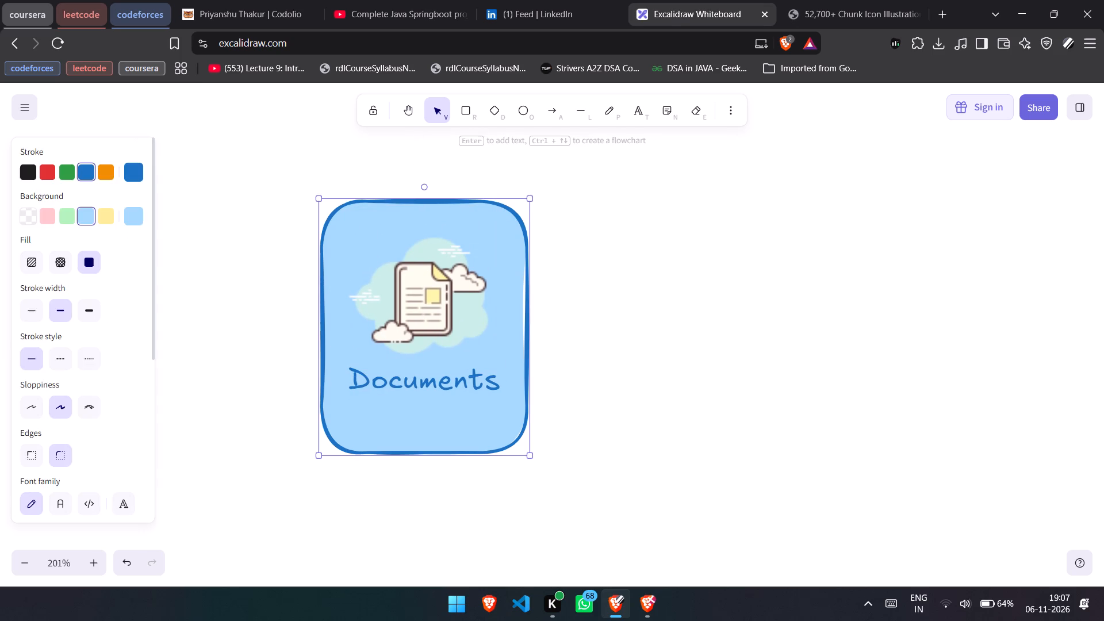
{"action": "double_click", "coordinate": [412, 389]}
{"action": "left_click", "coordinate": [412, 389]}
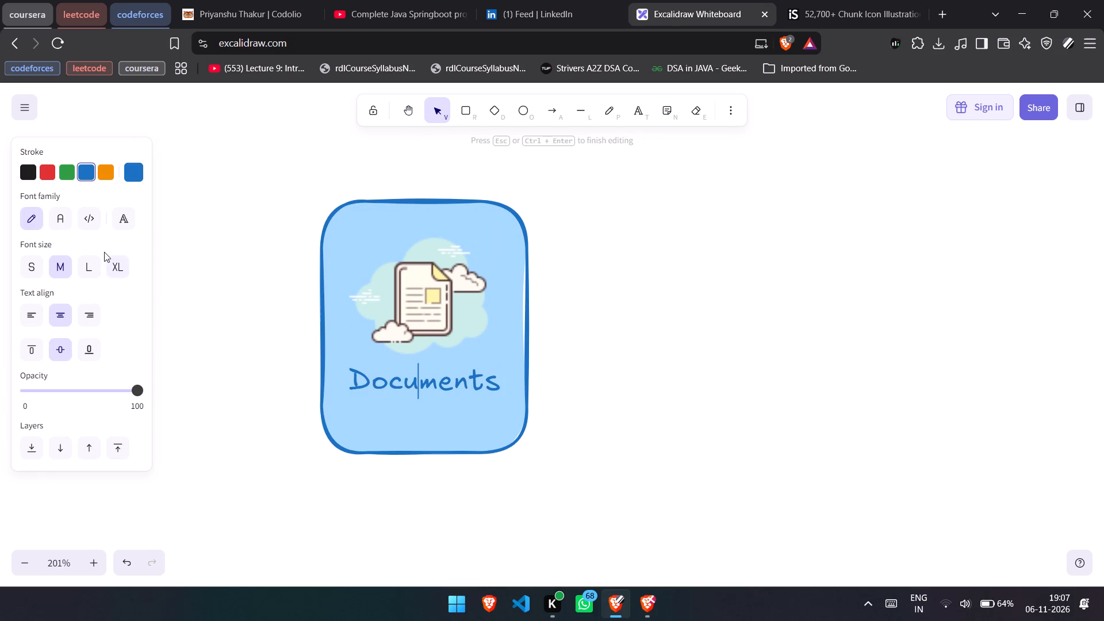
{"action": "left_click", "coordinate": [27, 168]}
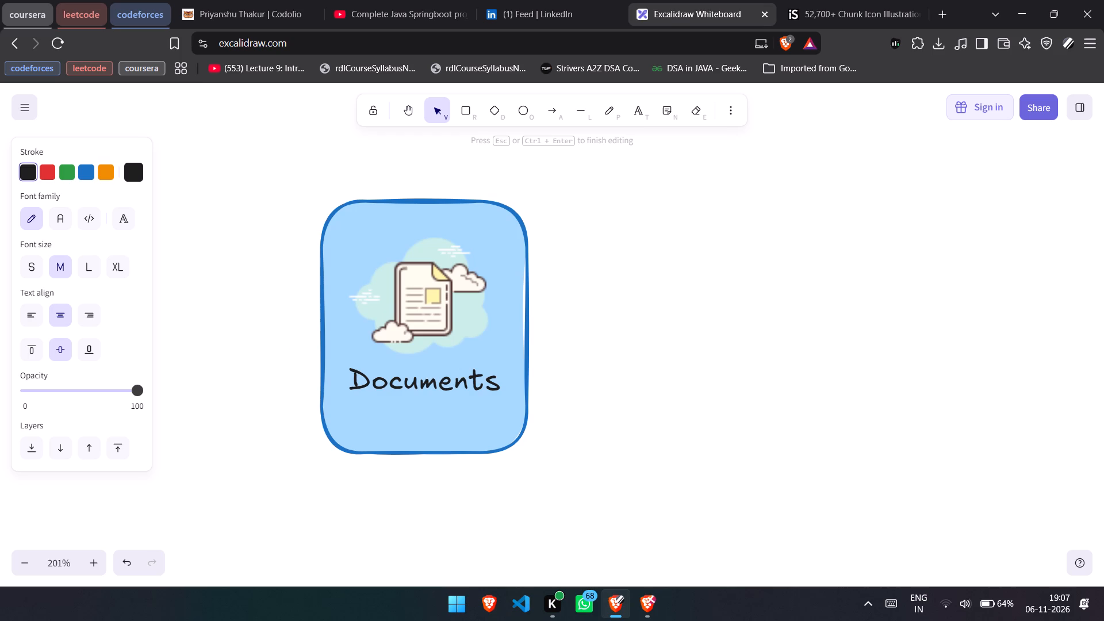
Lower the "Documents" label a little more by adding one more blank line before the word.
{"action": "left_click", "coordinate": [459, 385]}
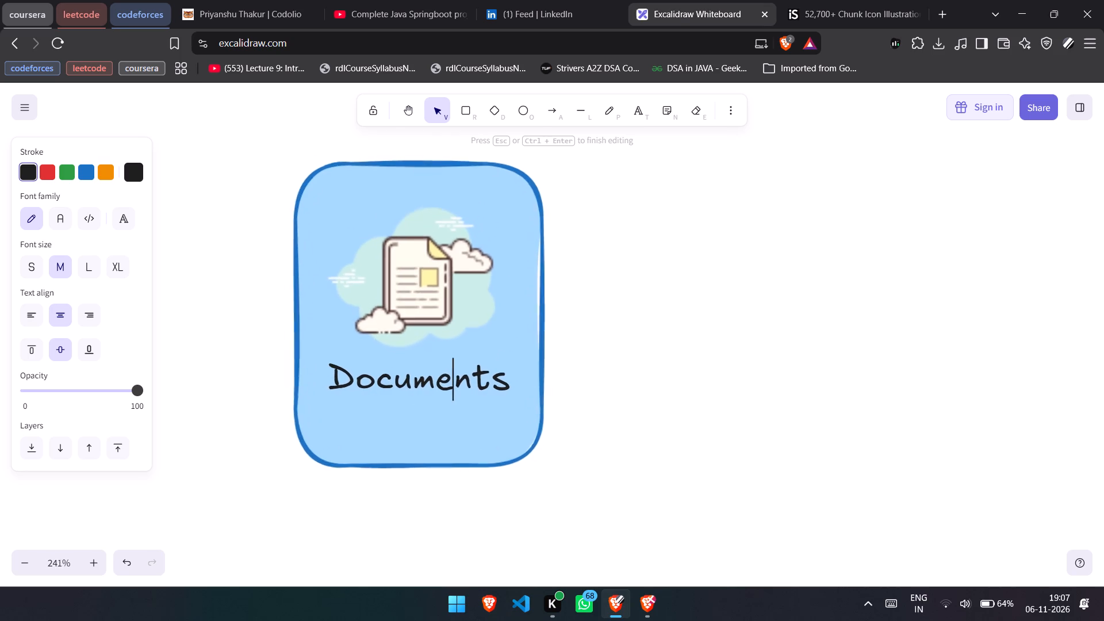
{"action": "left_click", "coordinate": [334, 383]}
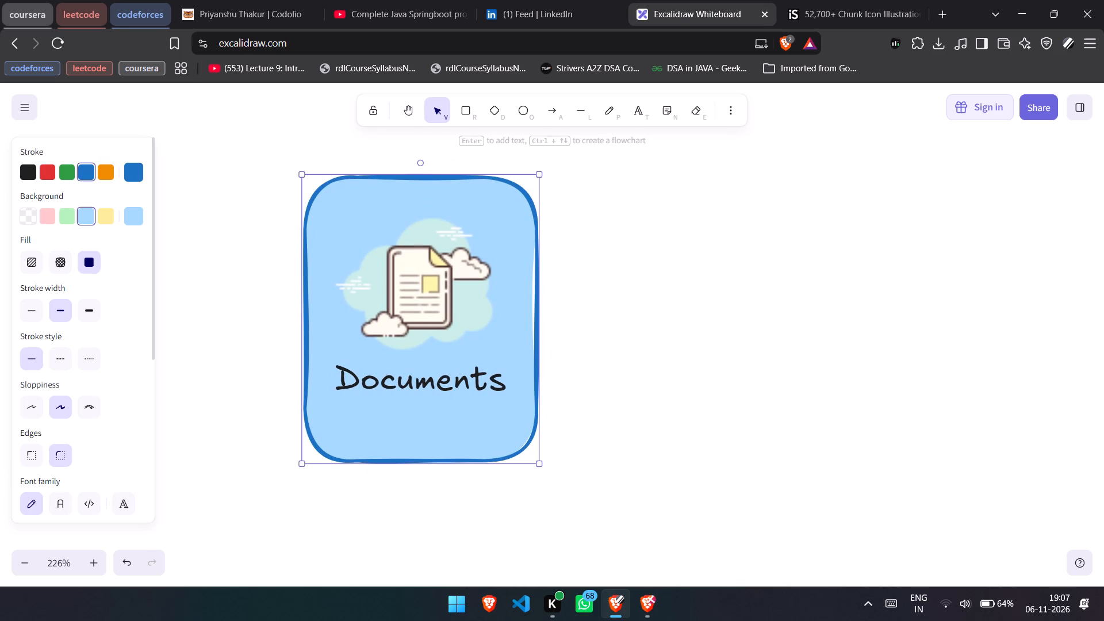
{"action": "double_click", "coordinate": [347, 388]}
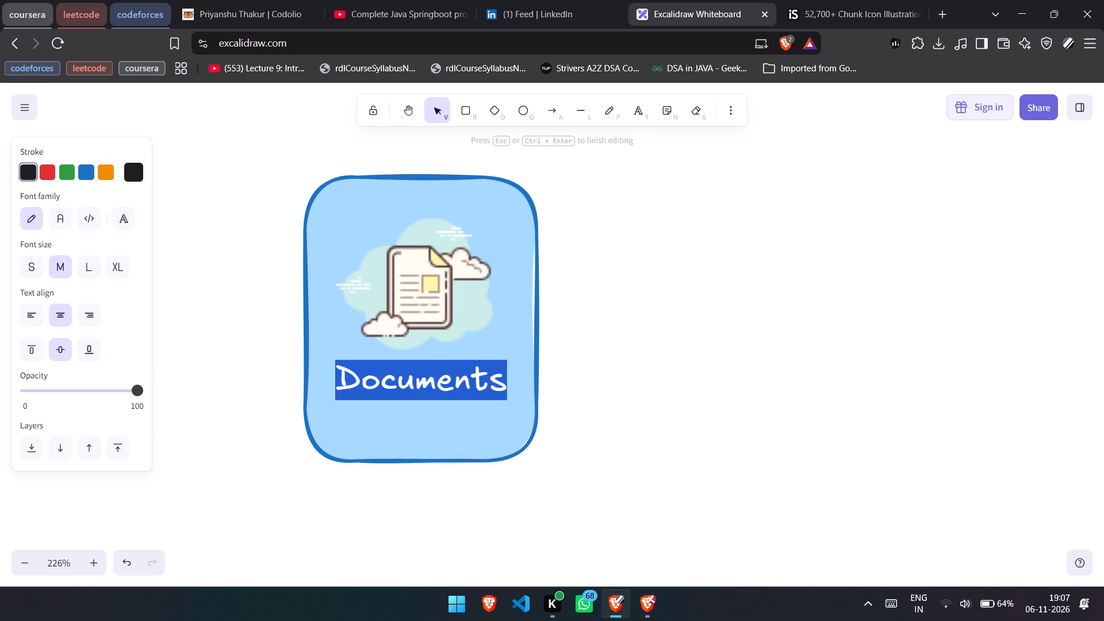
{"action": "key", "text": "Left"}
{"action": "key", "text": "Return"}
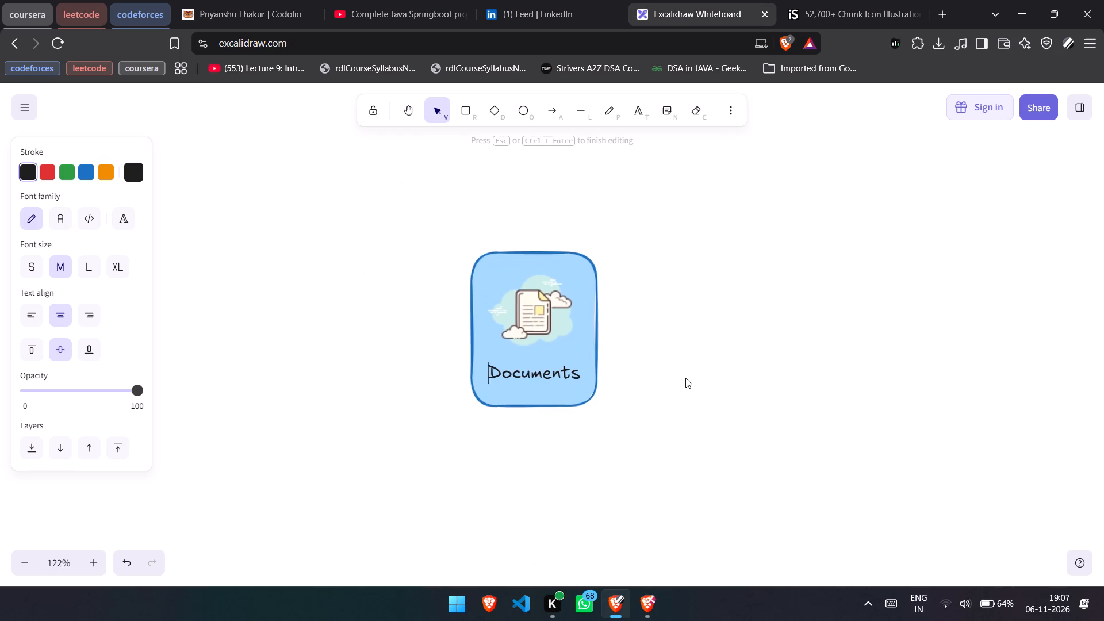
Start a text caption reading "PDFs" just below the Documents box, consulting the reference diagram in ChatGPT for the wording.
{"action": "key", "text": "alt+Tab"}
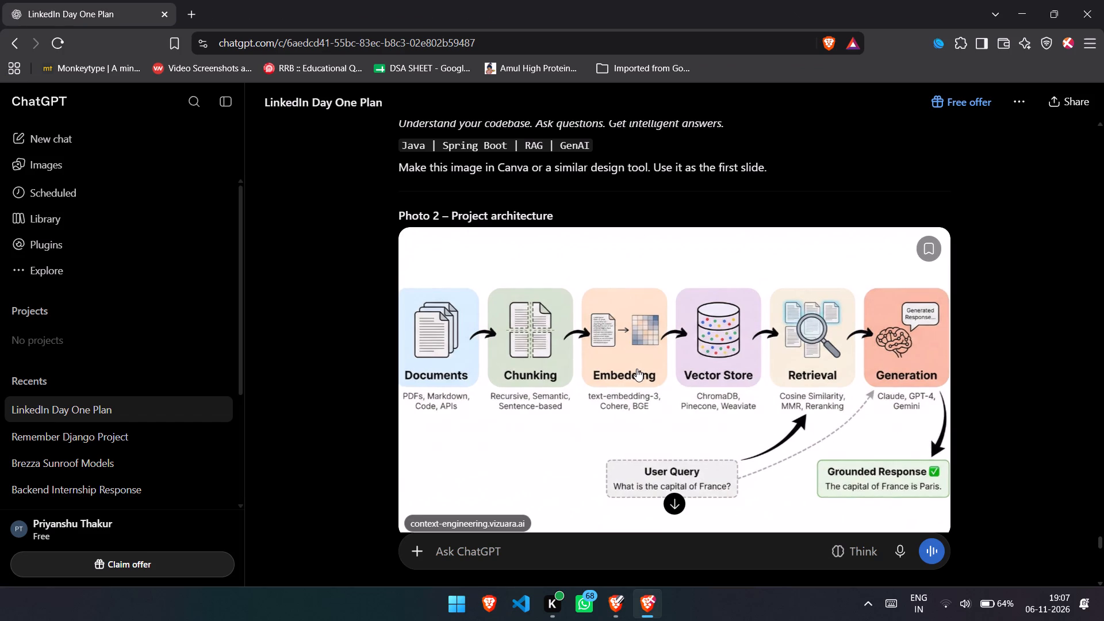
{"action": "key", "text": "alt+Tab"}
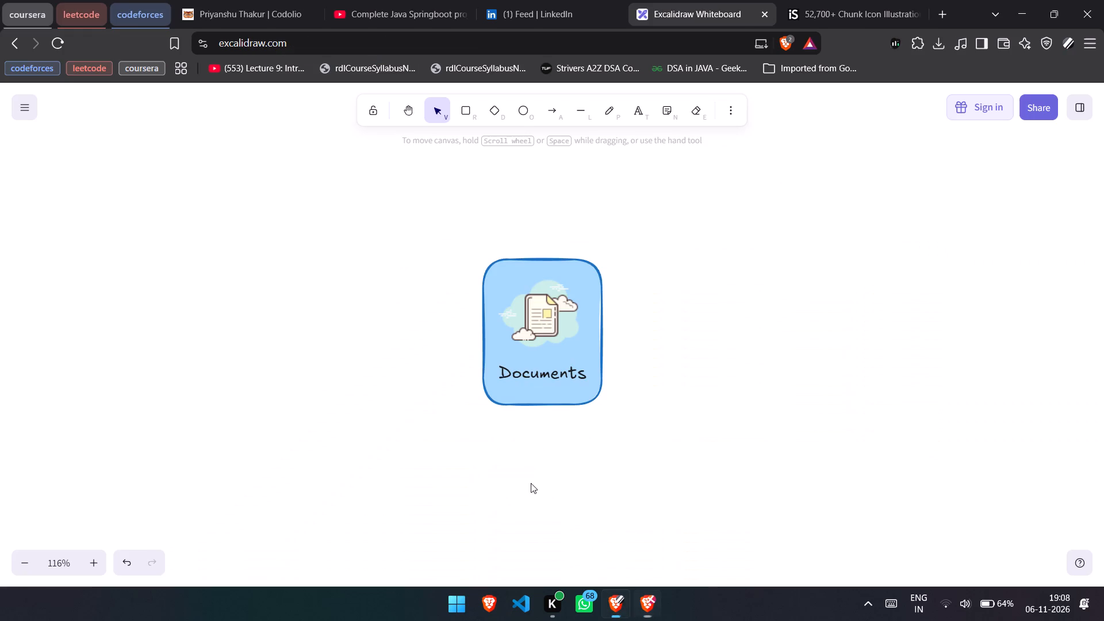
{"action": "double_click", "coordinate": [489, 429]}
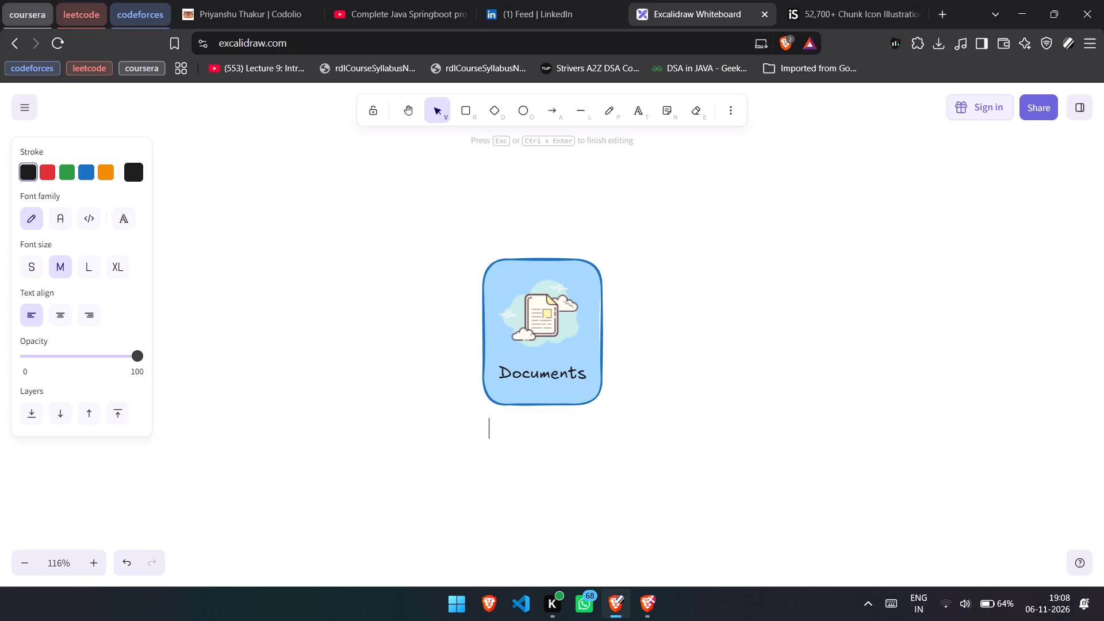
{"action": "type", "text": "PDFs"}
{"action": "key", "text": "alt+Tab"}
{"action": "key", "text": "alt+Tab"}
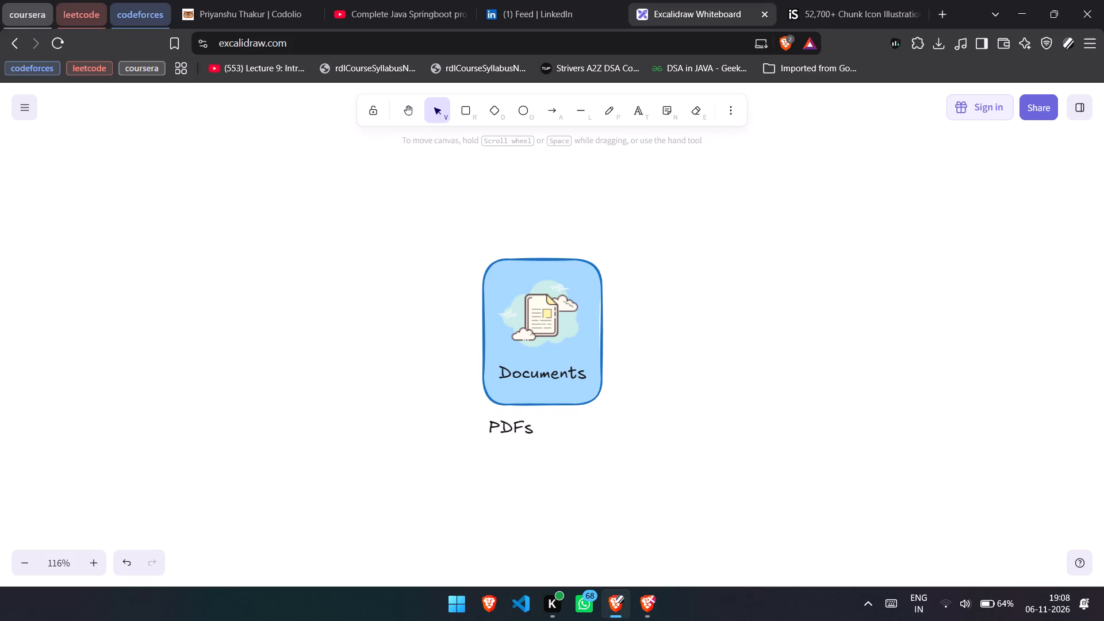
{"action": "left_click", "coordinate": [530, 429]}
{"action": "double_click", "coordinate": [519, 433]}
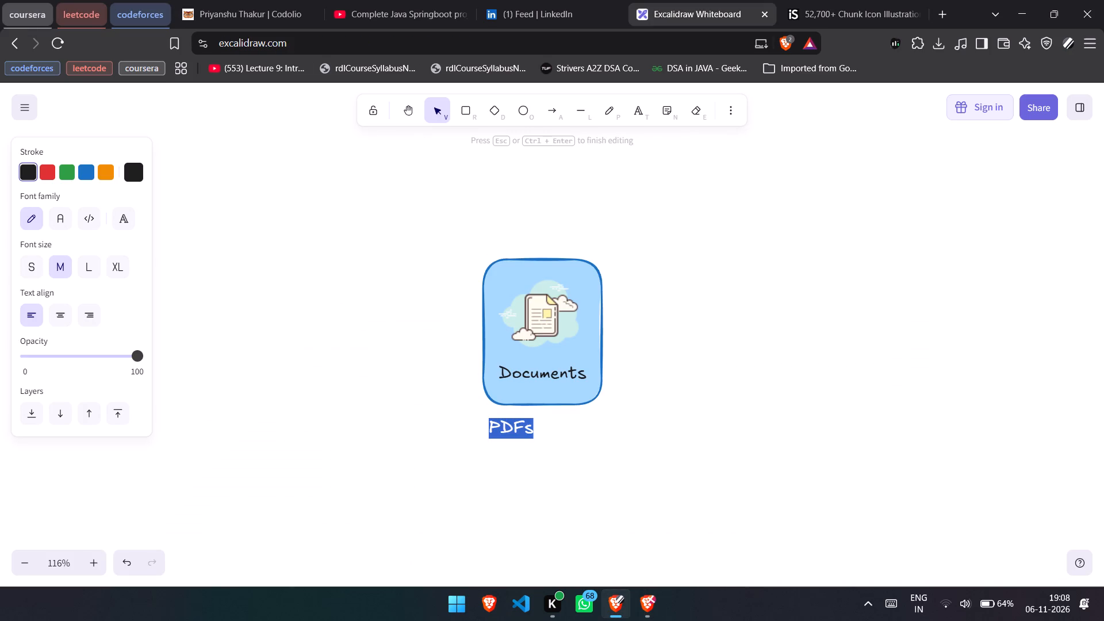
{"action": "key", "text": "alt+Tab"}
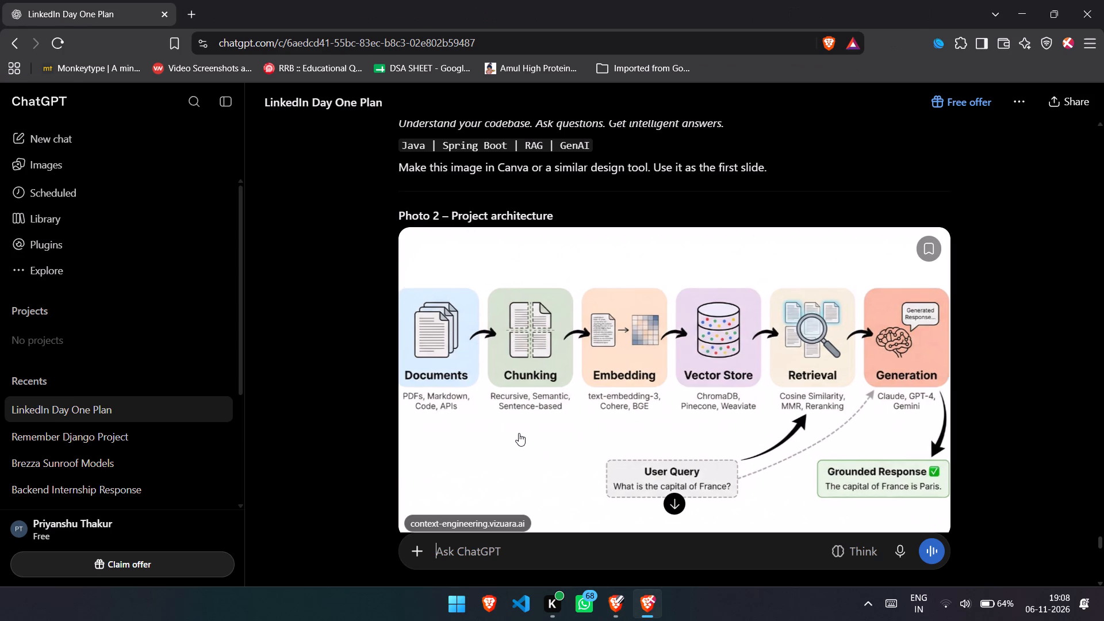
{"action": "key", "text": "alt+Tab"}
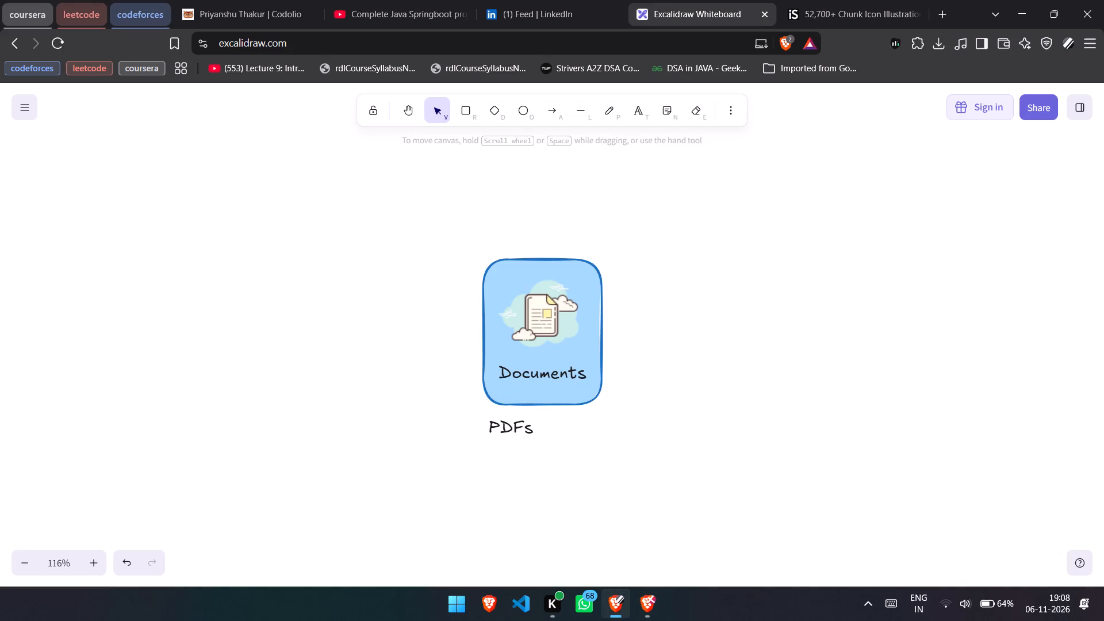
Extend the caption below the Documents box to read "PDFs, Code, Markdown".
{"action": "double_click", "coordinate": [519, 433]}
{"action": "key", "text": "Right"}
{"action": "type", "text": ", COde"}
{"action": "key", "text": "BackSpace"}
{"action": "key", "text": "BackSpace"}
{"action": "key", "text": "BackSpace"}
{"action": "type", "text": "ode"}
{"action": "key", "text": "BackSpace"}
{"action": "type", "text": "e, Markdown"}
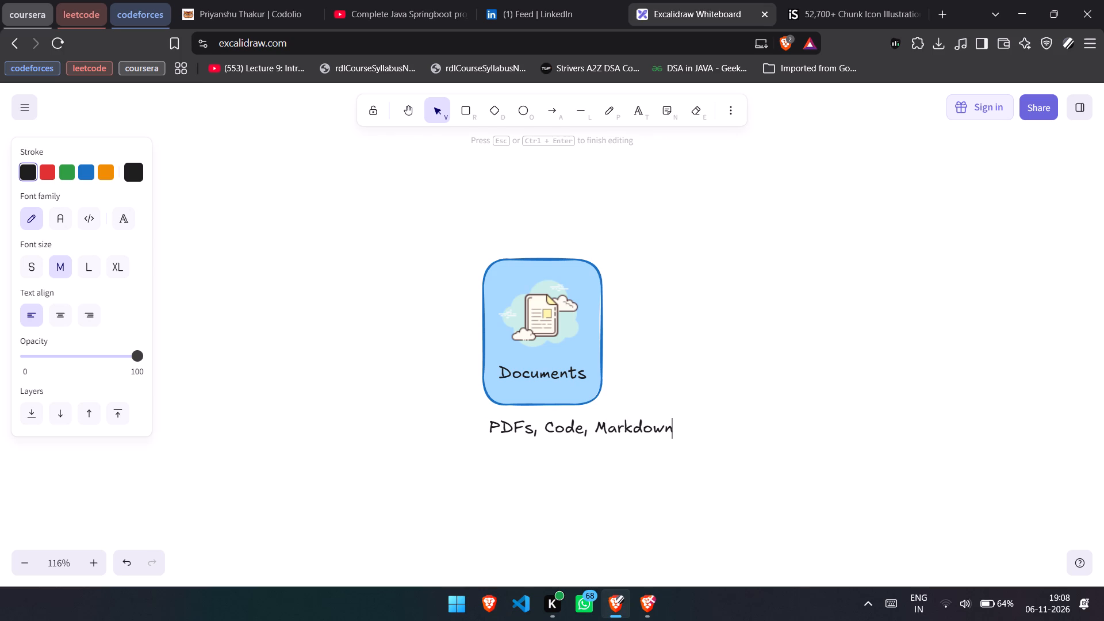
Rework the caption into two lines, with "Markdown, APIs" on the second line below "PDFs, Code,".
{"action": "type", "text": ","}
{"action": "key", "text": "space"}
{"action": "key", "text": "BackSpace"}
{"action": "key", "text": "BackSpace"}
{"action": "key", "text": "BackSpace"}
{"action": "key", "text": "BackSpace"}
{"action": "key", "text": "BackSpace"}
{"action": "key", "text": "BackSpace"}
{"action": "key", "text": "BackSpace"}
{"action": "key", "text": "BackSpace"}
{"action": "key", "text": "BackSpace"}
{"action": "key", "text": "BackSpace"}
{"action": "key", "text": "BackSpace"}
{"action": "key", "text": "Return"}
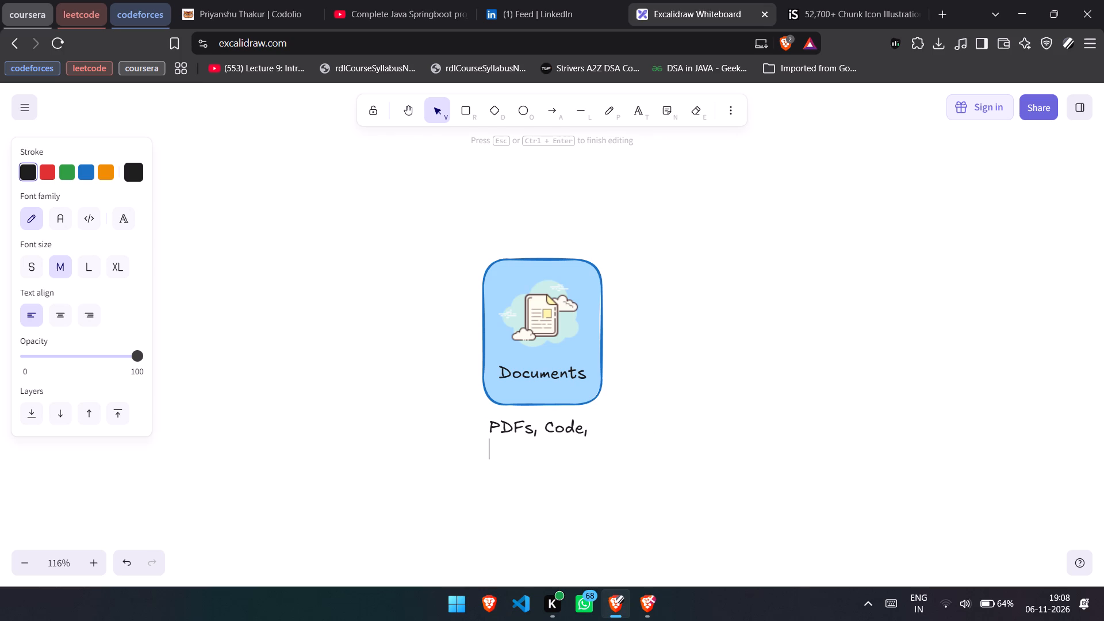
{"action": "type", "text": "Markdown, APIs"}
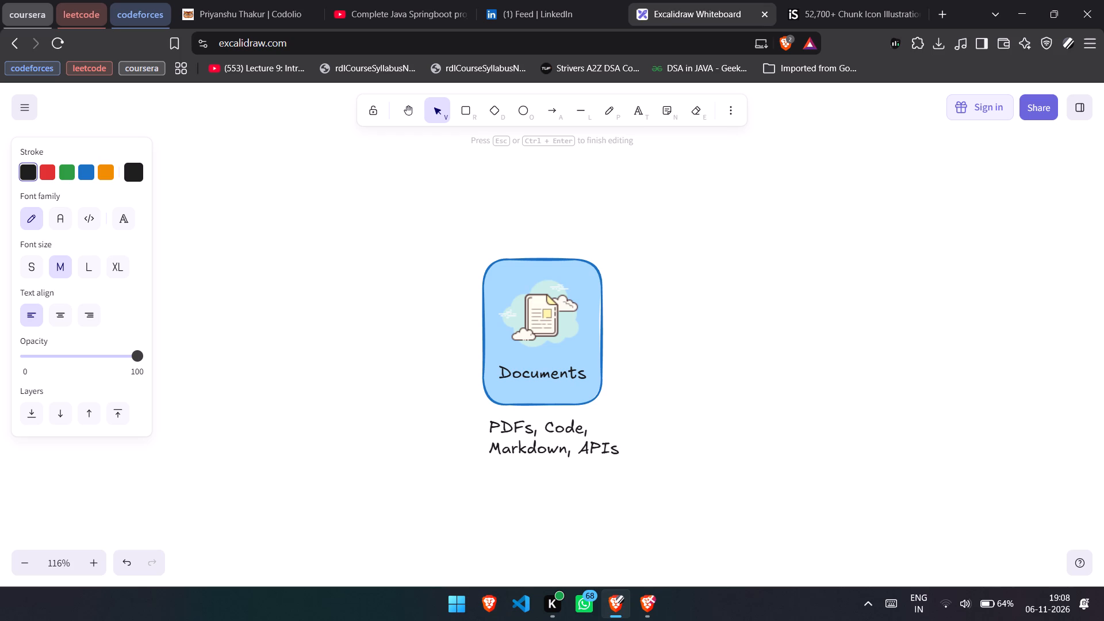
Centre-align the two-line caption text below the Documents box.
{"action": "left_click", "coordinate": [521, 430]}
{"action": "double_click", "coordinate": [521, 430]}
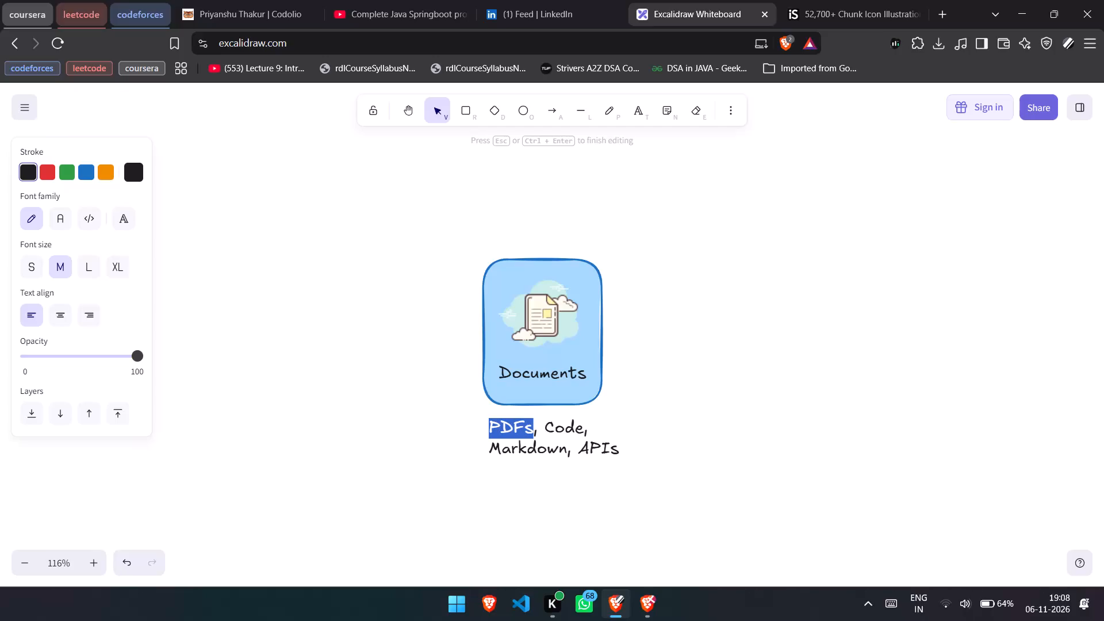
{"action": "left_click", "coordinate": [521, 430]}
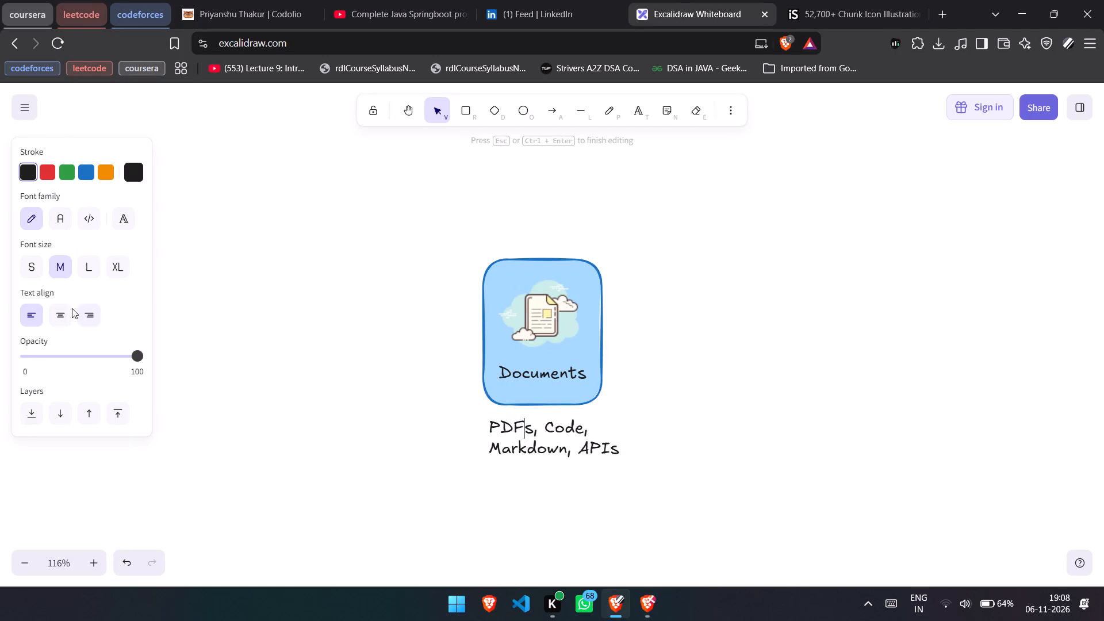
{"action": "left_click", "coordinate": [53, 318]}
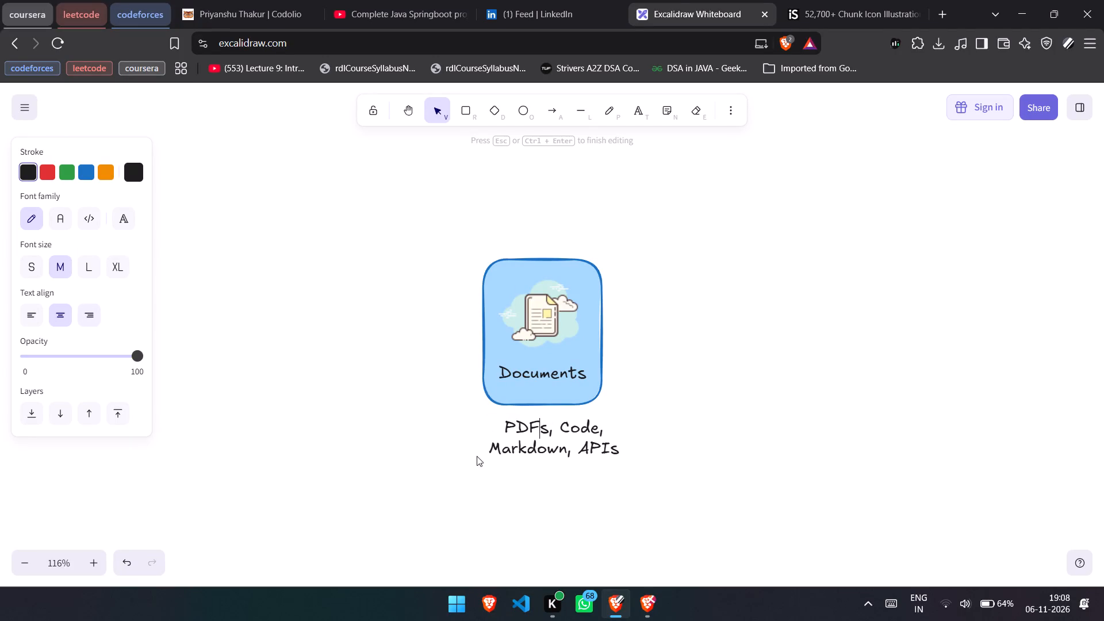
{"action": "left_click", "coordinate": [556, 448]}
{"action": "left_click", "coordinate": [640, 488]}
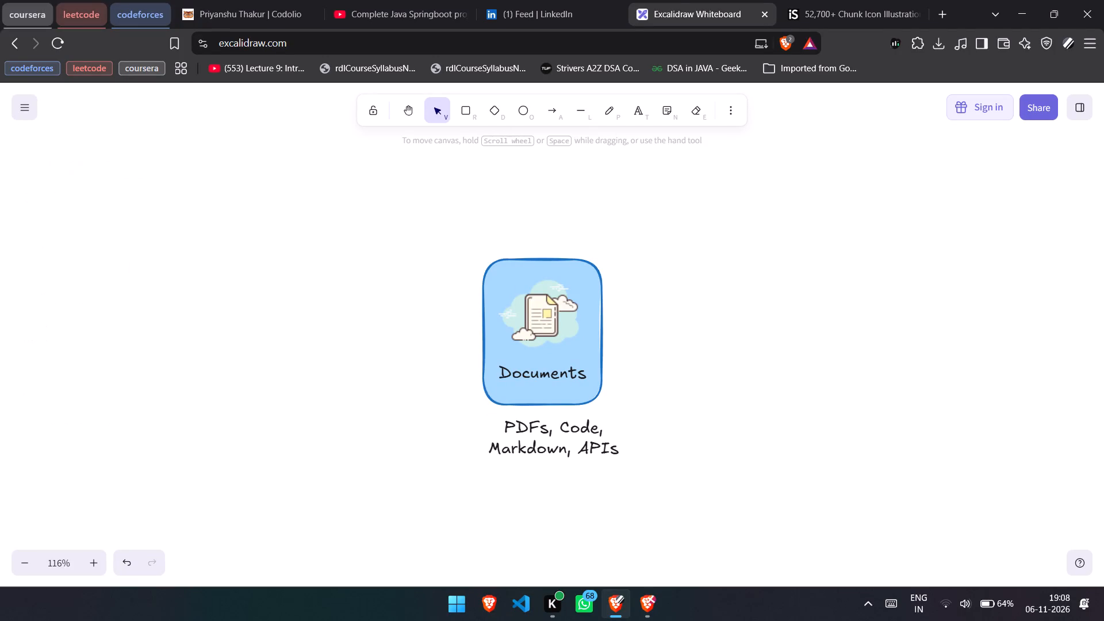
Scale the caption down to fit within the Documents box's width and centre it close beneath the box.
{"action": "left_click", "coordinate": [555, 425]}
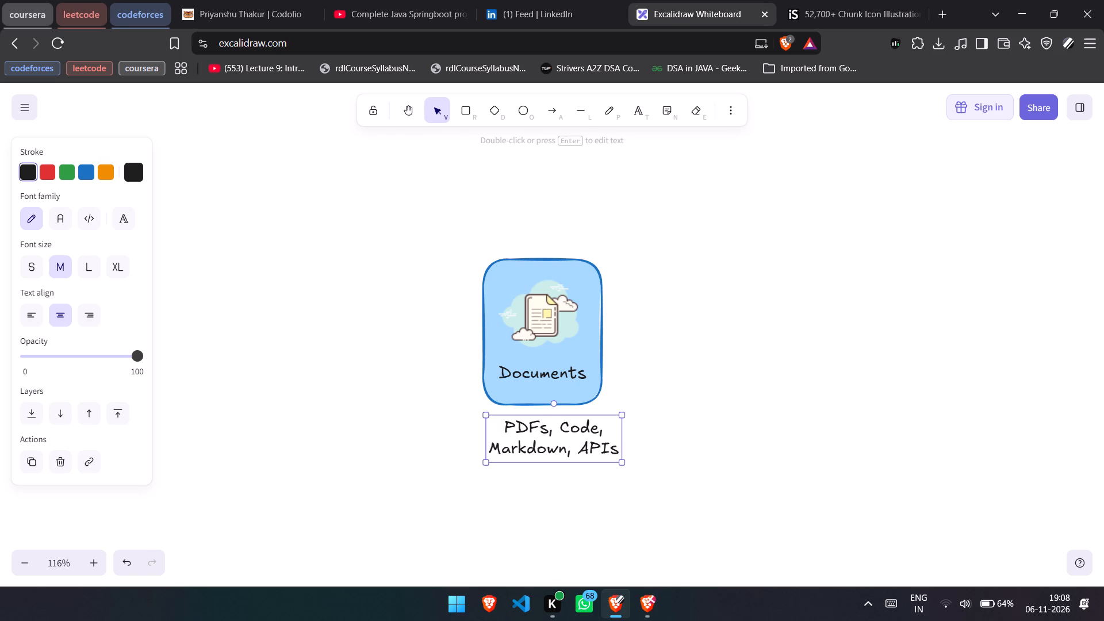
{"action": "left_click_drag", "start_coordinate": [620, 461], "coordinate": [578, 448]}
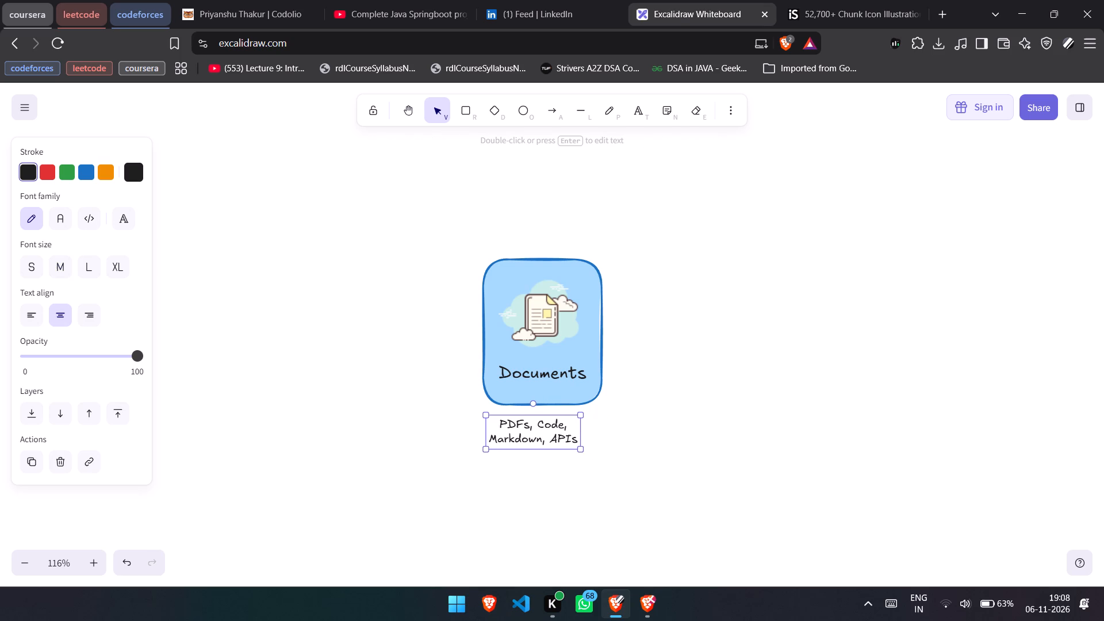
{"action": "left_click_drag", "start_coordinate": [550, 442], "coordinate": [558, 438]}
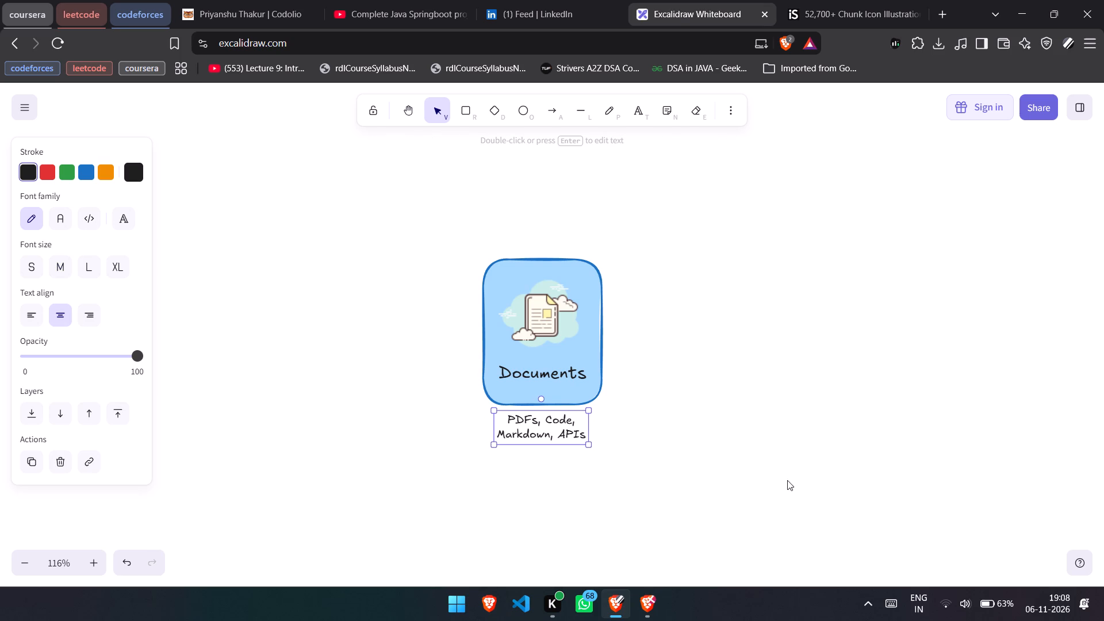
{"action": "left_click", "coordinate": [787, 480]}
Examine the iStock chunk icon illustrations for an icon suited to the Chunking box.
{"action": "key", "text": "alt+Tab"}
{"action": "key", "text": "alt+Tab"}
{"action": "left_click", "coordinate": [259, 0]}
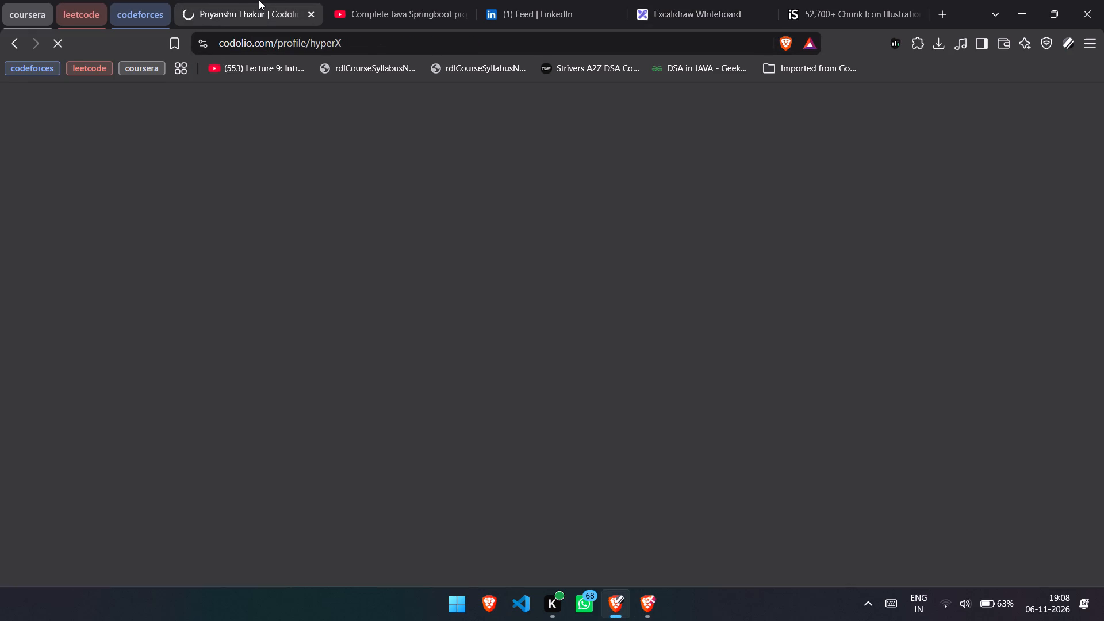
{"action": "key", "text": "alt+Tab"}
{"action": "key", "text": "alt+Tab"}
{"action": "left_click", "coordinate": [676, 0]}
{"action": "left_click", "coordinate": [857, 0]}
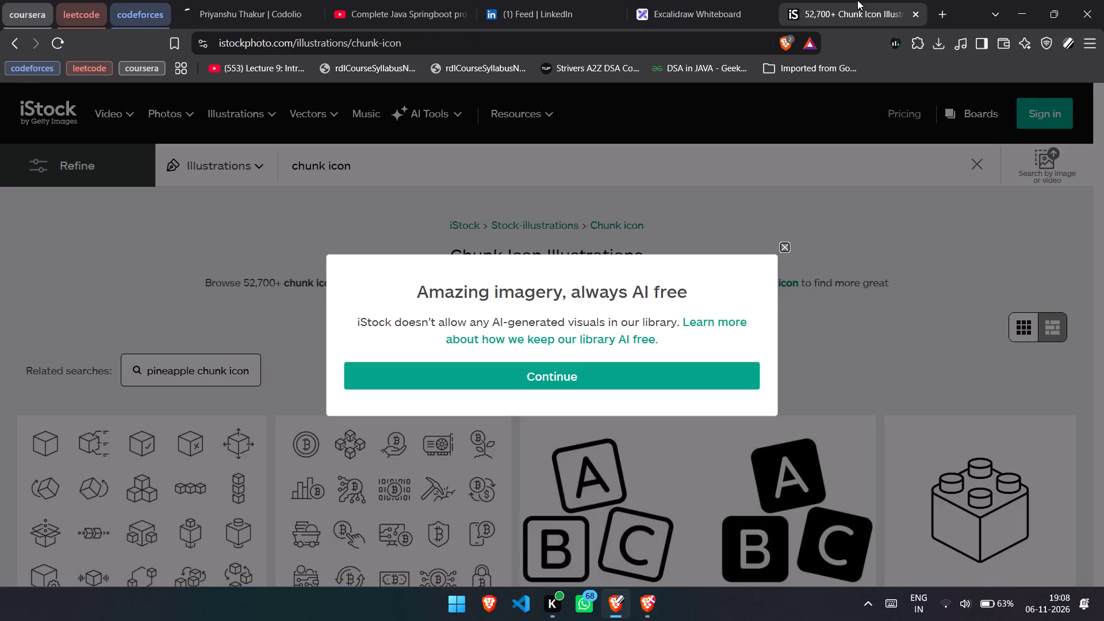
{"action": "left_click", "coordinate": [596, 362]}
{"action": "scroll", "coordinate": [596, 362], "scroll_direction": "down", "scroll_amount": 2}
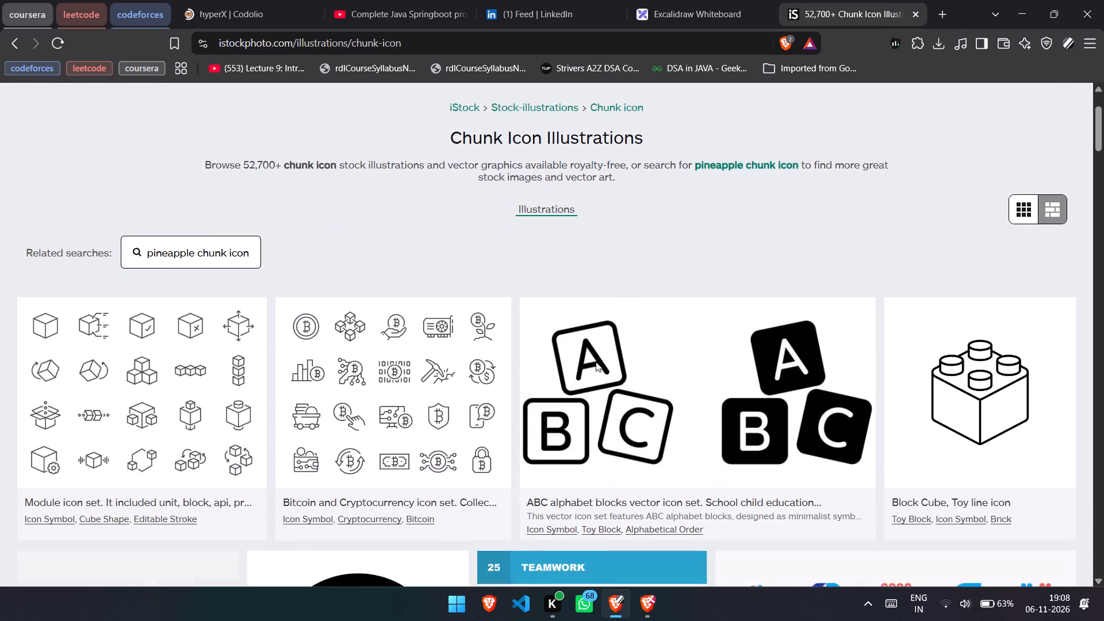
{"action": "scroll", "coordinate": [596, 362], "scroll_direction": "down", "scroll_amount": 1}
{"action": "scroll", "coordinate": [596, 362], "scroll_direction": "up", "scroll_amount": 2}
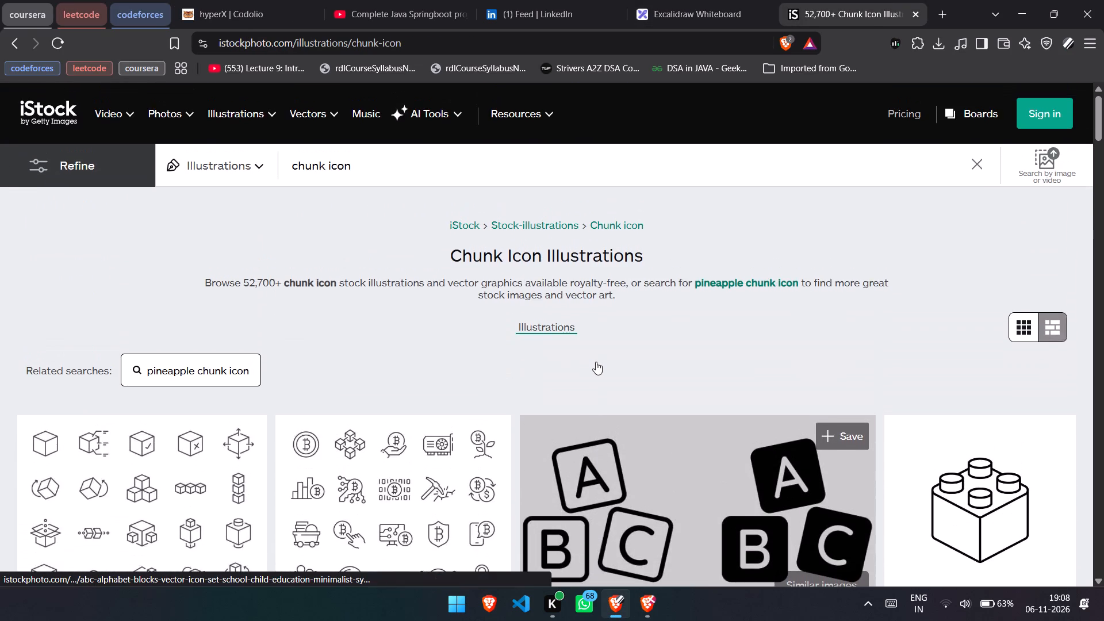
{"action": "scroll", "coordinate": [596, 362], "scroll_direction": "down", "scroll_amount": 6}
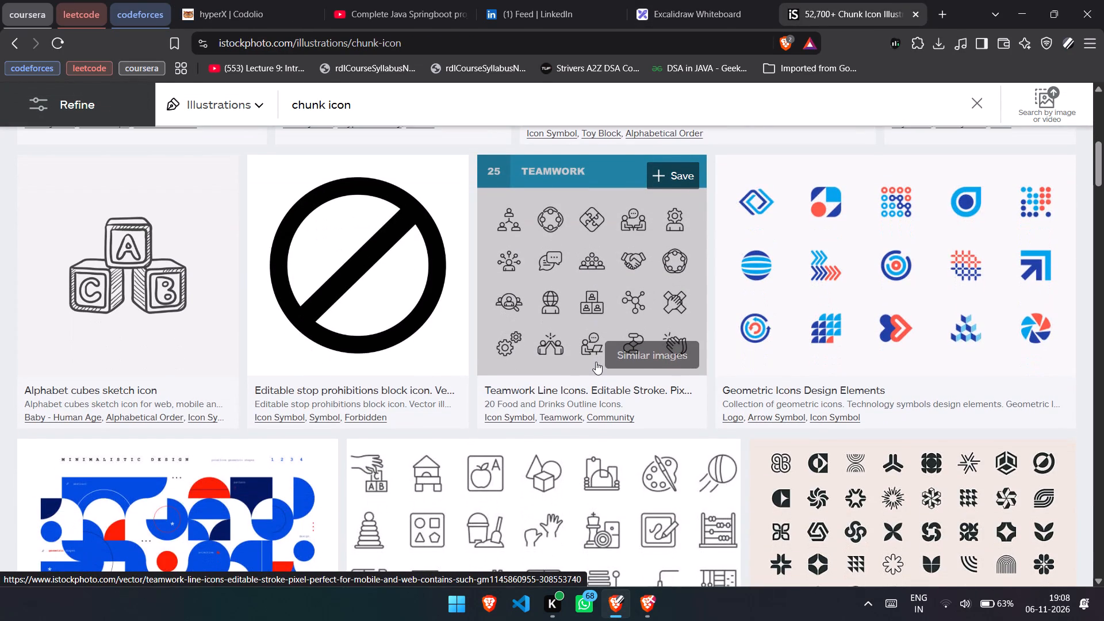
{"action": "scroll", "coordinate": [596, 362], "scroll_direction": "down", "scroll_amount": 3}
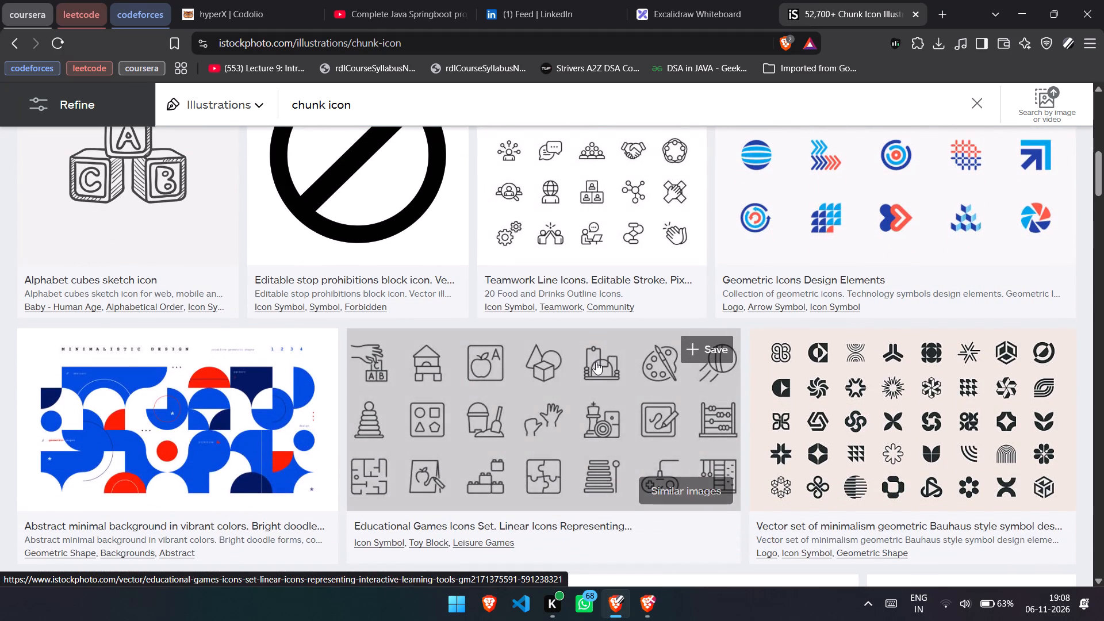
{"action": "scroll", "coordinate": [596, 362], "scroll_direction": "up", "scroll_amount": 3}
{"action": "scroll", "coordinate": [144, 302], "scroll_direction": "down", "scroll_amount": 1}
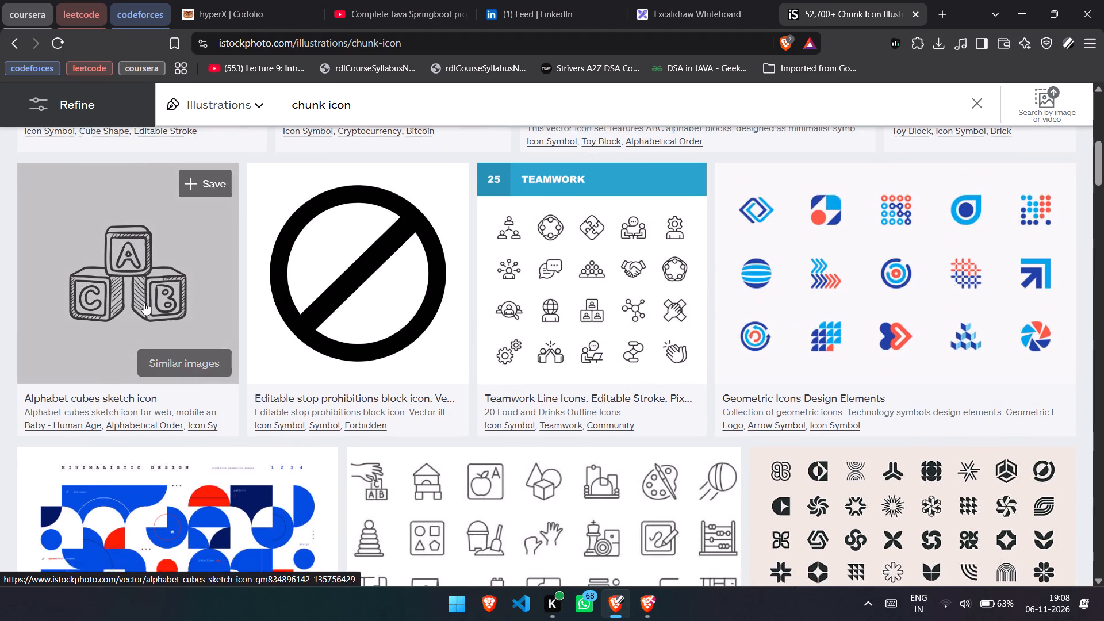
Return to the Google results for "chunking icon/photo" and open the Icons8 chunking icons page.
{"action": "scroll", "coordinate": [144, 302], "scroll_direction": "down", "scroll_amount": 6}
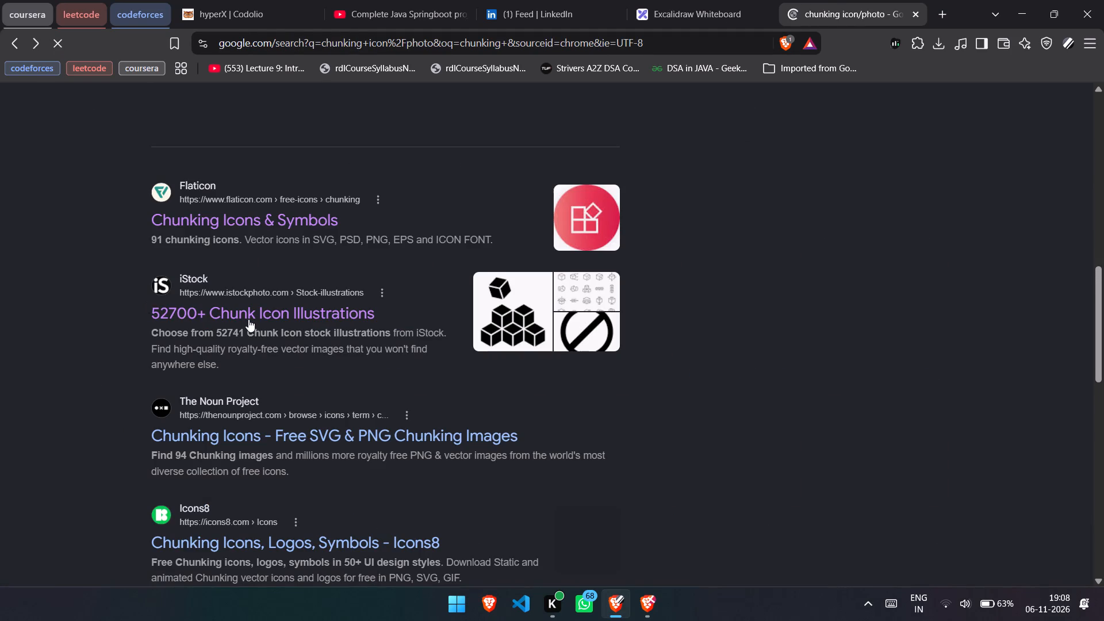
{"action": "scroll", "coordinate": [253, 463], "scroll_direction": "down", "scroll_amount": 2}
{"action": "left_click", "coordinate": [304, 400]}
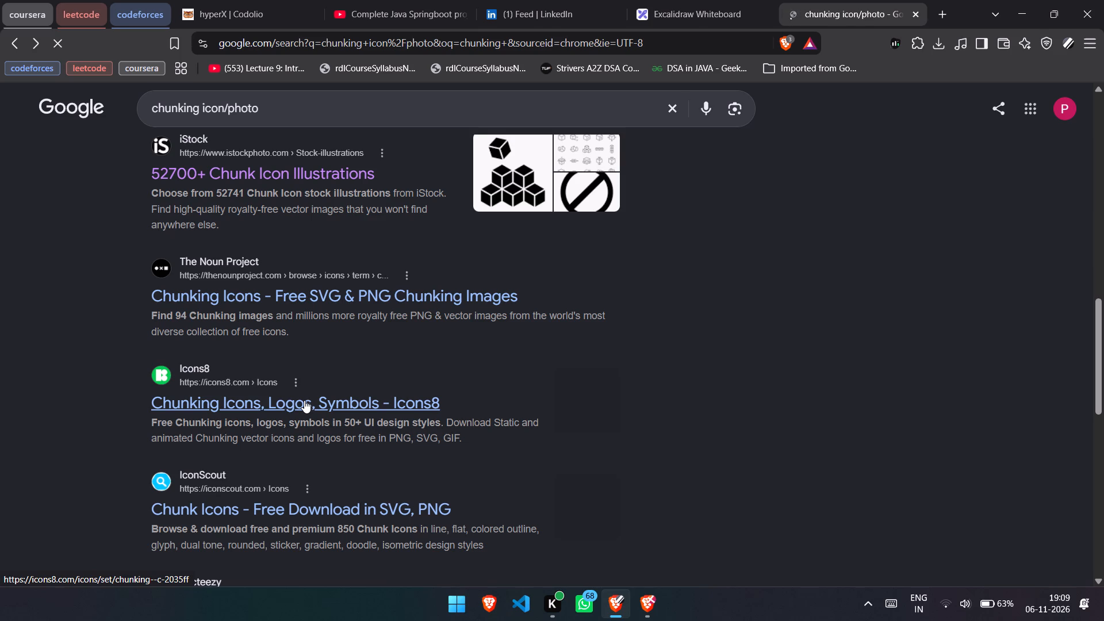
On the Excalidraw whiteboard, draw a rounded rectangle with a solid light pink background to the right of the Documents box.
{"action": "left_click", "coordinate": [676, 0]}
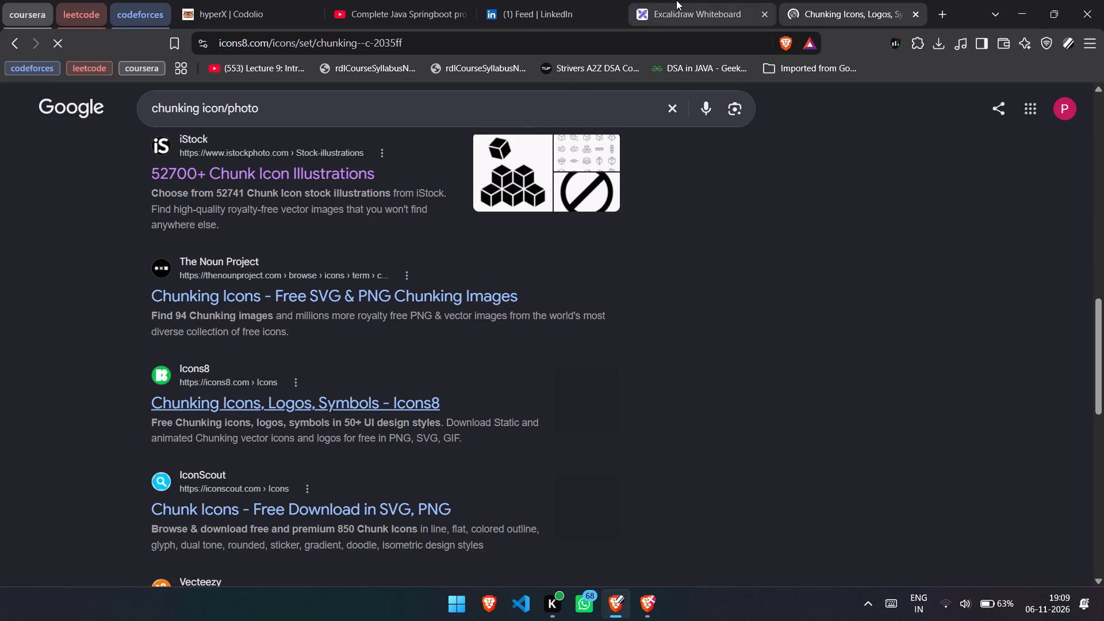
{"action": "scroll", "coordinate": [672, 361], "scroll_direction": "left", "scroll_amount": 2}
{"action": "key", "text": "alt+Tab"}
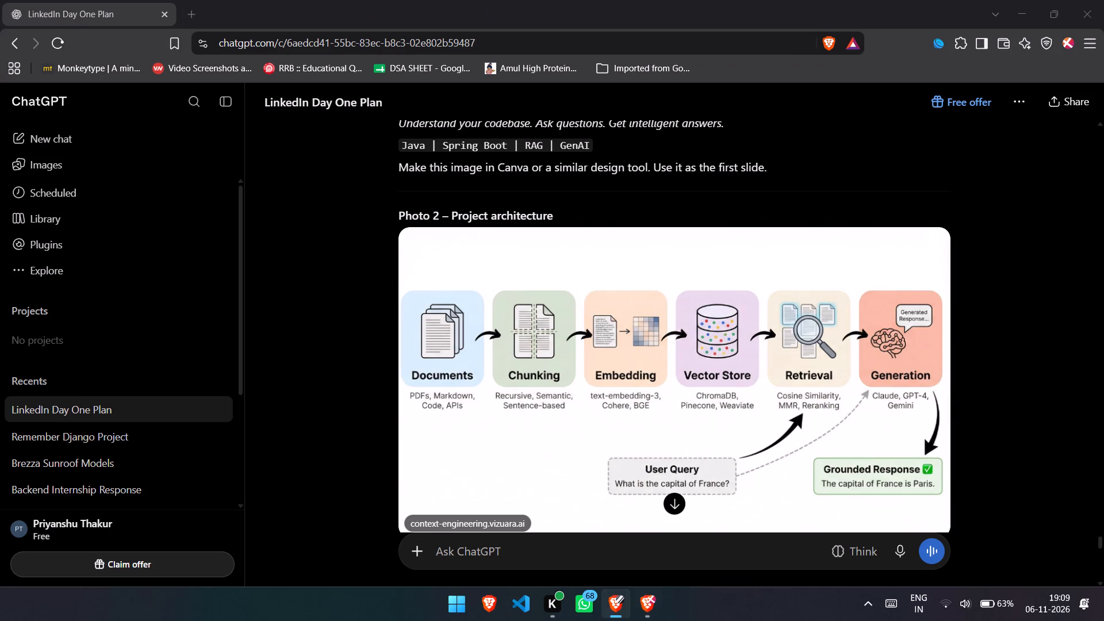
{"action": "key", "text": "alt+Tab"}
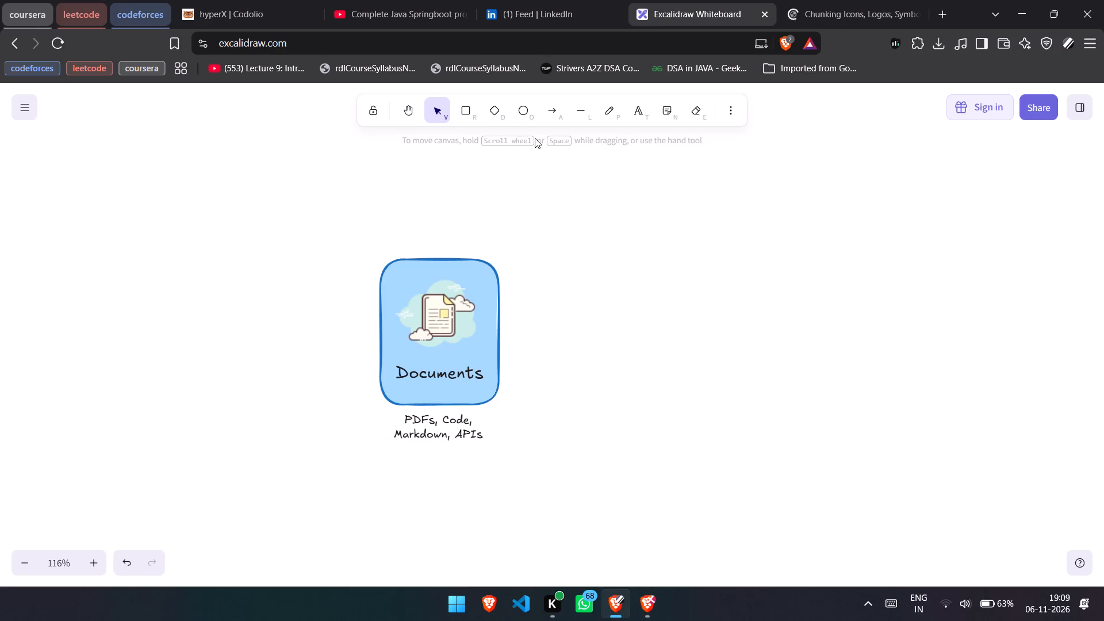
{"action": "left_click", "coordinate": [467, 114]}
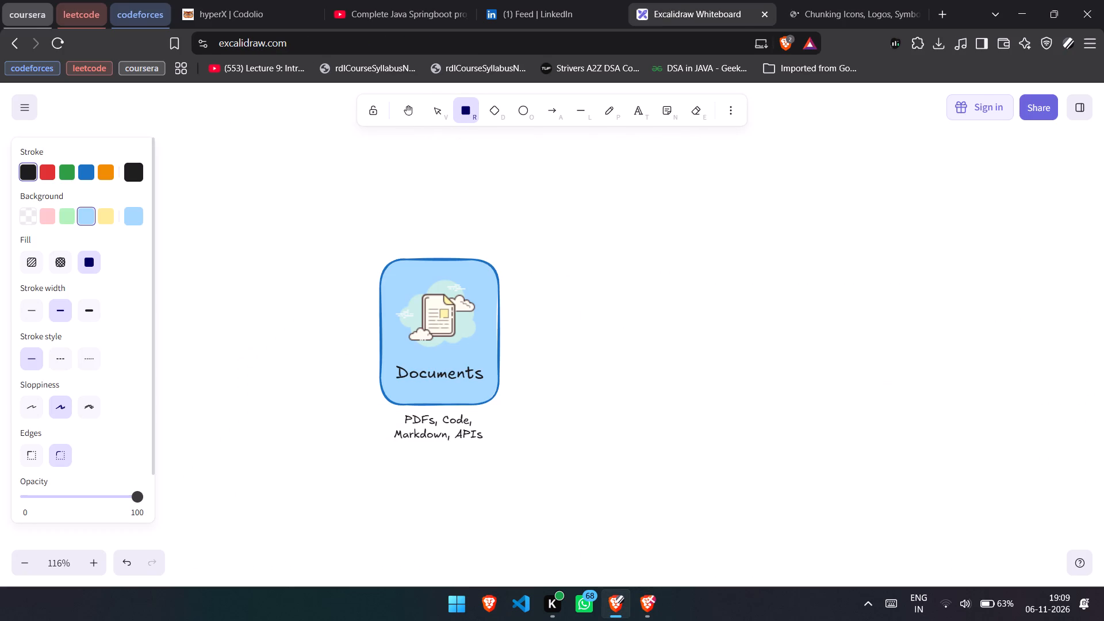
{"action": "scroll", "coordinate": [128, 223], "scroll_direction": "left", "scroll_amount": 1}
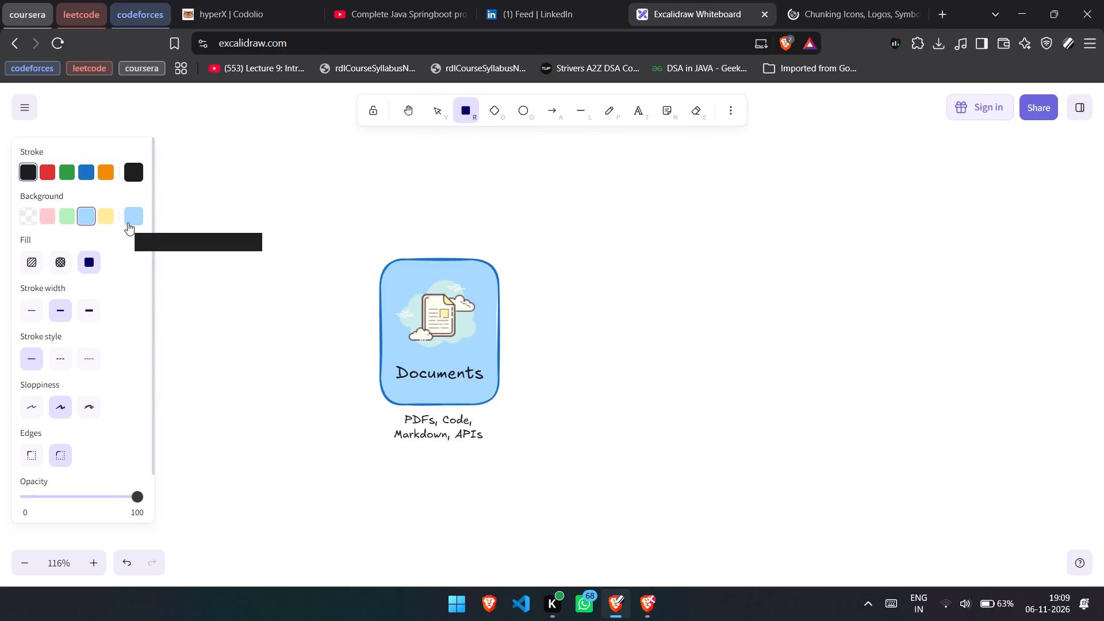
{"action": "scroll", "coordinate": [128, 223], "scroll_direction": "left", "scroll_amount": 2}
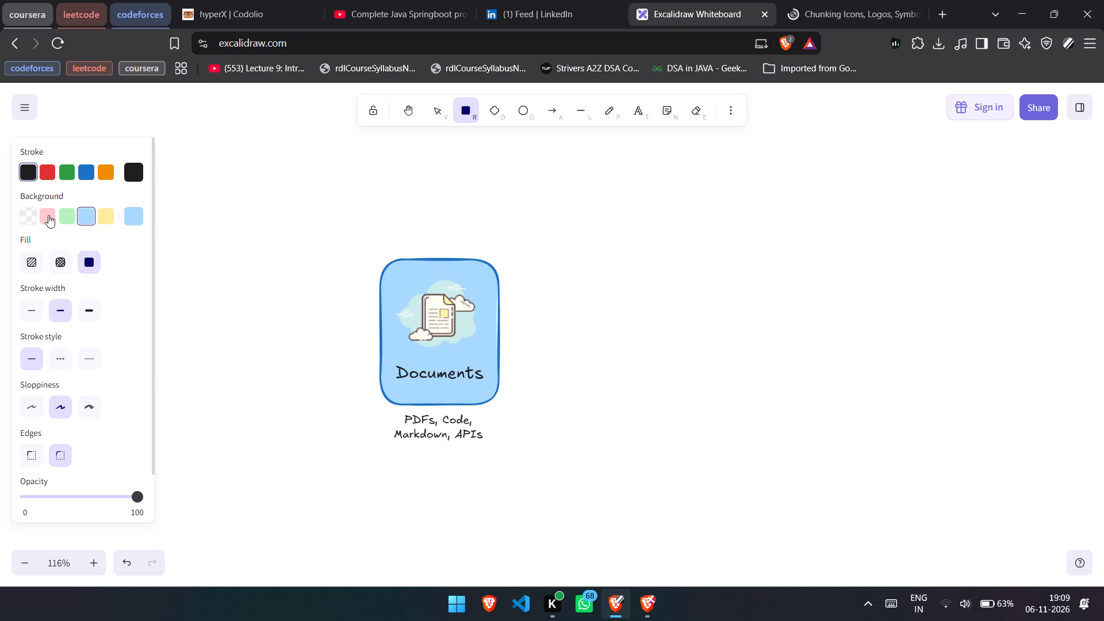
{"action": "left_click", "coordinate": [50, 221]}
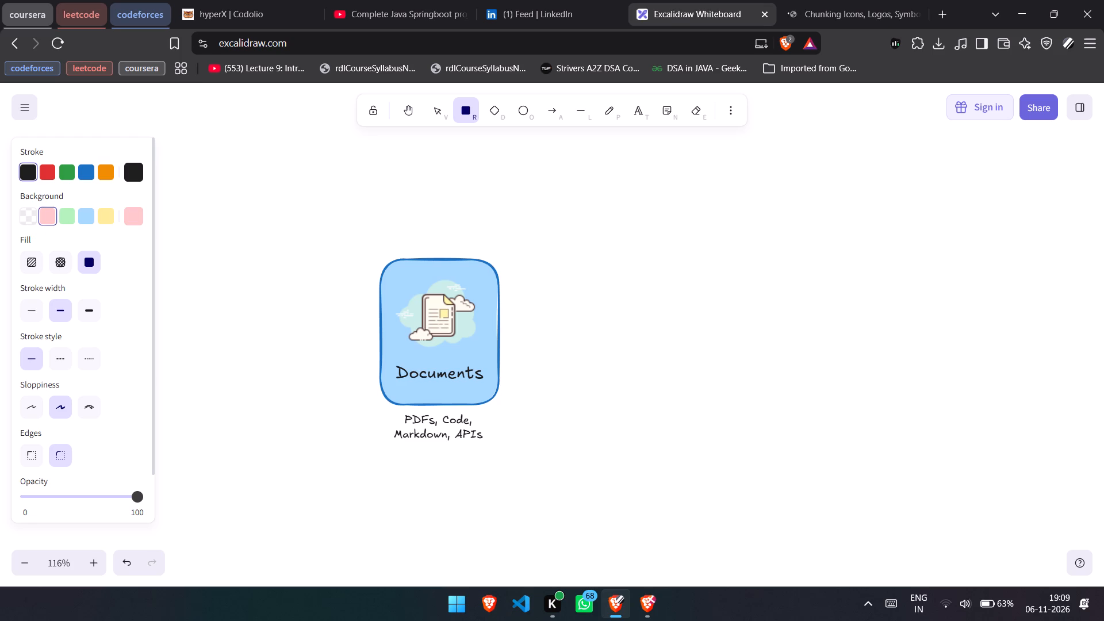
{"action": "left_click_drag", "start_coordinate": [604, 281], "coordinate": [706, 440]}
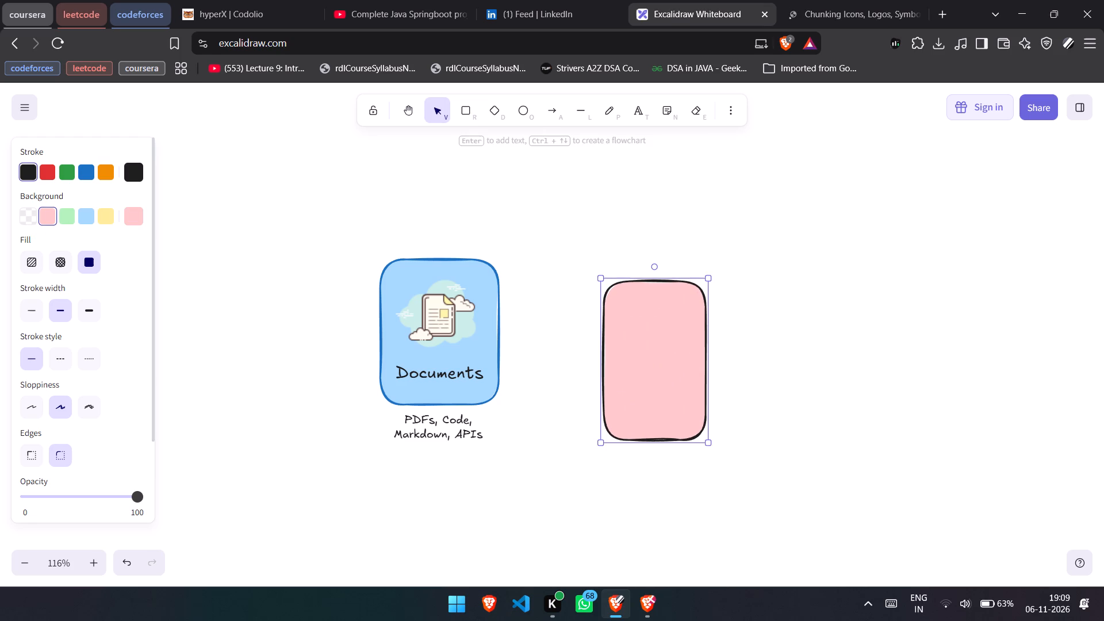
Undo the drawing of the light pink rectangle beside the Documents box.
{"action": "key", "text": "ctrl+z"}
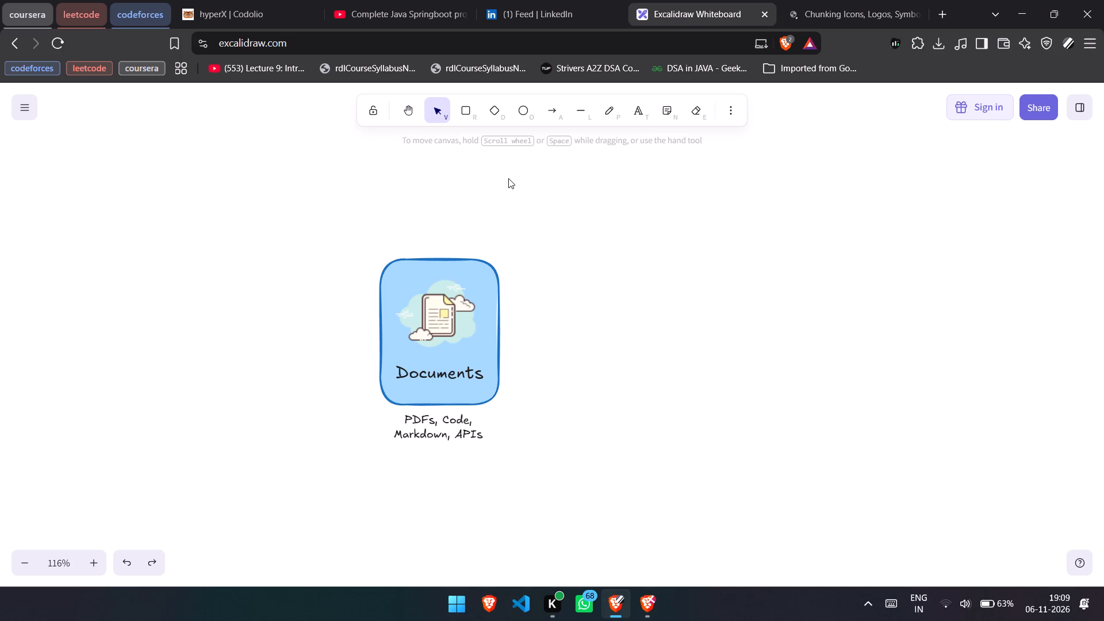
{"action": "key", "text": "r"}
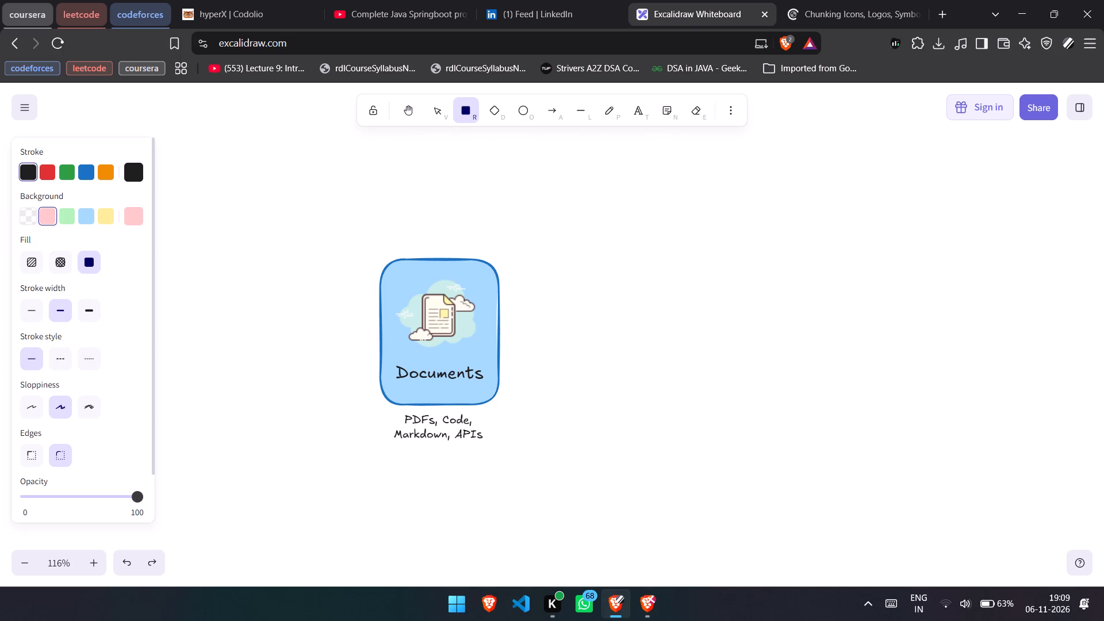
{"action": "scroll", "coordinate": [90, 224], "scroll_direction": "left", "scroll_amount": 1}
{"action": "scroll", "coordinate": [106, 399], "scroll_direction": "down", "scroll_amount": 2}
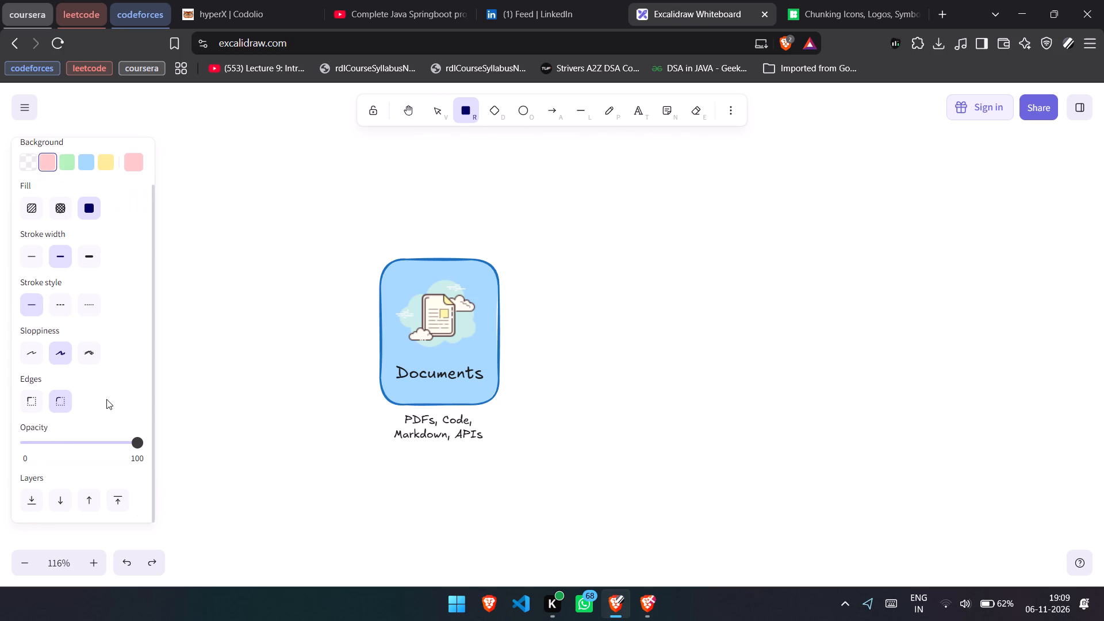
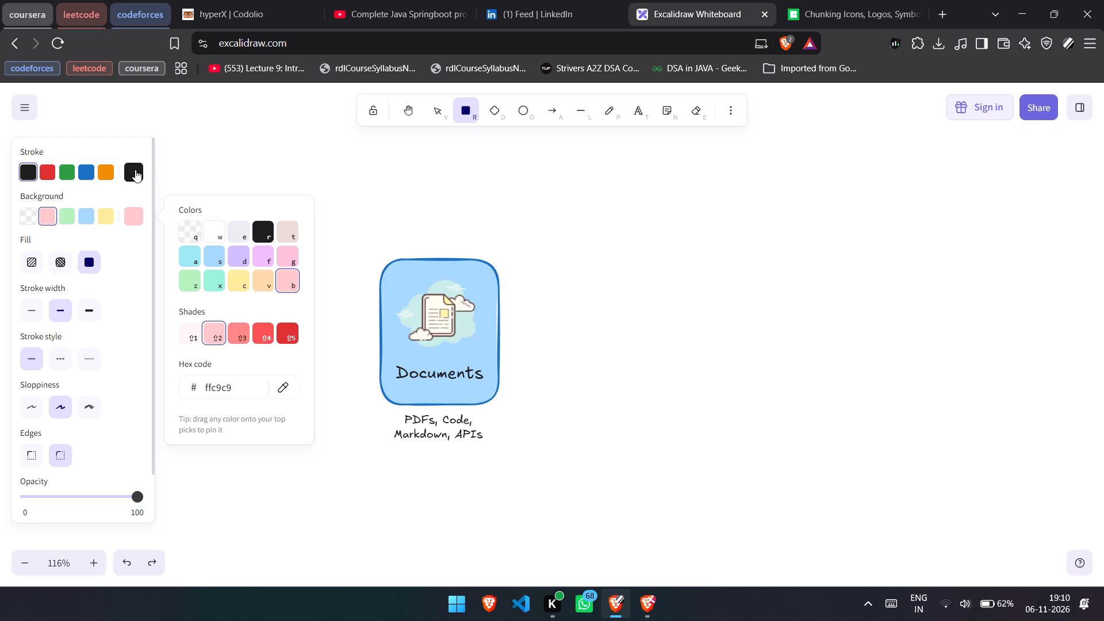
Draw a rounded rectangle beside the Documents box at about the same size, with a #ff8787 stroke and light pink background.
{"action": "left_click", "coordinate": [47, 213]}
{"action": "left_click", "coordinate": [45, 170]}
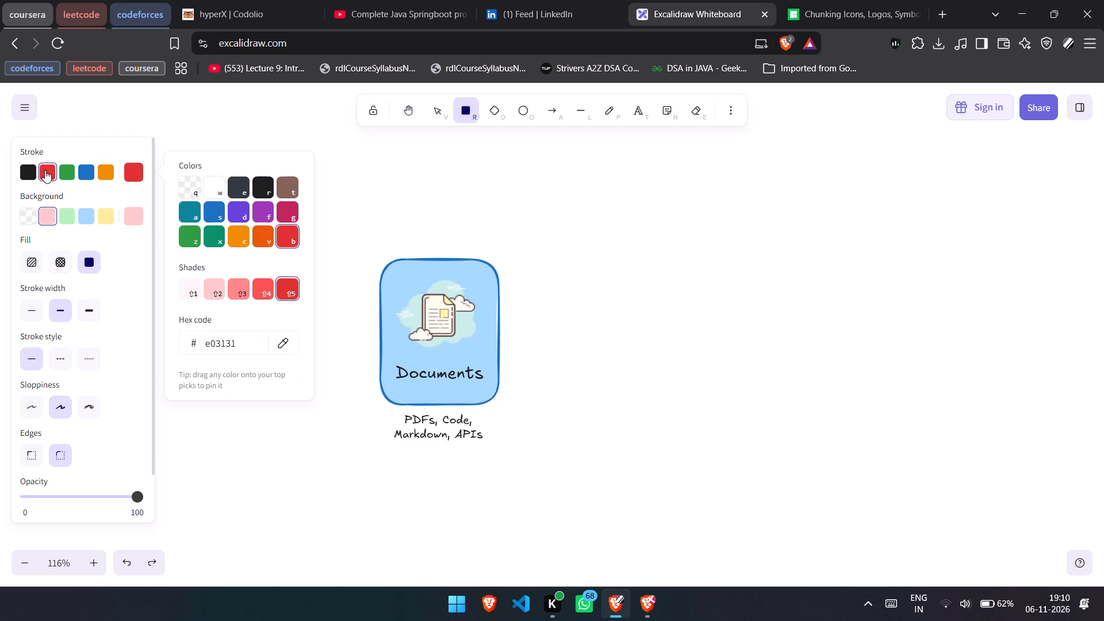
{"action": "left_click", "coordinate": [260, 290]}
{"action": "left_click", "coordinate": [48, 171]}
{"action": "left_click", "coordinate": [237, 292]}
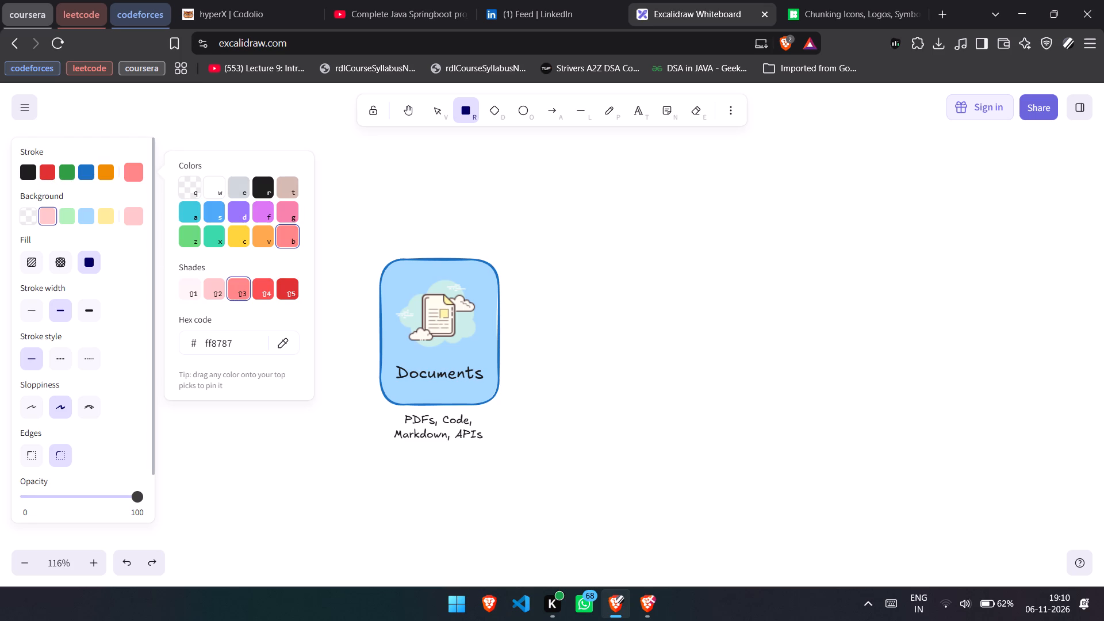
{"action": "left_click_drag", "start_coordinate": [546, 260], "coordinate": [662, 404]}
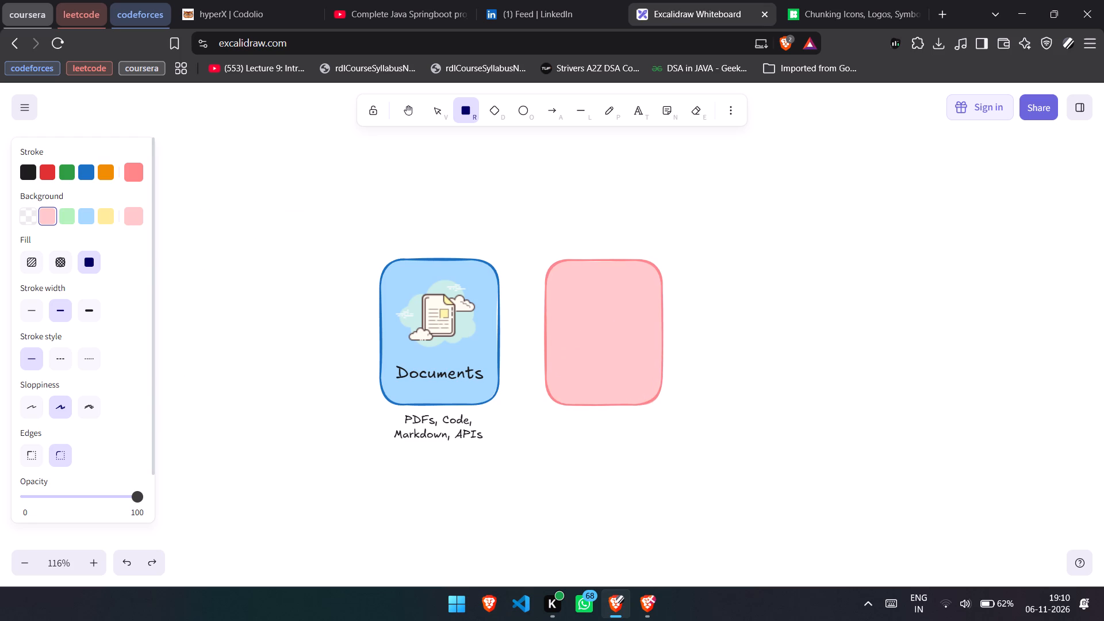
{"action": "left_click_drag", "start_coordinate": [662, 404], "coordinate": [663, 407]}
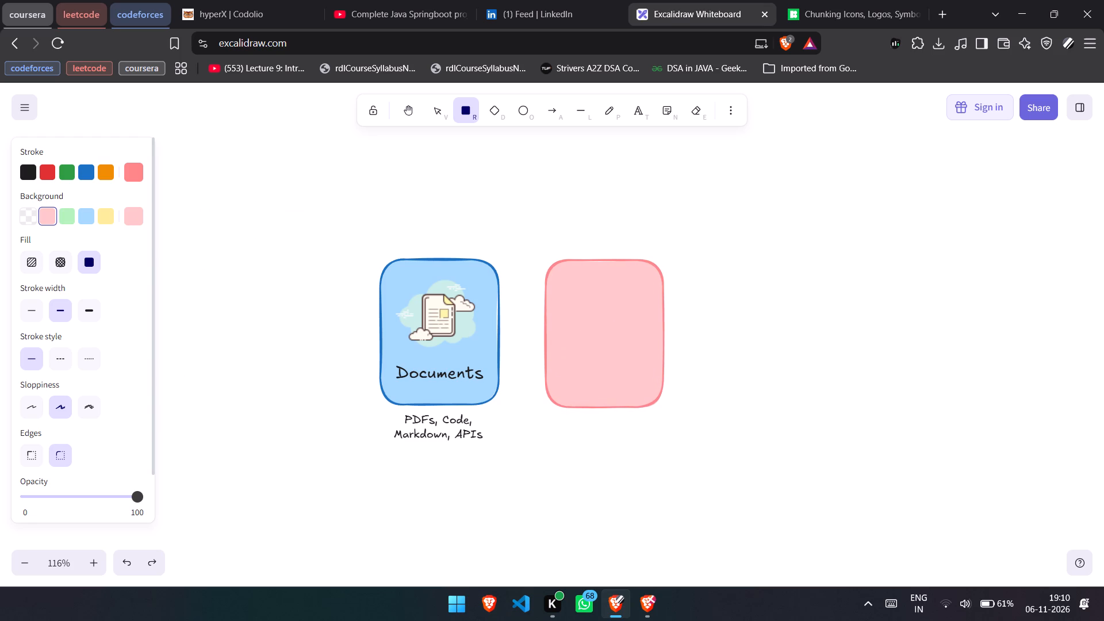
{"action": "left_click_drag", "start_coordinate": [663, 407], "coordinate": [663, 408]}
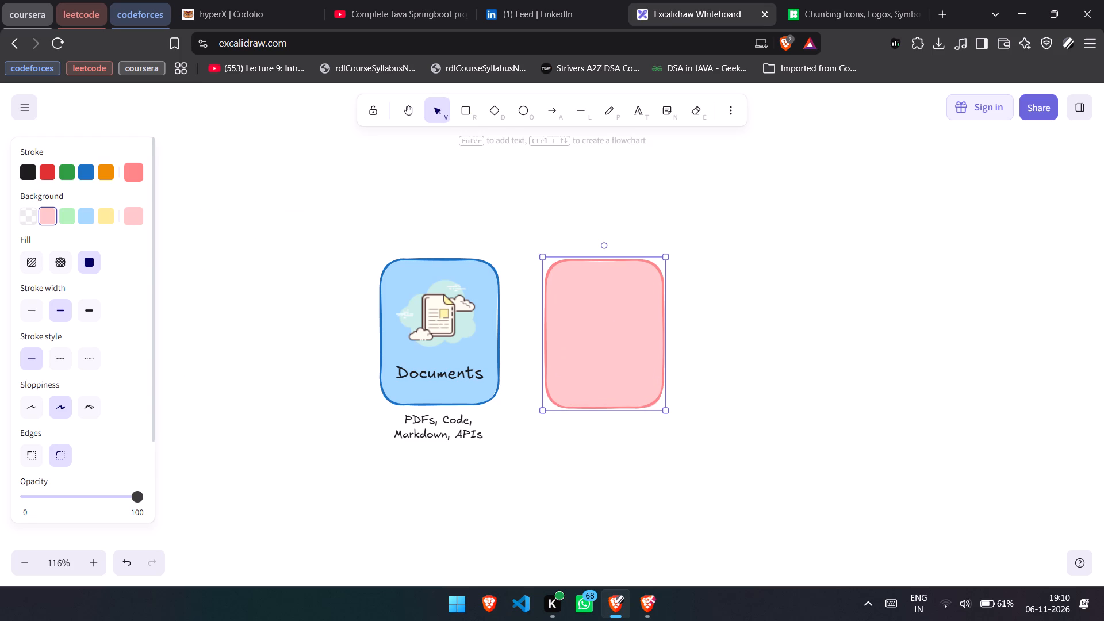
{"action": "left_click", "coordinate": [624, 456]}
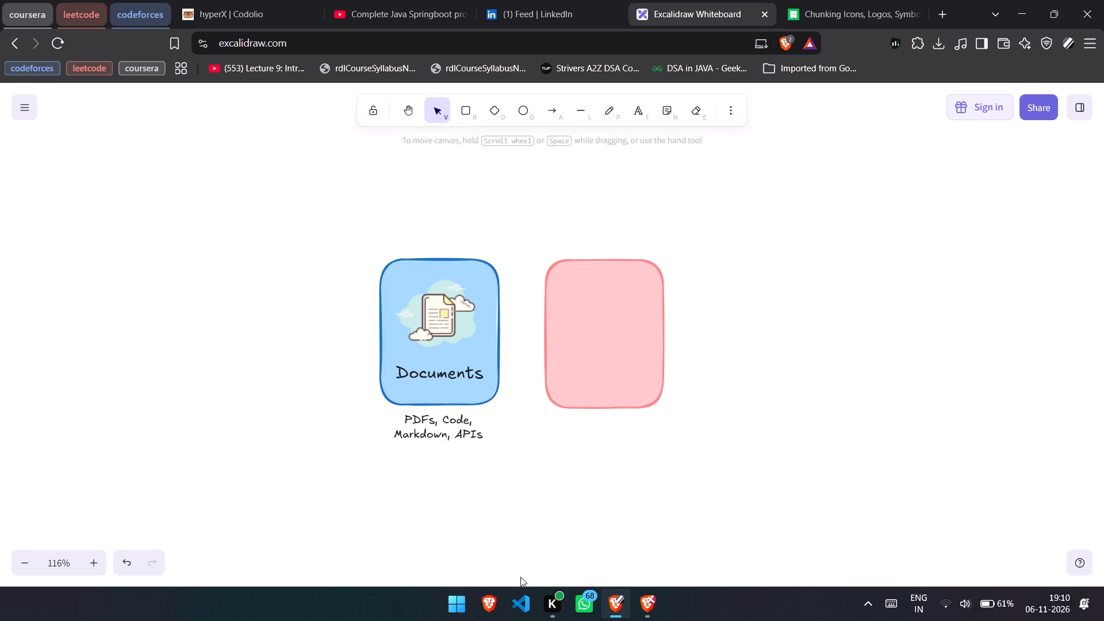
From the Icons8 chunking results, download the Windows 11 Outline Product Architecture icon as a 48×48 PNG into the Downloads folder.
{"action": "left_click", "coordinate": [845, 17]}
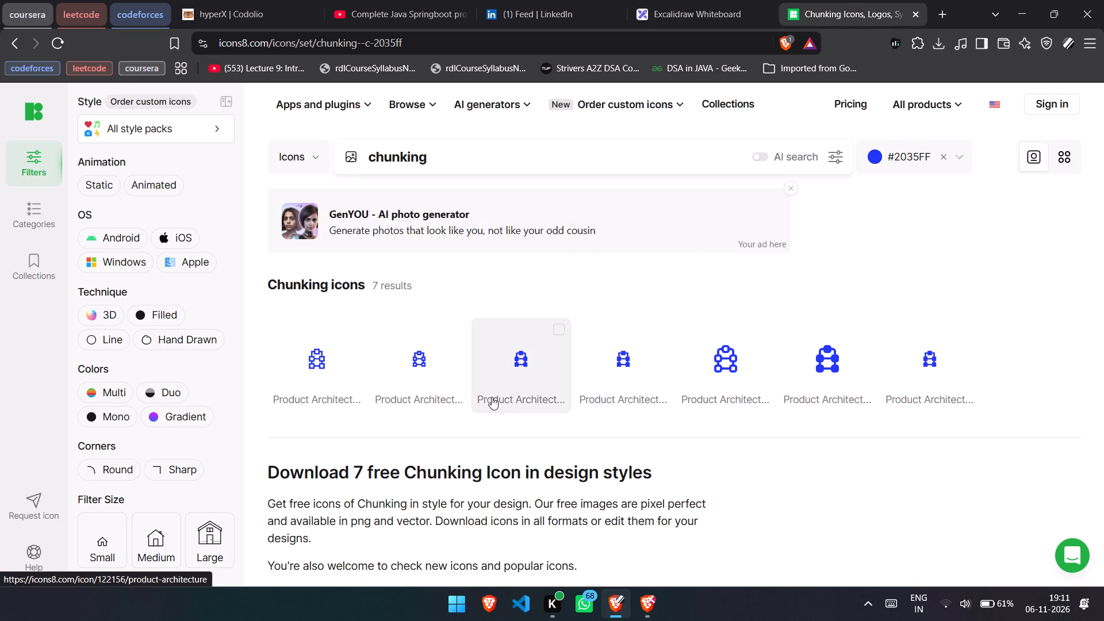
{"action": "scroll", "coordinate": [492, 397], "scroll_direction": "down", "scroll_amount": 1}
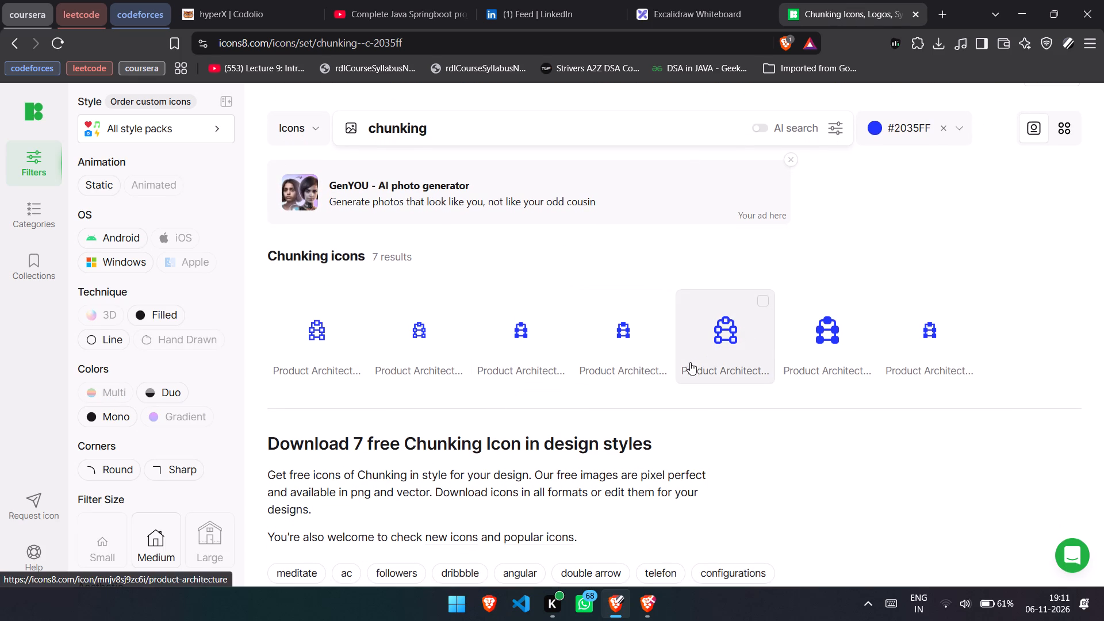
{"action": "scroll", "coordinate": [713, 353], "scroll_direction": "down", "scroll_amount": 4}
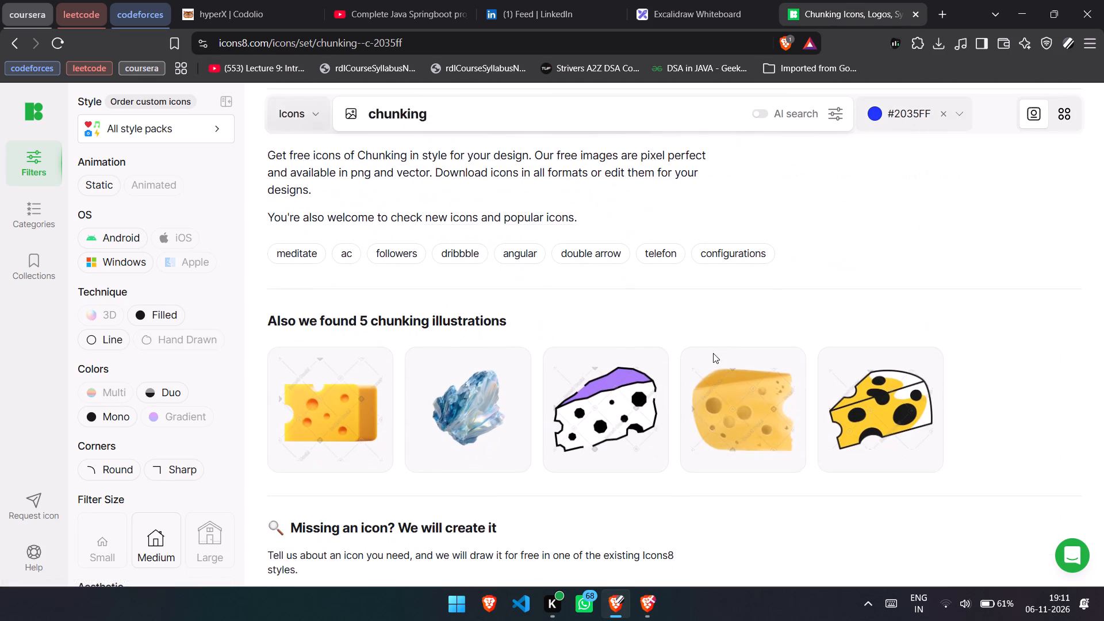
{"action": "scroll", "coordinate": [713, 353], "scroll_direction": "down", "scroll_amount": 3}
{"action": "scroll", "coordinate": [713, 353], "scroll_direction": "up", "scroll_amount": 3}
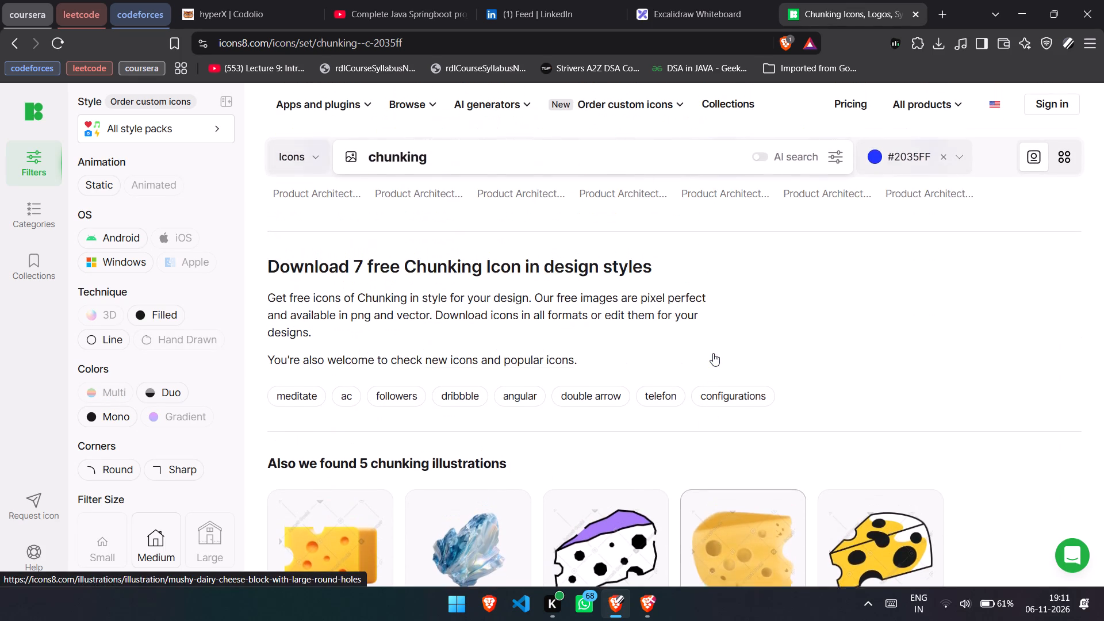
{"action": "scroll", "coordinate": [713, 353], "scroll_direction": "up", "scroll_amount": 3}
{"action": "left_click", "coordinate": [714, 353]}
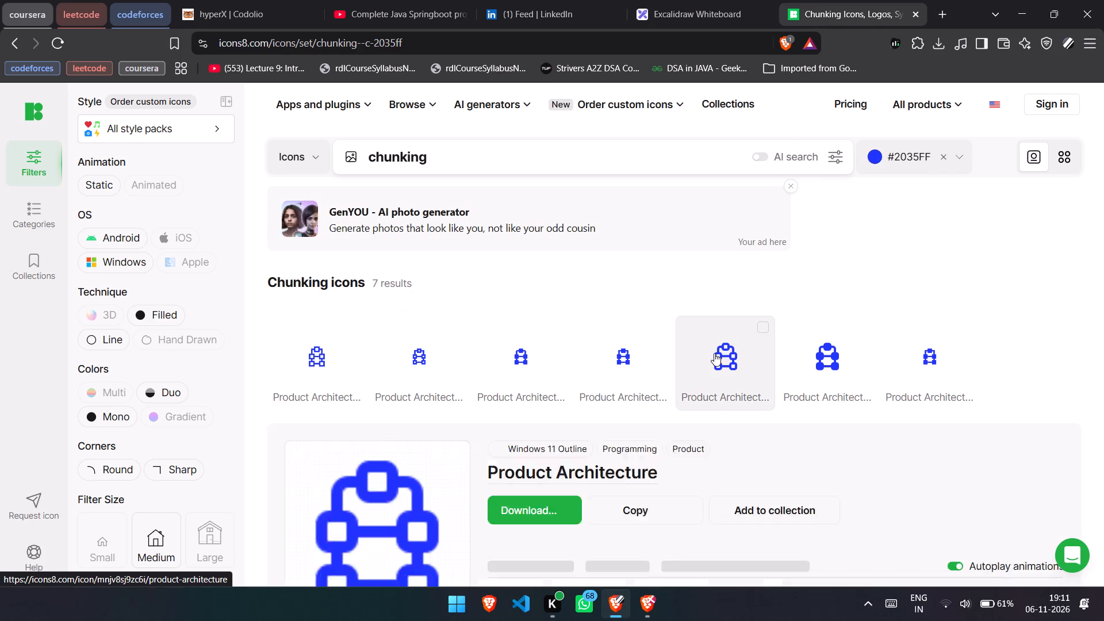
{"action": "scroll", "coordinate": [591, 440], "scroll_direction": "down", "scroll_amount": 1}
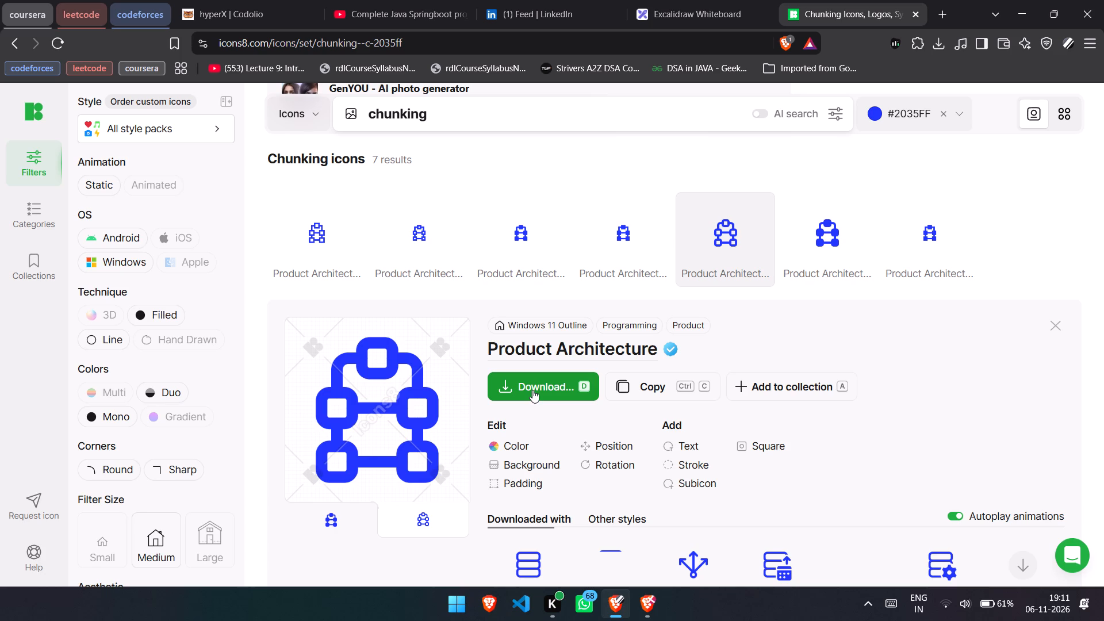
{"action": "left_click", "coordinate": [532, 390]}
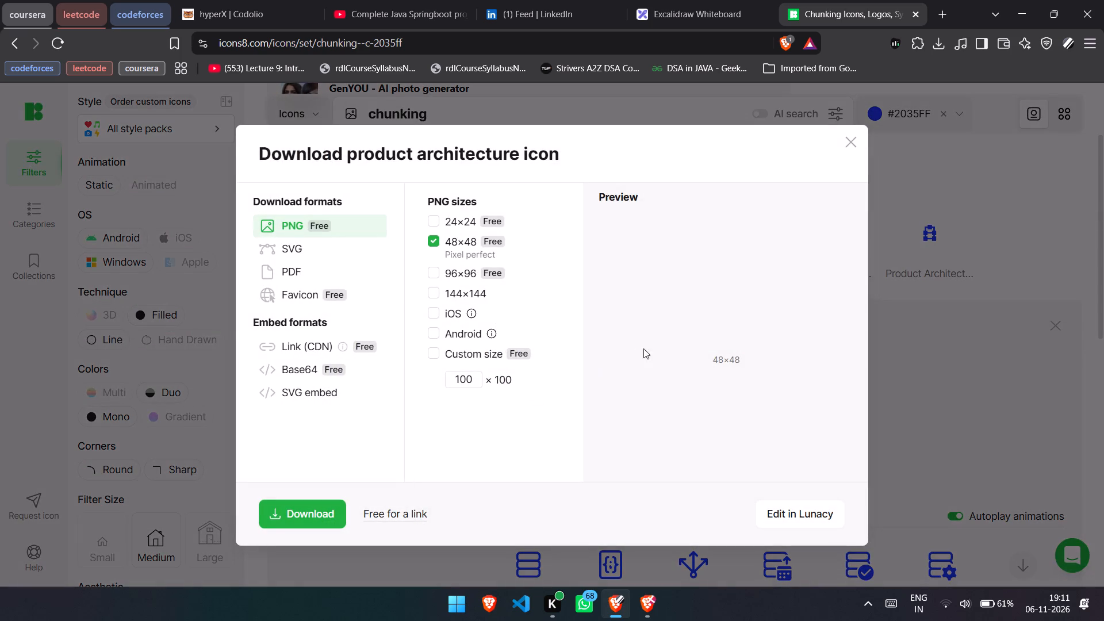
{"action": "left_click", "coordinate": [308, 528]}
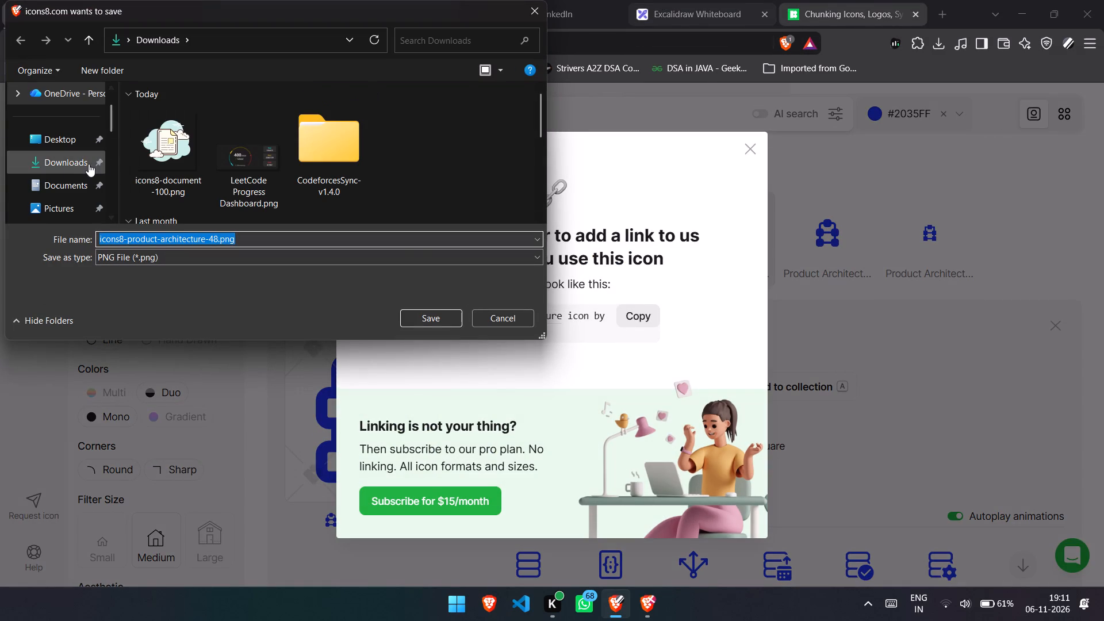
{"action": "left_click", "coordinate": [431, 313]}
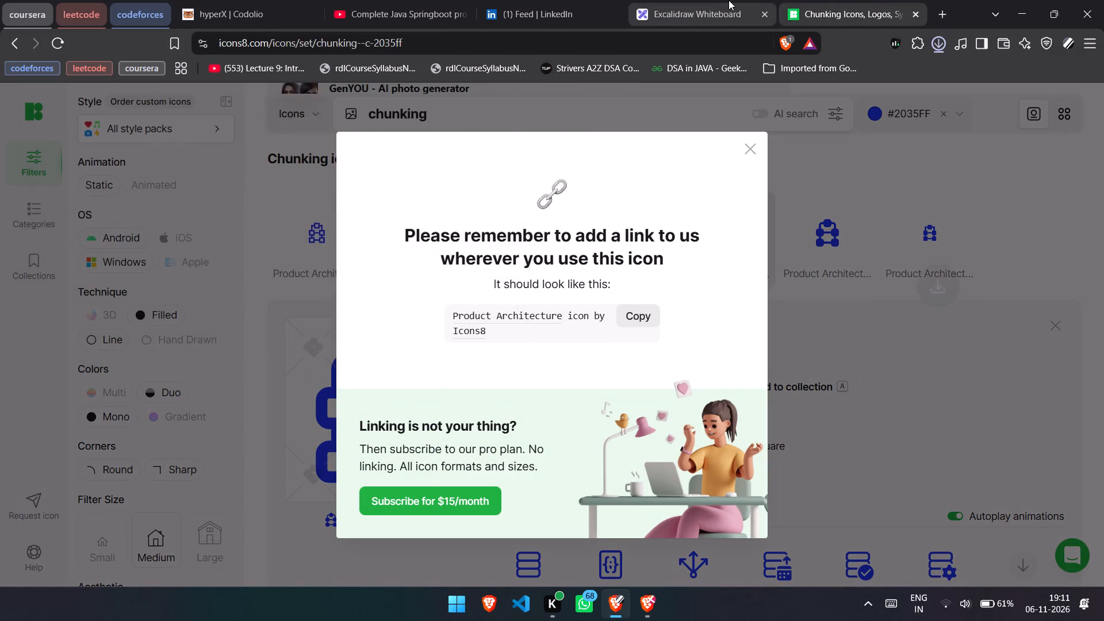
On the Excalidraw whiteboard, insert icons8-product-architecture-48.png into the upper part of the pink box.
{"action": "left_click", "coordinate": [729, 0]}
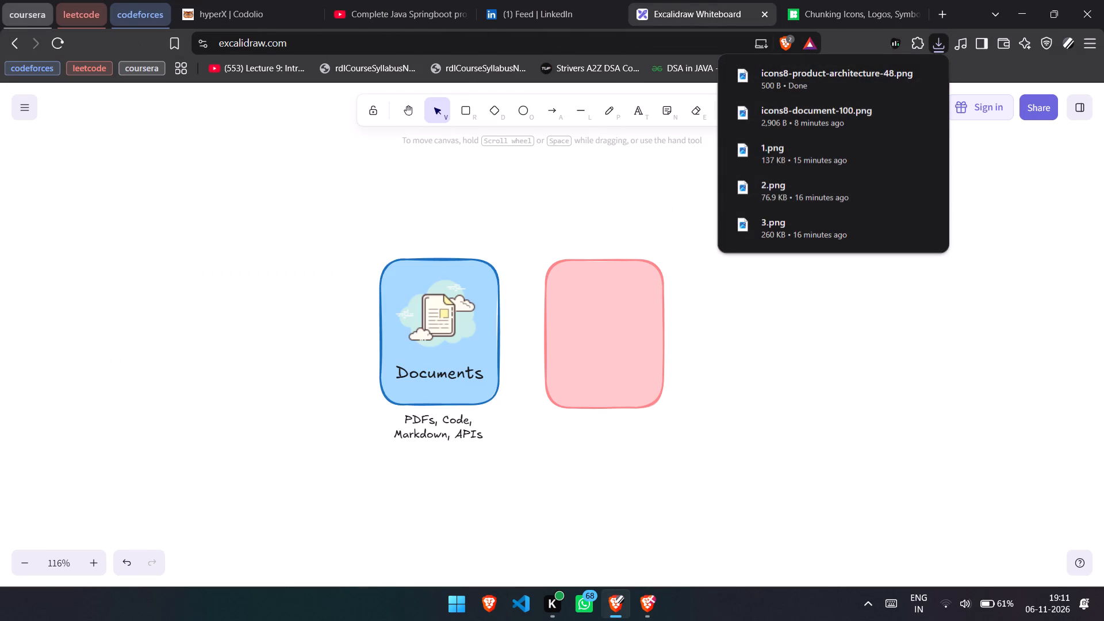
{"action": "left_click", "coordinate": [603, 343]}
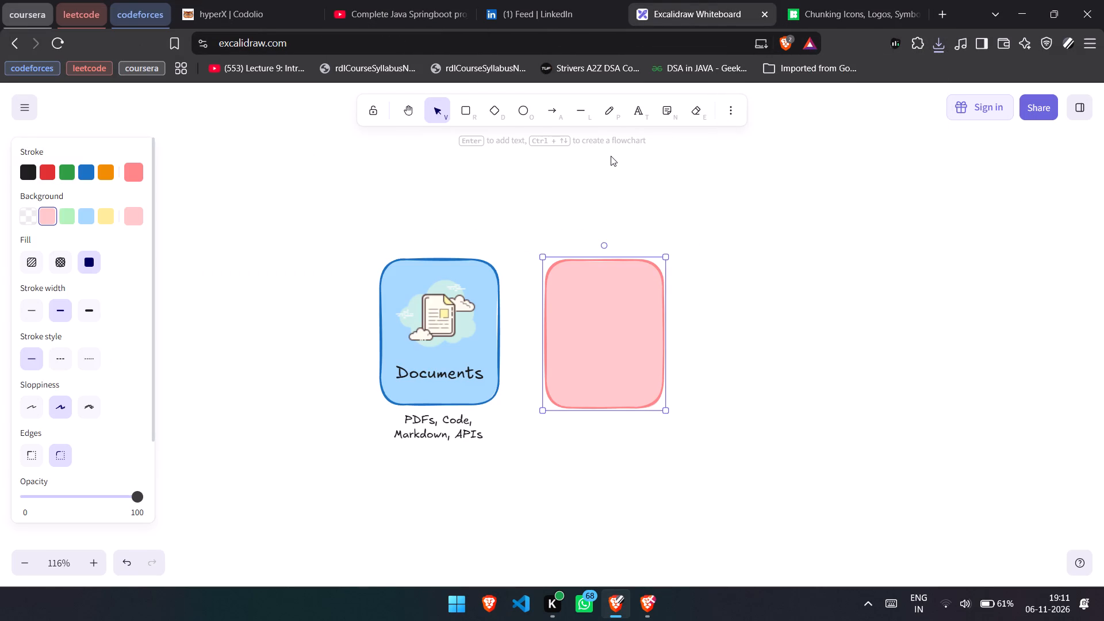
{"action": "key", "text": "9"}
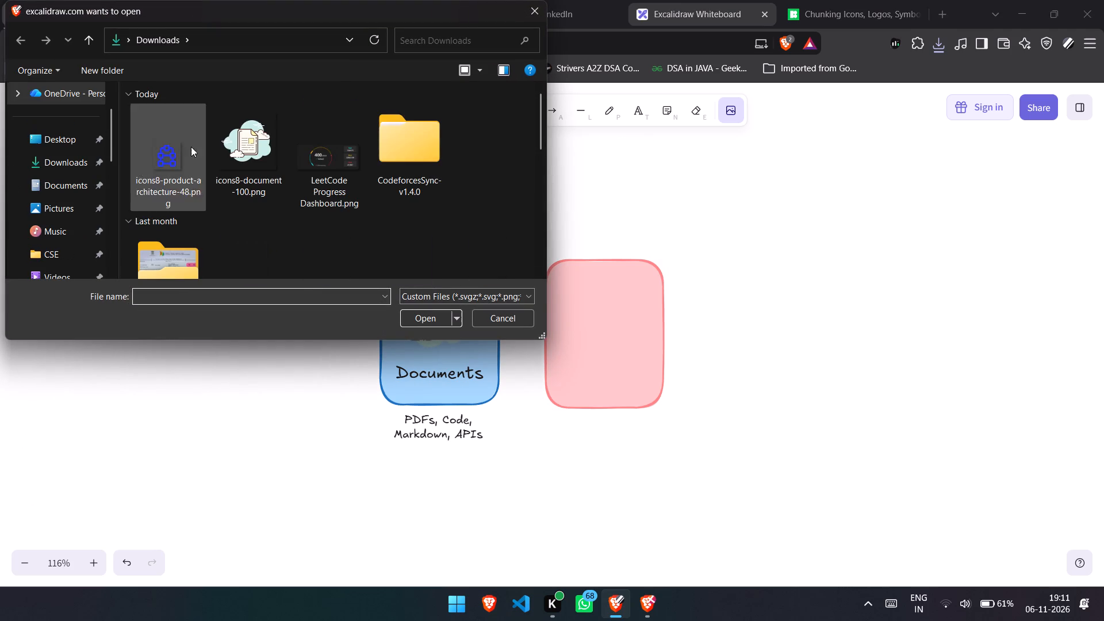
{"action": "double_click", "coordinate": [174, 155]}
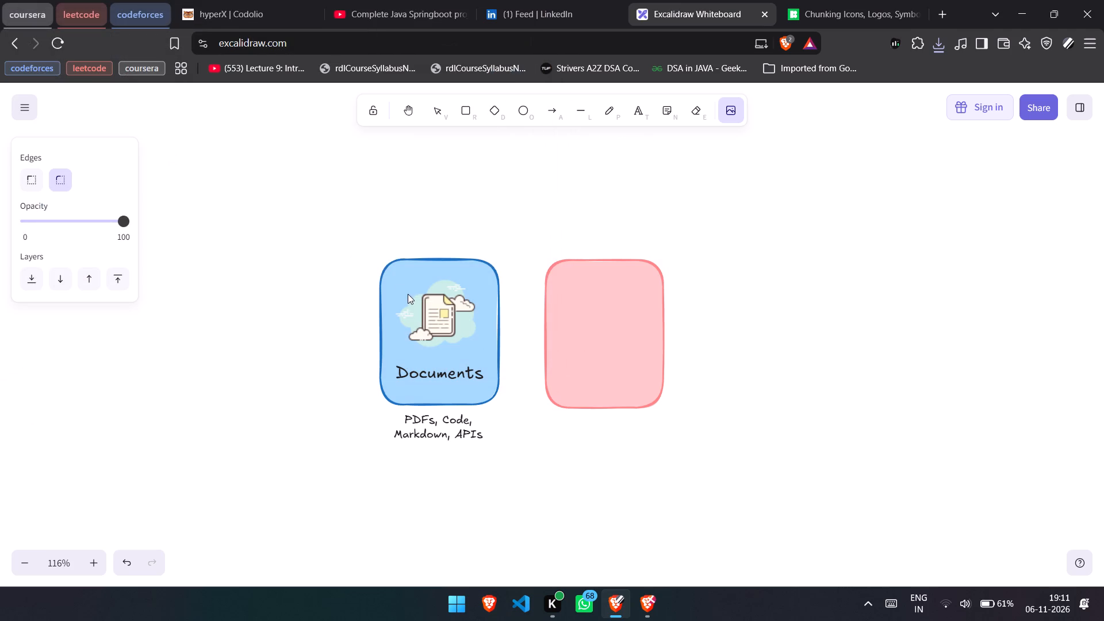
{"action": "left_click_drag", "start_coordinate": [554, 342], "coordinate": [582, 313]}
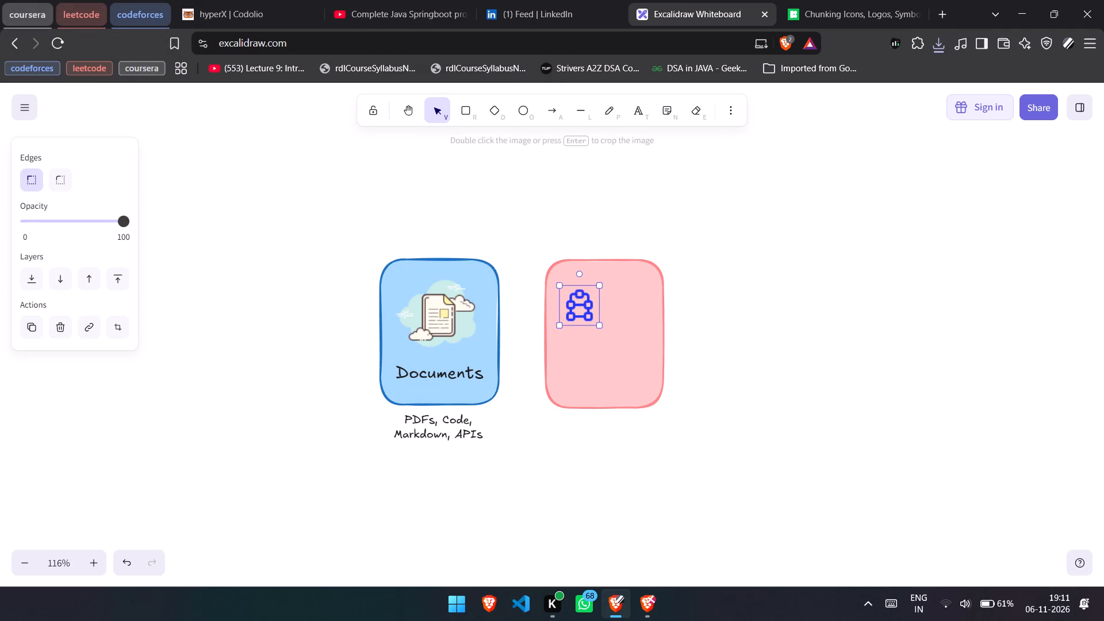
Enlarge the inserted icon to about half the pink box's width and centre it in the box's upper half.
{"action": "left_click_drag", "start_coordinate": [599, 325], "coordinate": [626, 343]}
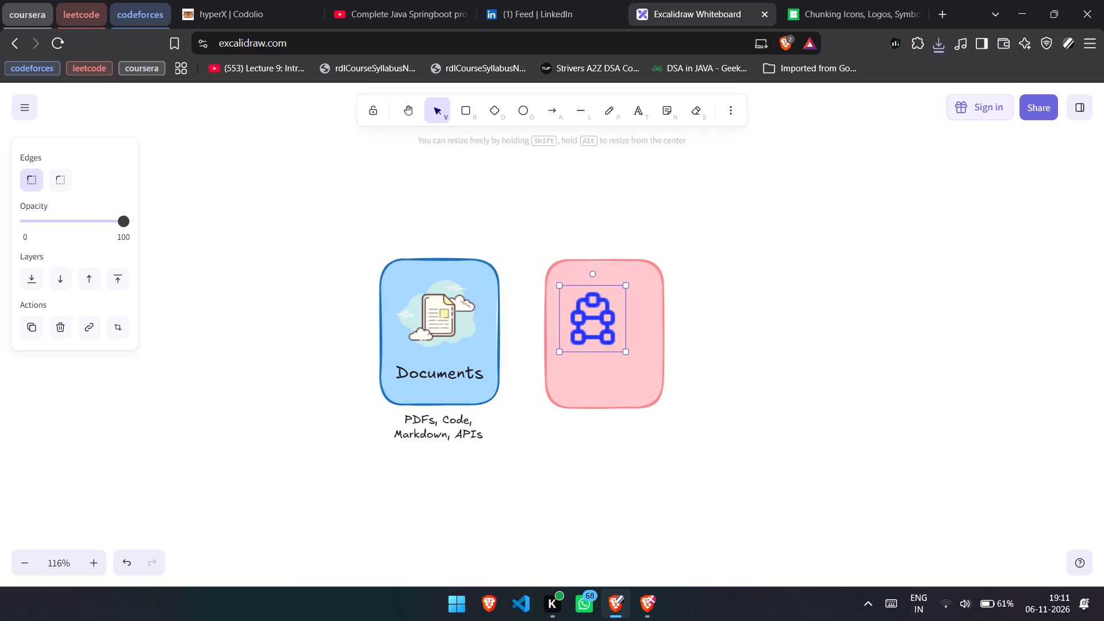
{"action": "left_click_drag", "start_coordinate": [626, 343], "coordinate": [622, 343]}
{"action": "left_click_drag", "start_coordinate": [594, 325], "coordinate": [596, 325]}
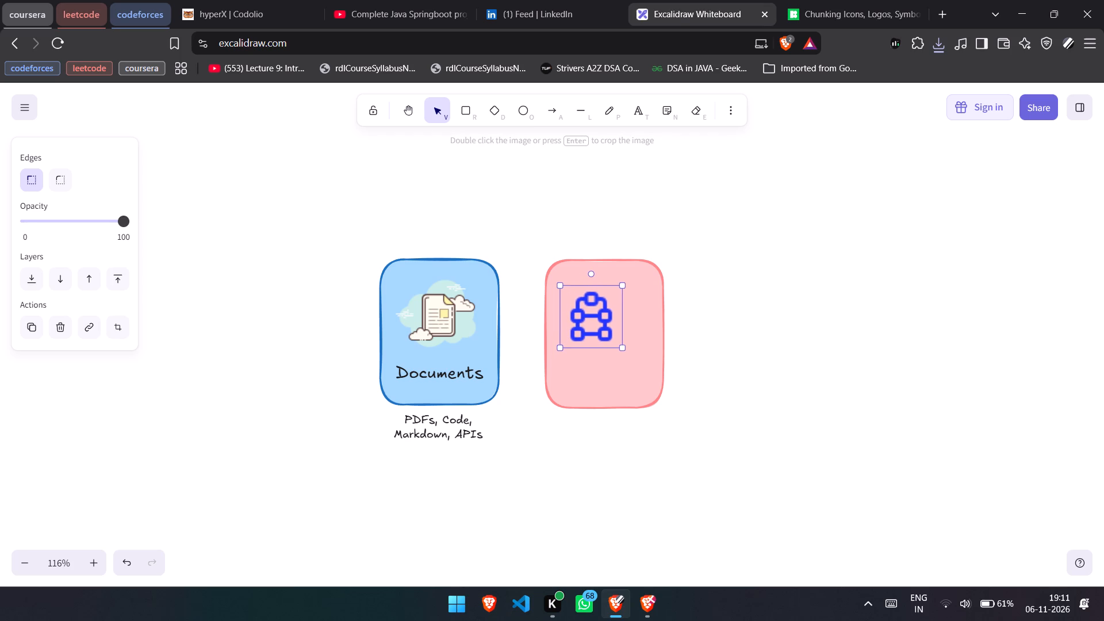
{"action": "left_click_drag", "start_coordinate": [596, 325], "coordinate": [609, 324]}
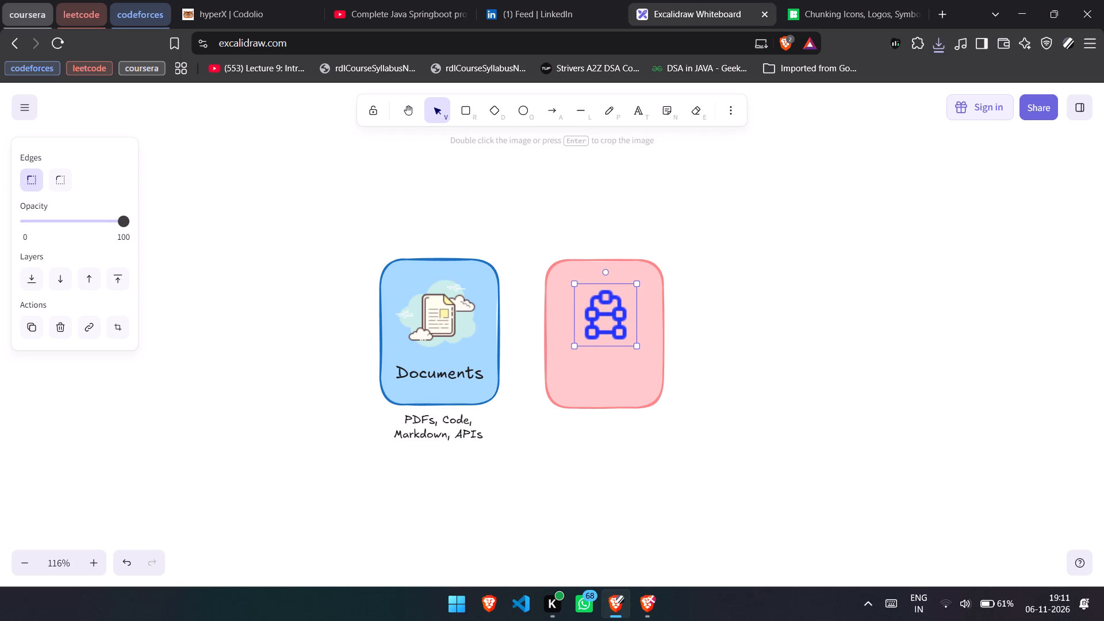
{"action": "left_click_drag", "start_coordinate": [574, 346], "coordinate": [579, 340]}
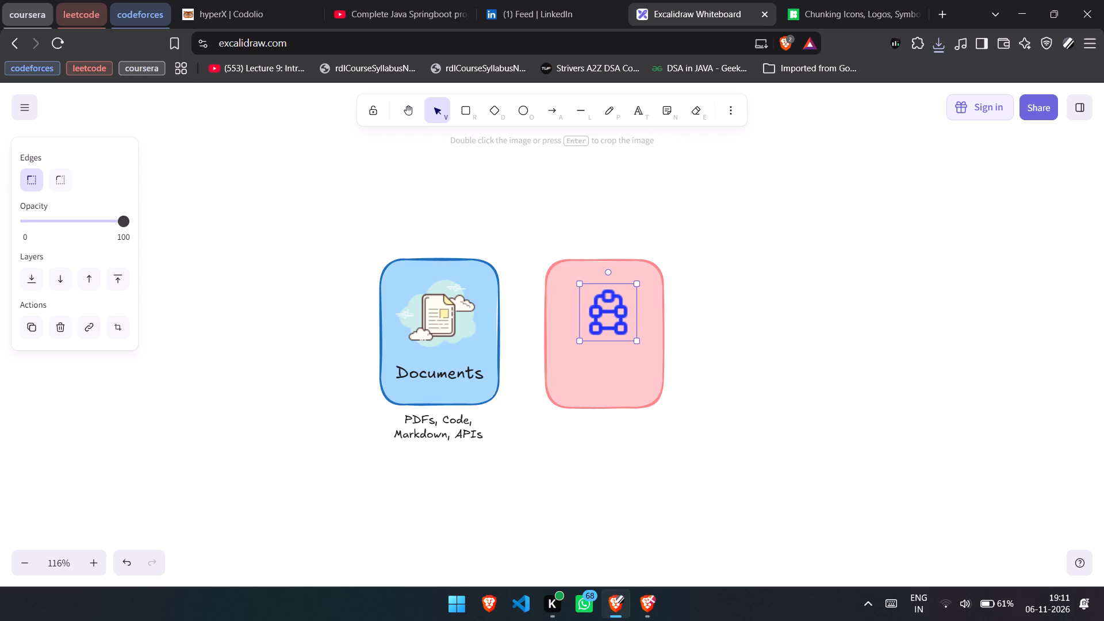
{"action": "left_click", "coordinate": [606, 318]}
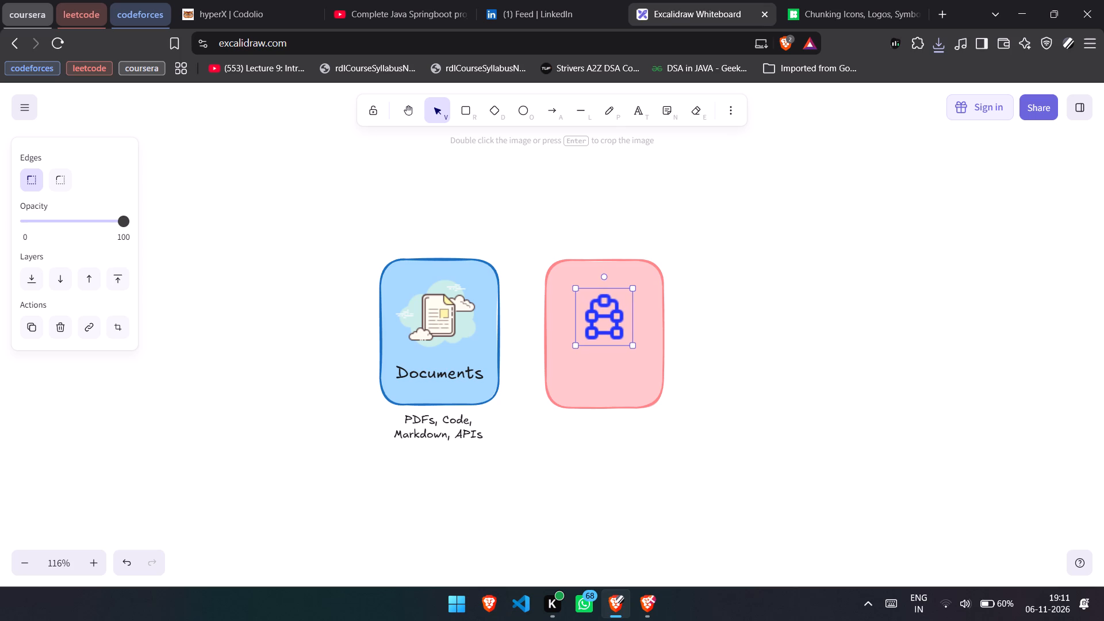
{"action": "left_click", "coordinate": [871, 471]}
Label the pink box "Chunking" in black text, moved down by four blank lines so it sits beneath the icon.
{"action": "key", "text": "alt+Tab"}
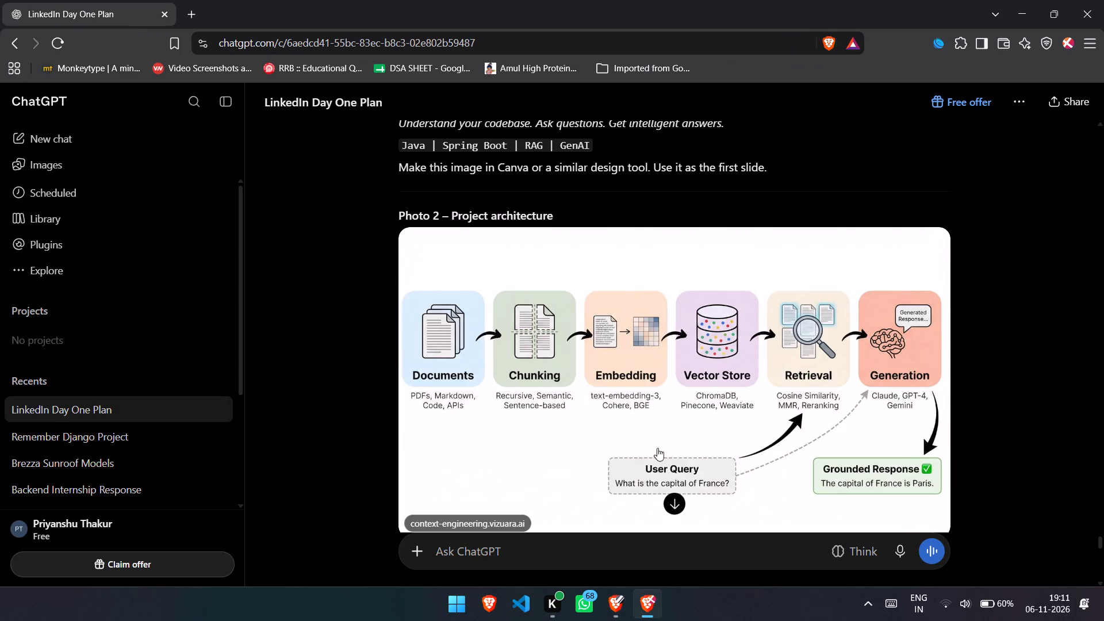
{"action": "key", "text": "alt+Tab"}
{"action": "double_click", "coordinate": [591, 385]}
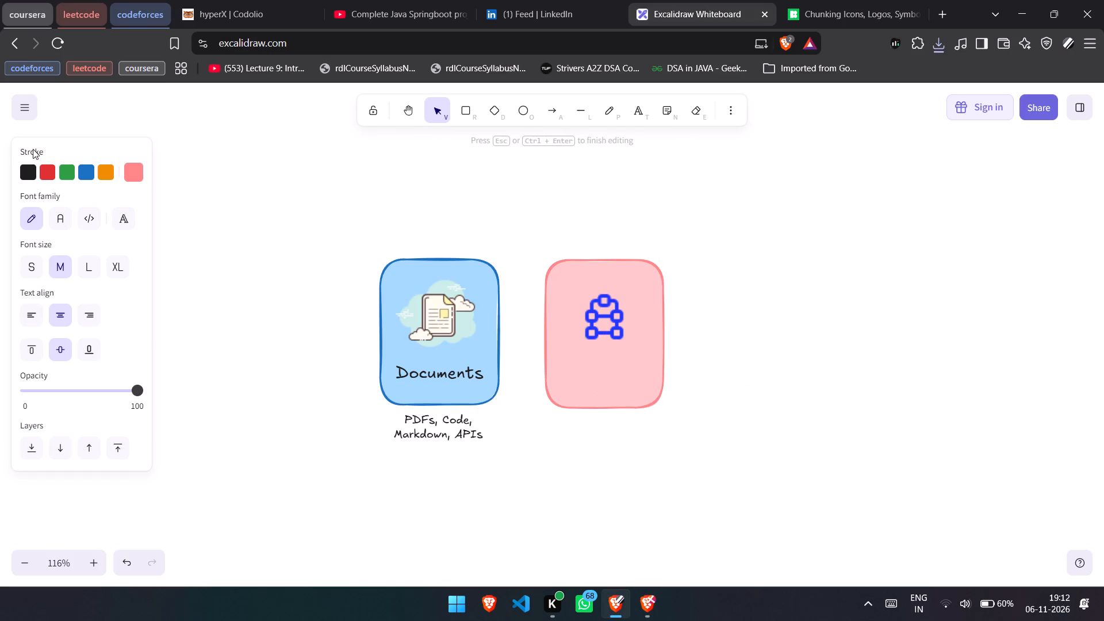
{"action": "left_click", "coordinate": [29, 170]}
{"action": "type", "text": "Chunking"}
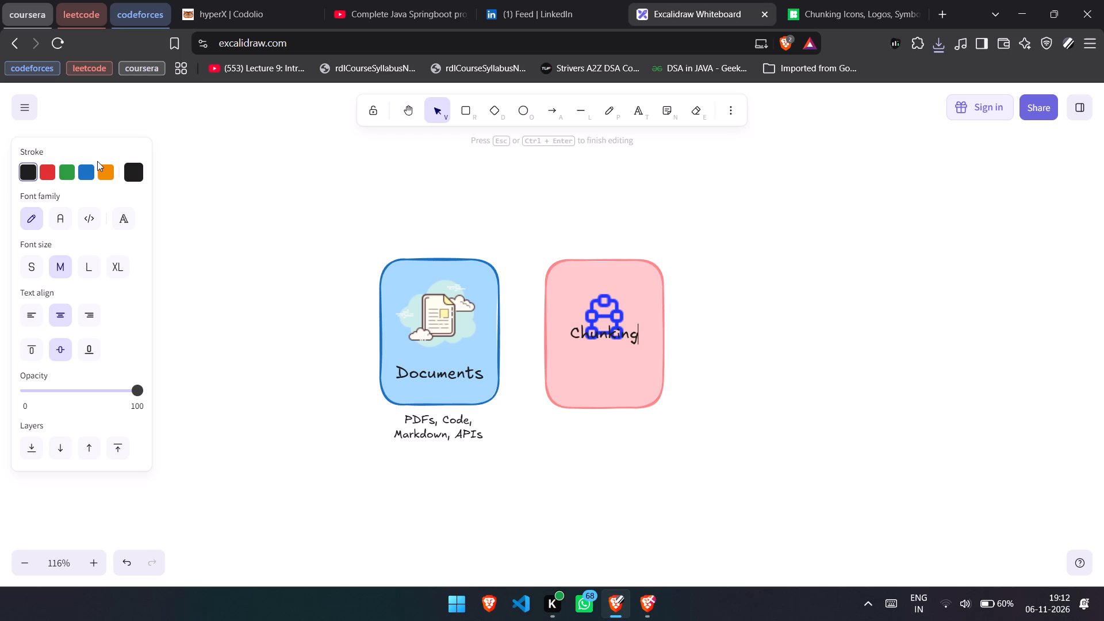
{"action": "key", "text": "ctrl+Left"}
{"action": "key", "text": "Return"}
{"action": "key", "text": "Return"}
{"action": "key", "text": "Return"}
{"action": "key", "text": "Return"}
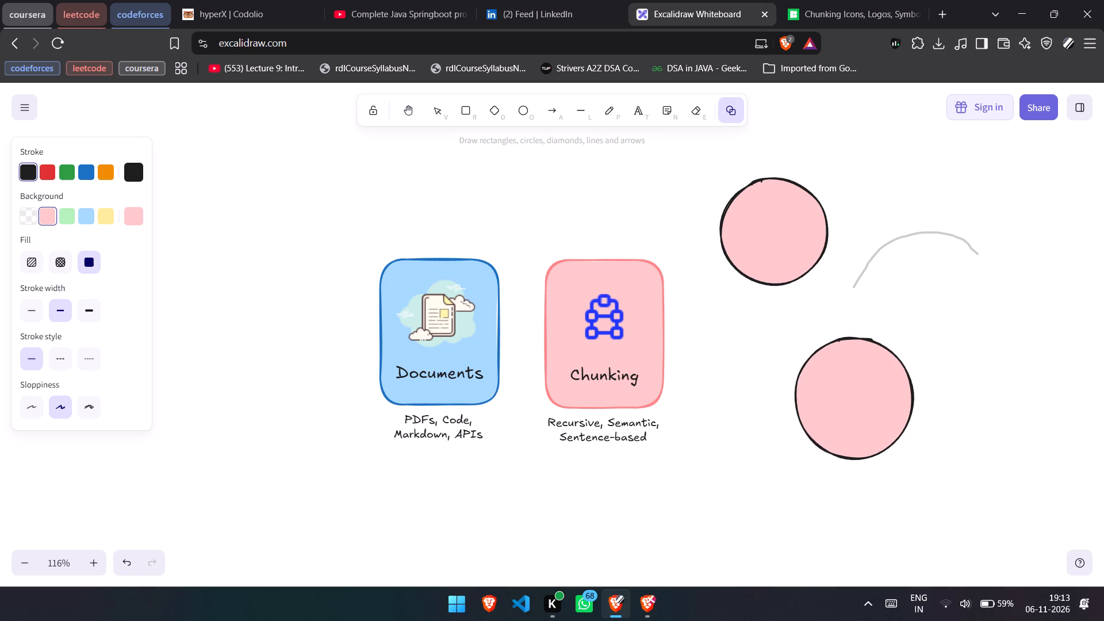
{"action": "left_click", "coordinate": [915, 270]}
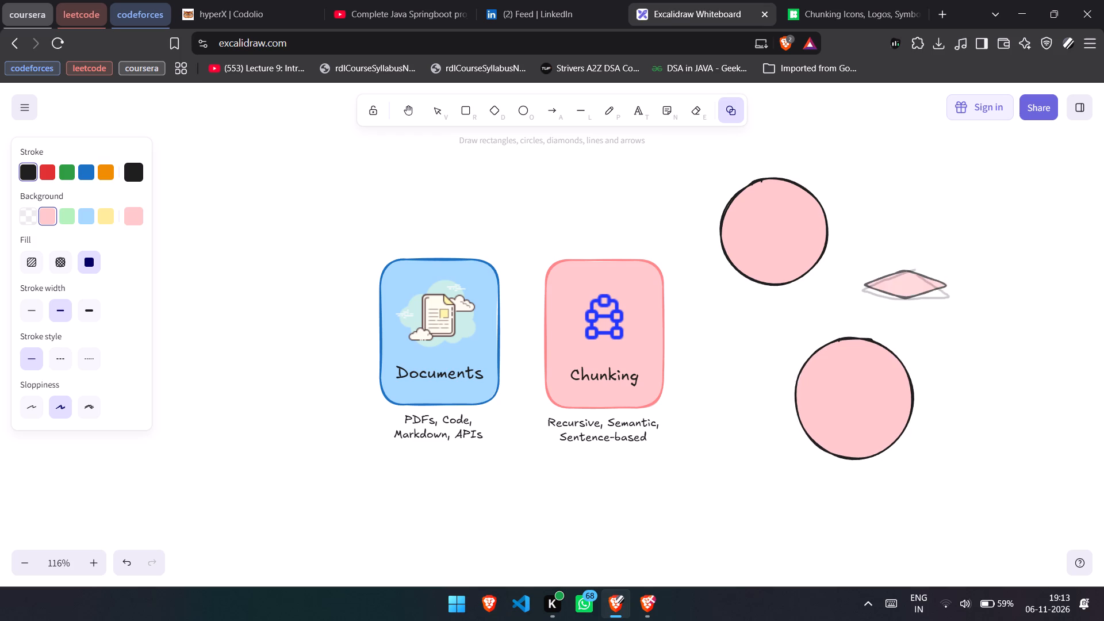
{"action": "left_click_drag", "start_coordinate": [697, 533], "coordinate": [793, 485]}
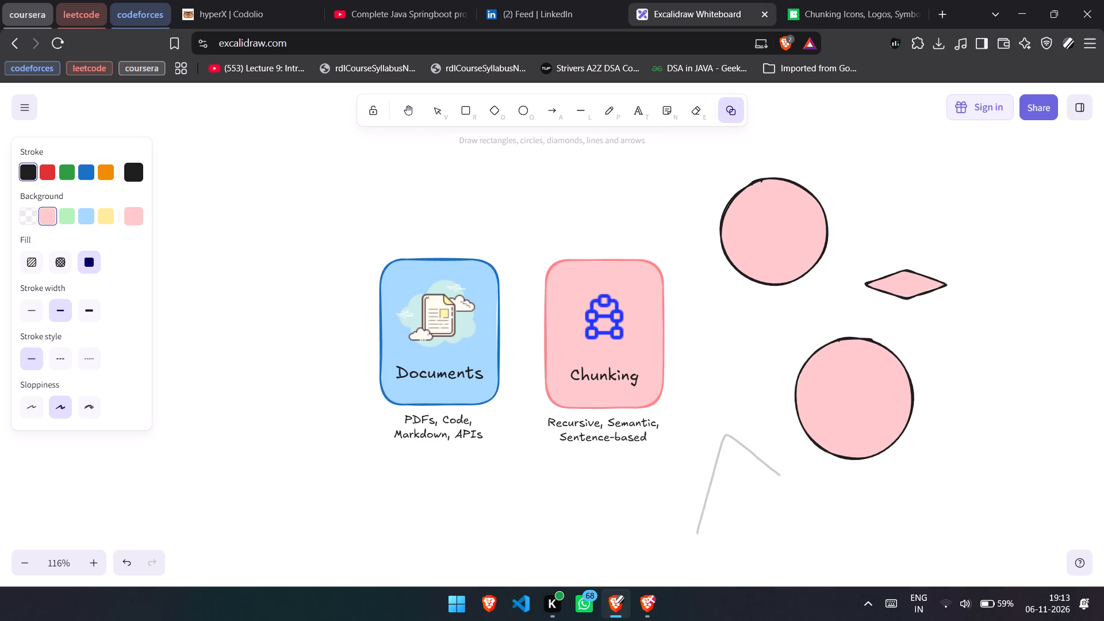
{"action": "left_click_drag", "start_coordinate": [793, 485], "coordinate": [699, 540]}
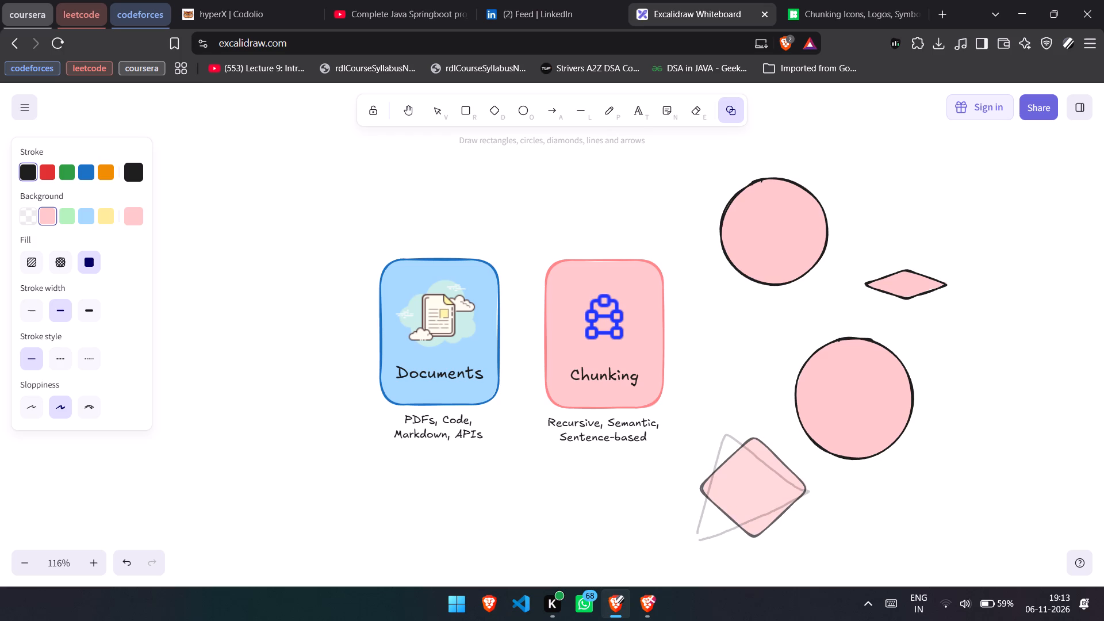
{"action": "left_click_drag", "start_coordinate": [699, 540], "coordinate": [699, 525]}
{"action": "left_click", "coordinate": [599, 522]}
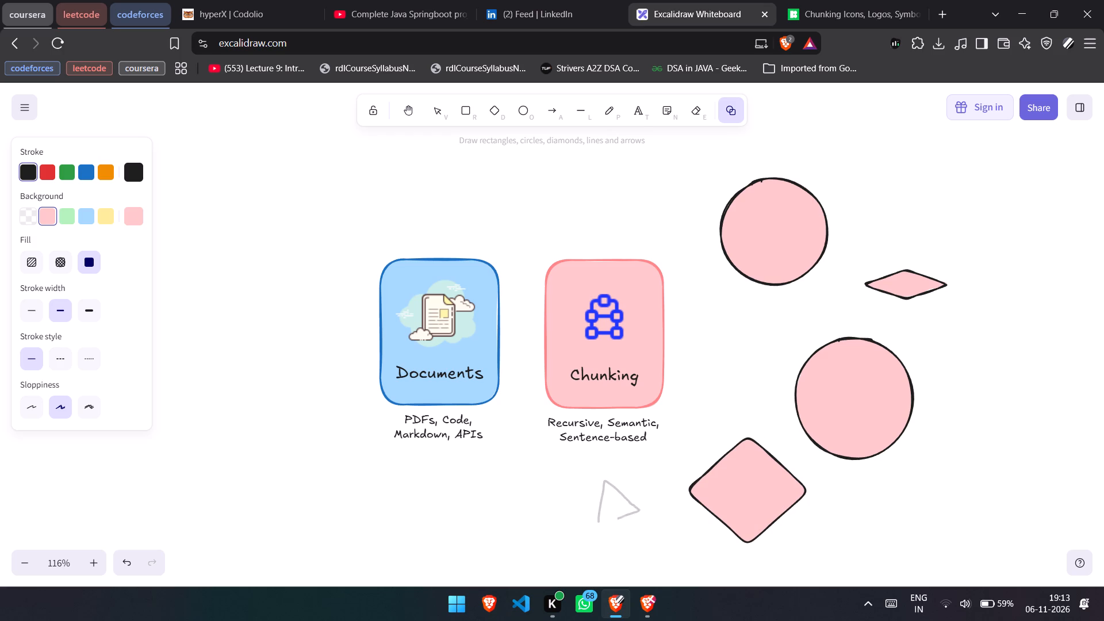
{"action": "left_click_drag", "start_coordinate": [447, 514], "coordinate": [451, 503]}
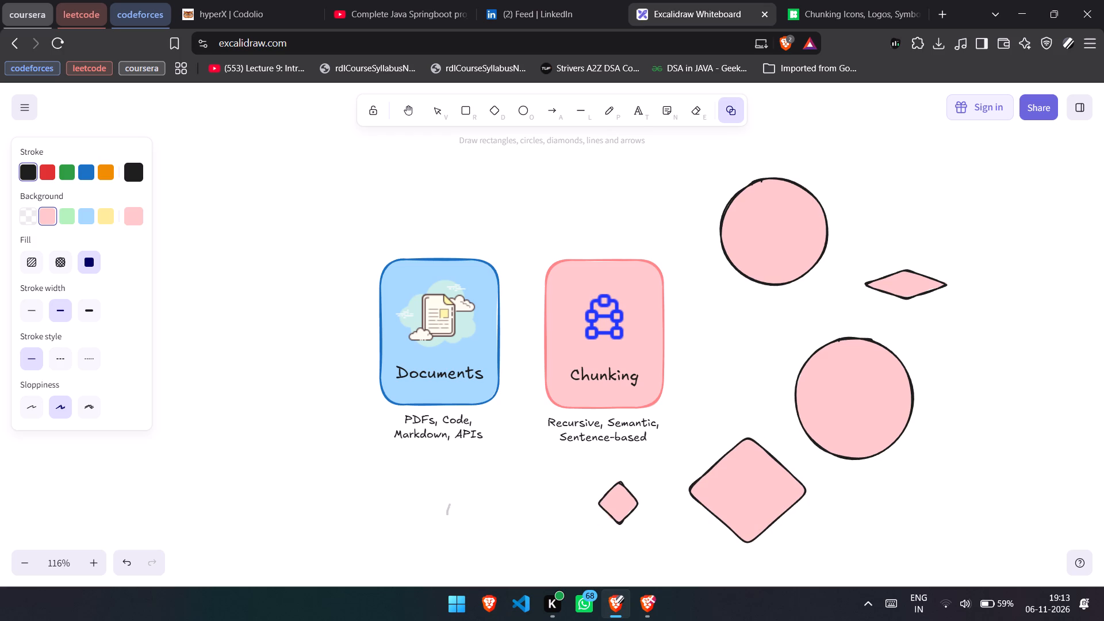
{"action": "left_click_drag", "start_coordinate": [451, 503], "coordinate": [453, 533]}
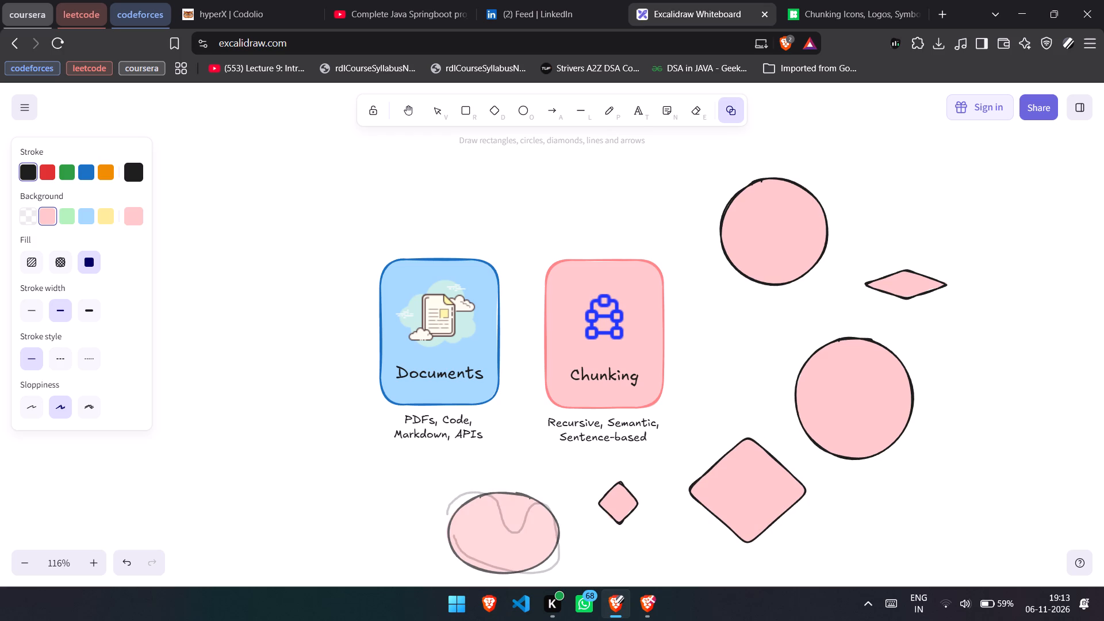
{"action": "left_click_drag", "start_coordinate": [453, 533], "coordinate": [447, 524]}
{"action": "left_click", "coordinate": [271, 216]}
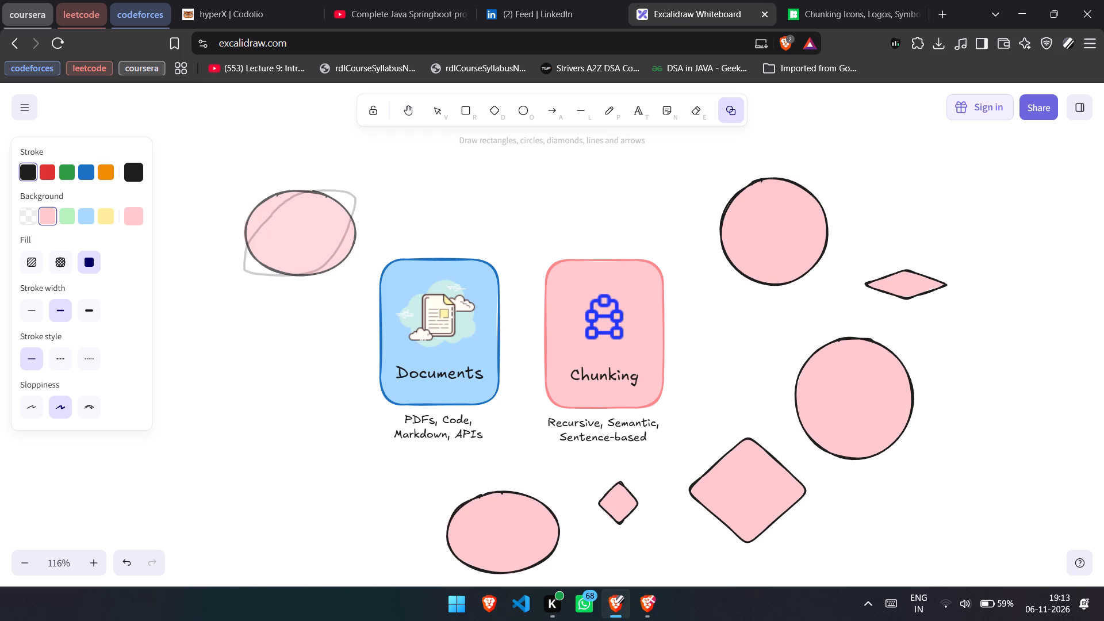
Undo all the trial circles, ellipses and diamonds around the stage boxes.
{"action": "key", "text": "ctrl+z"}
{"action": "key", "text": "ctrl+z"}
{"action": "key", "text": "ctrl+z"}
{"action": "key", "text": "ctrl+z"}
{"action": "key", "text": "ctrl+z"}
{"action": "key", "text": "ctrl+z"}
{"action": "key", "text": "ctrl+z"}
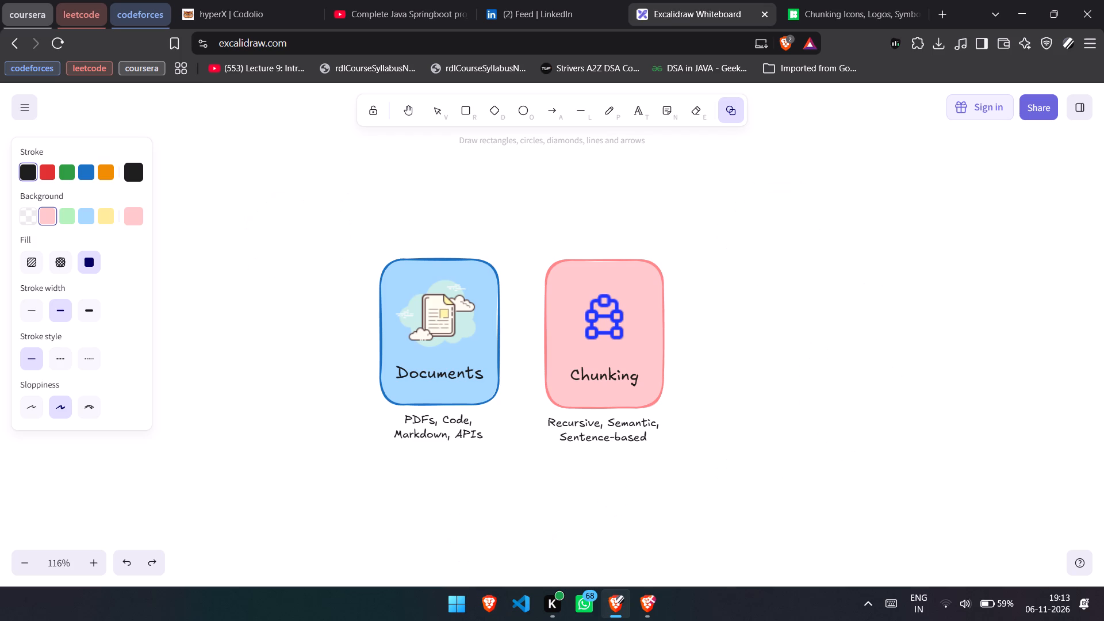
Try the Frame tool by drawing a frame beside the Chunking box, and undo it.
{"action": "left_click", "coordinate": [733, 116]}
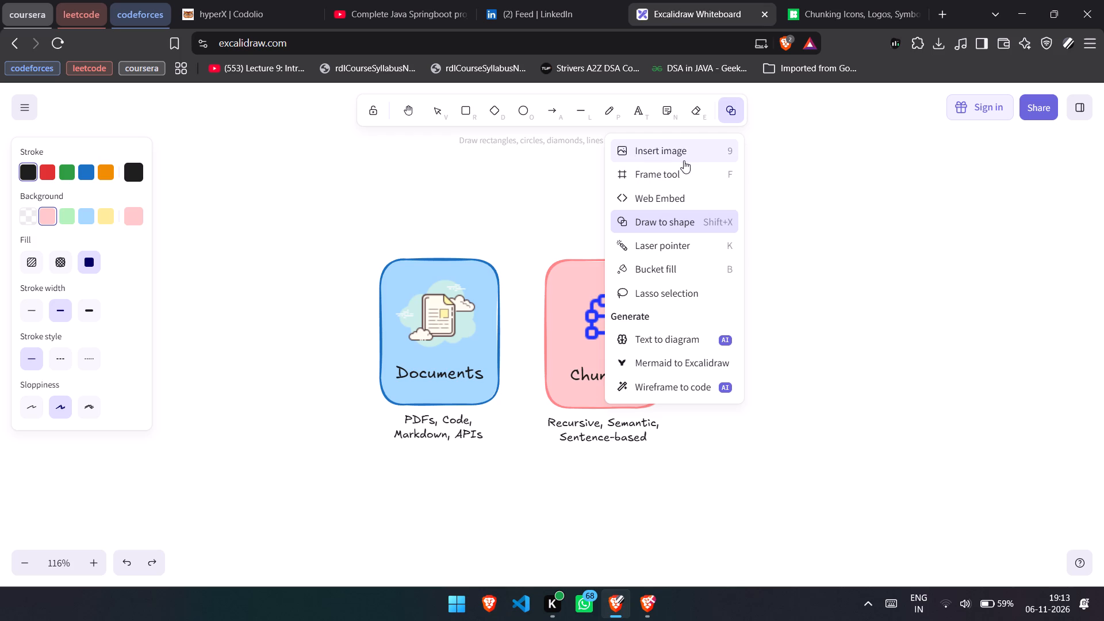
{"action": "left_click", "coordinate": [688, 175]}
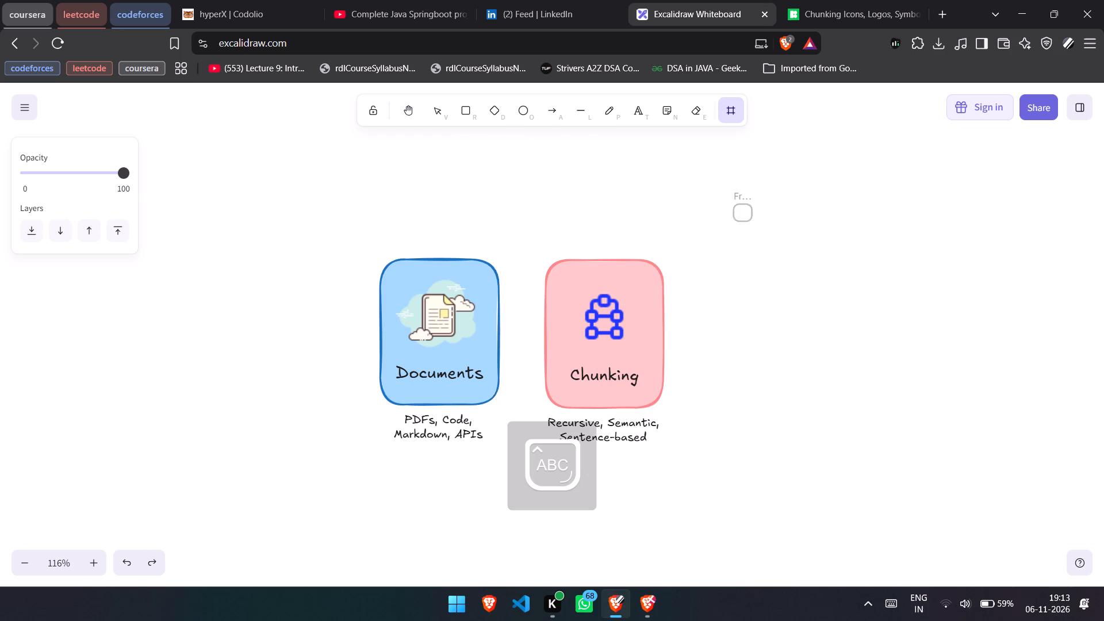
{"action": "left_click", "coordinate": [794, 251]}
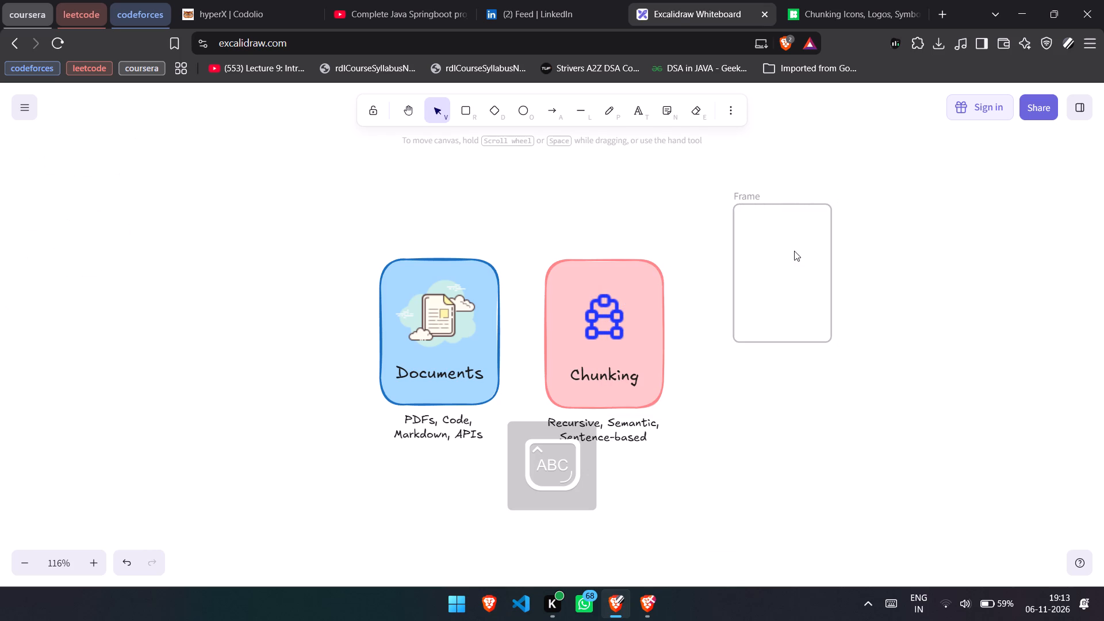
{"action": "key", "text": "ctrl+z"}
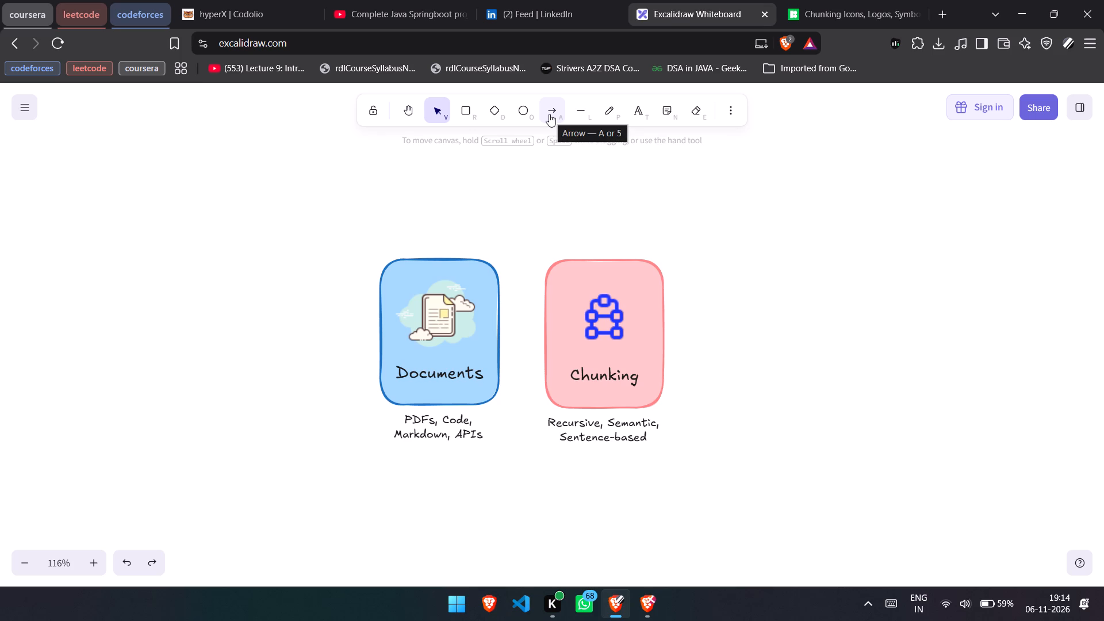
Draw a black arrow from the Documents box to the Chunking box and nudge it to fill the gap between them.
{"action": "left_click", "coordinate": [558, 113]}
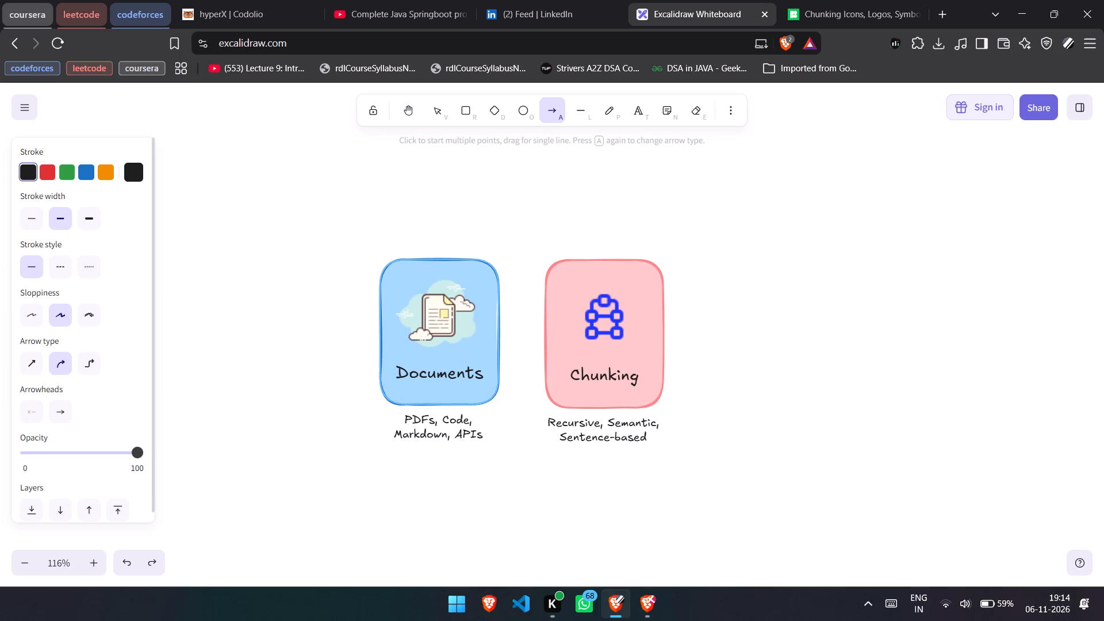
{"action": "left_click_drag", "start_coordinate": [498, 331], "coordinate": [546, 331]}
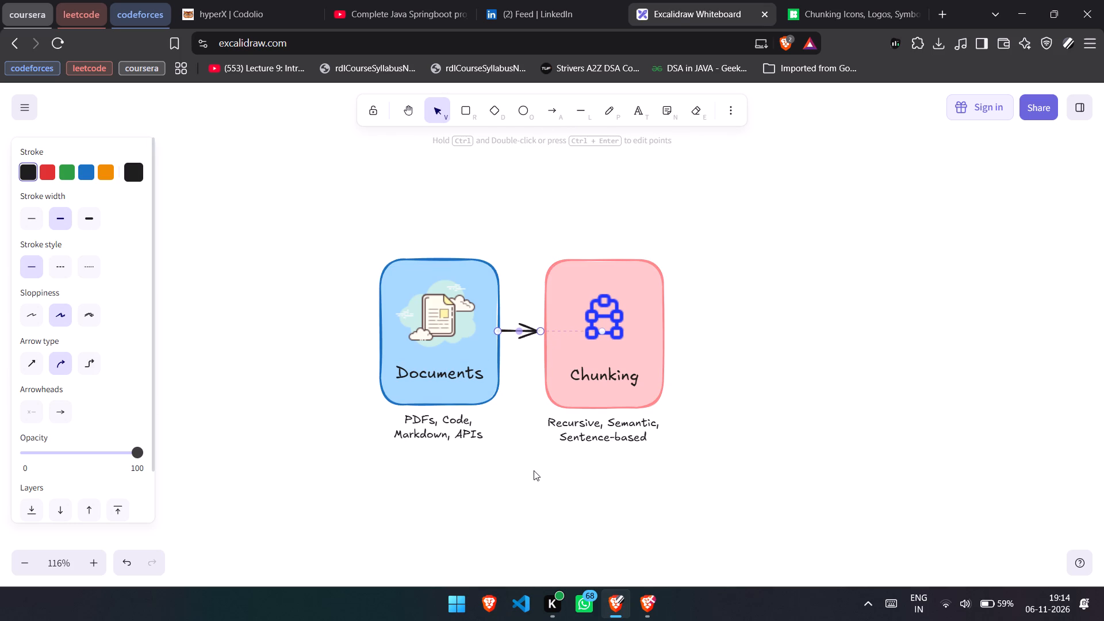
{"action": "left_click", "coordinate": [534, 470]}
{"action": "left_click_drag", "start_coordinate": [525, 333], "coordinate": [530, 334]}
{"action": "left_click", "coordinate": [539, 489]}
{"action": "key", "text": "alt+Tab"}
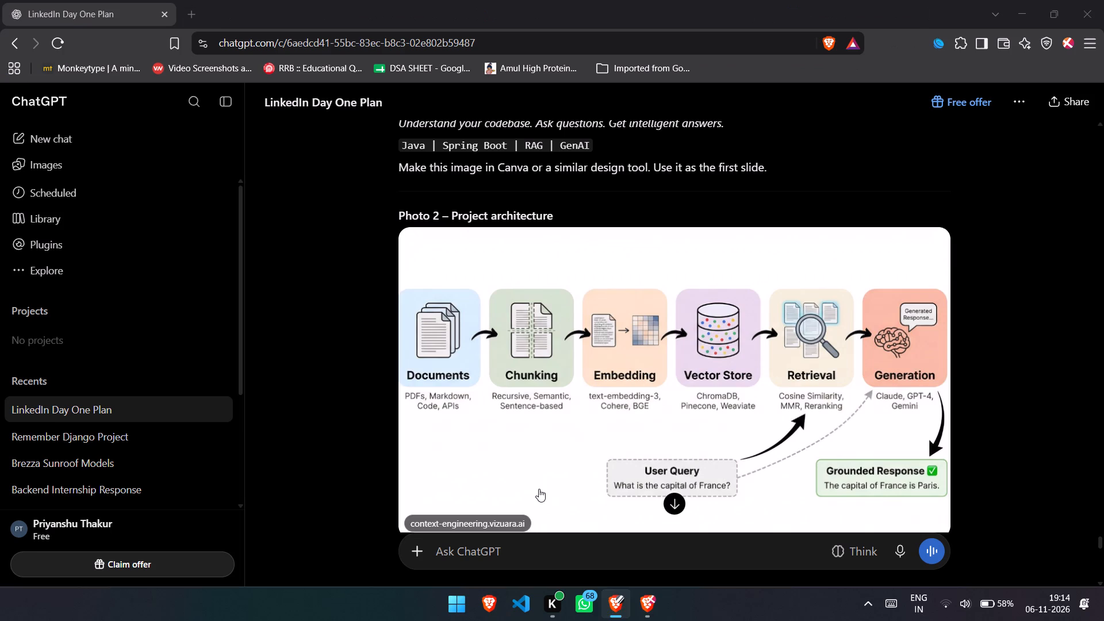
{"action": "key", "text": "alt+Tab"}
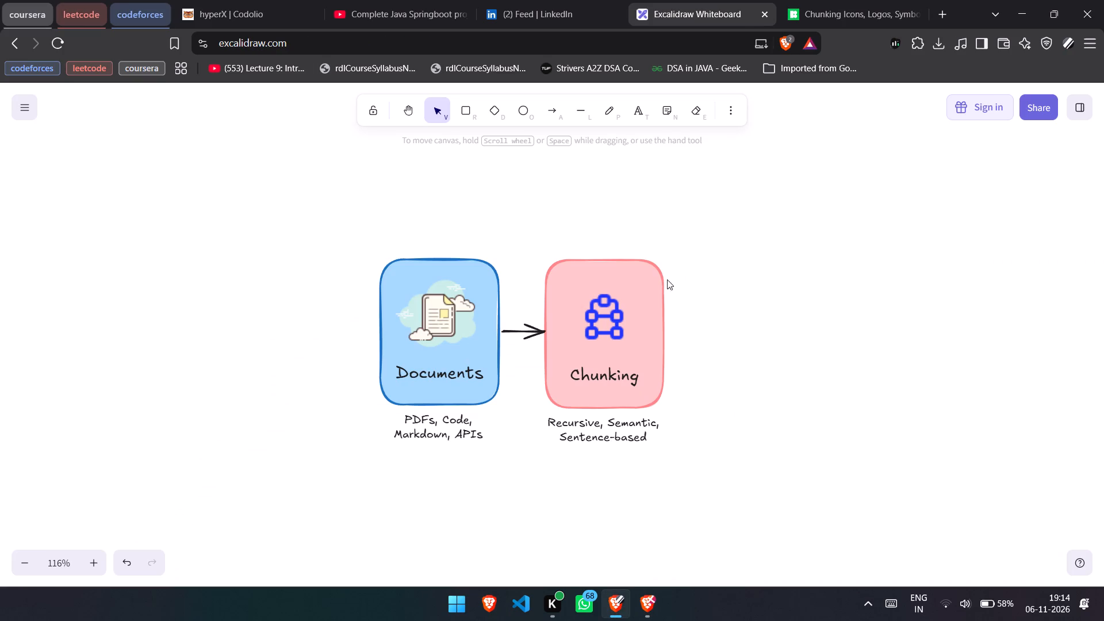
{"action": "key", "text": "alt+Tab"}
{"action": "key", "text": "alt+Tab"}
{"action": "key", "text": "alt+Tab"}
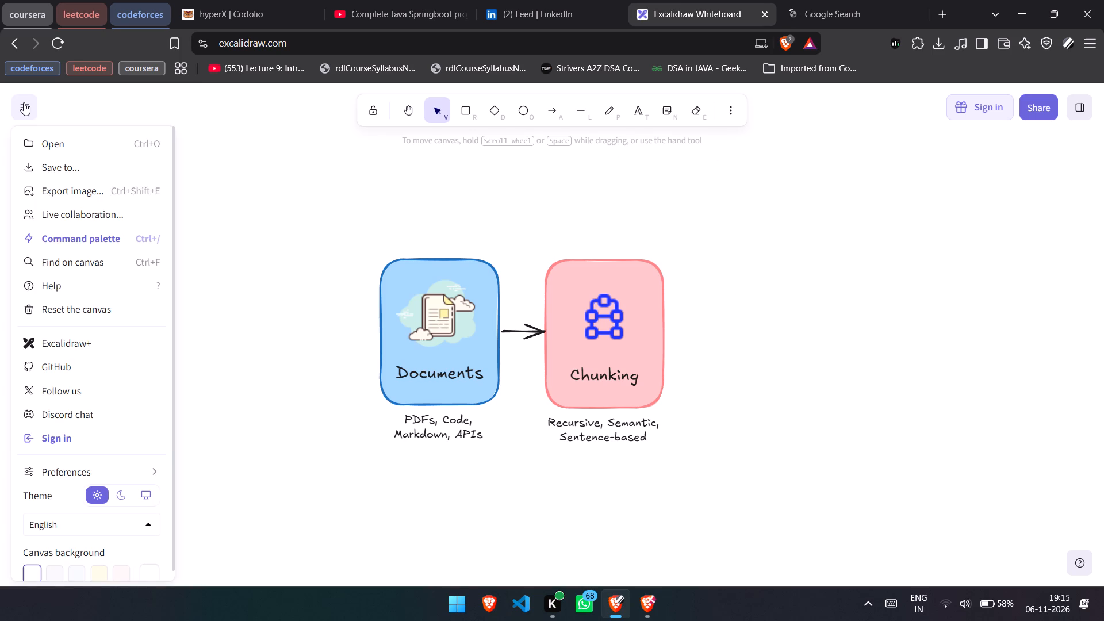
{"action": "left_click", "coordinate": [364, 236]}
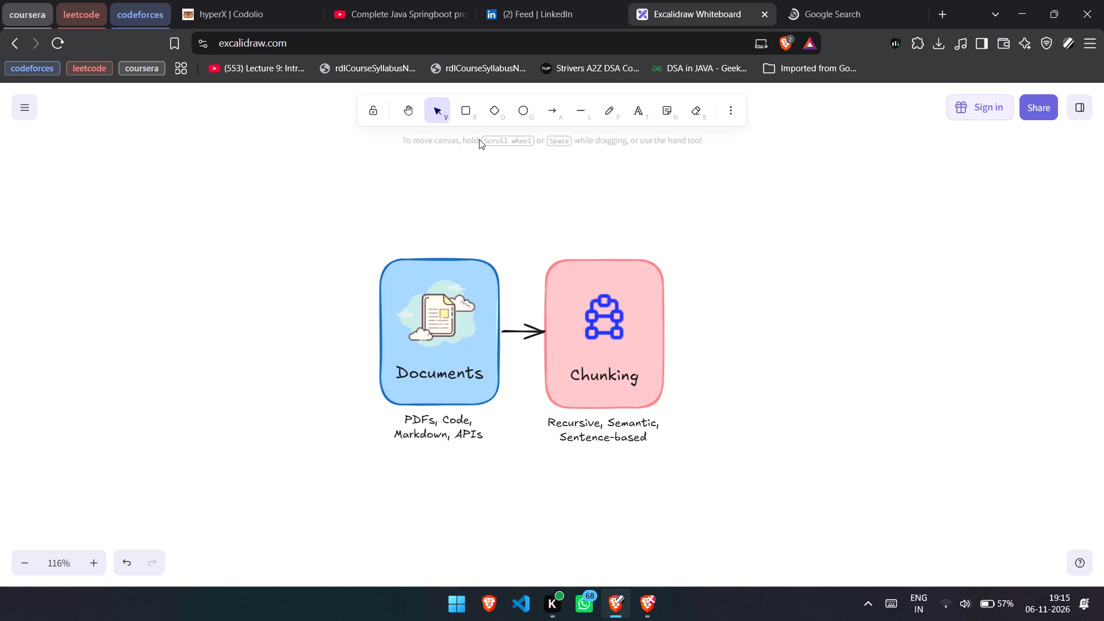
{"action": "key", "text": "r"}
{"action": "left_click", "coordinate": [62, 219]}
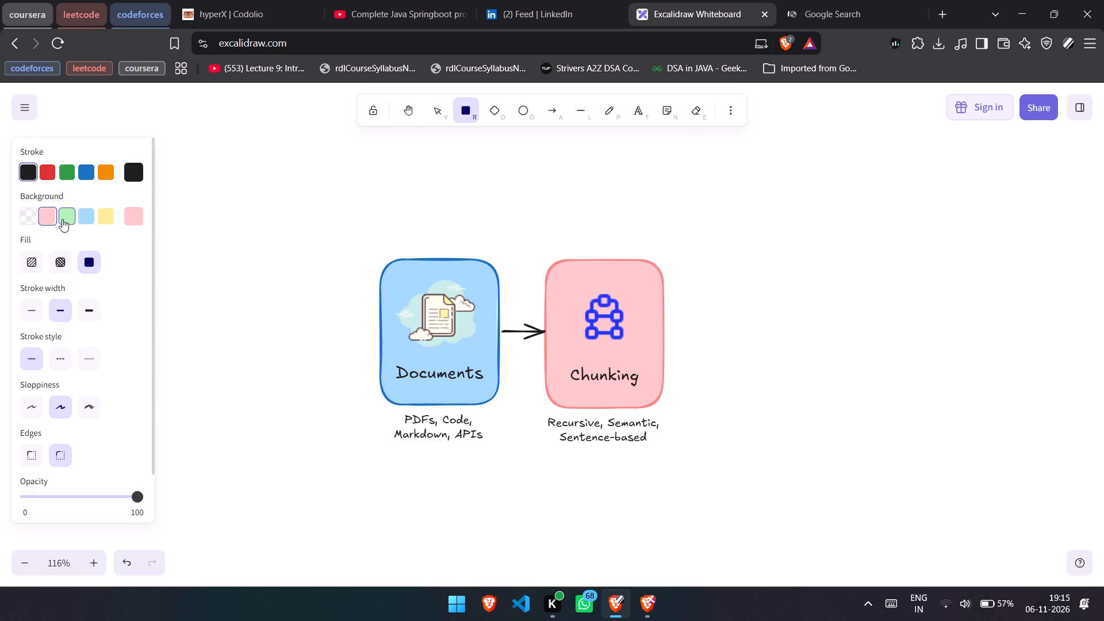
{"action": "left_click", "coordinate": [72, 178]}
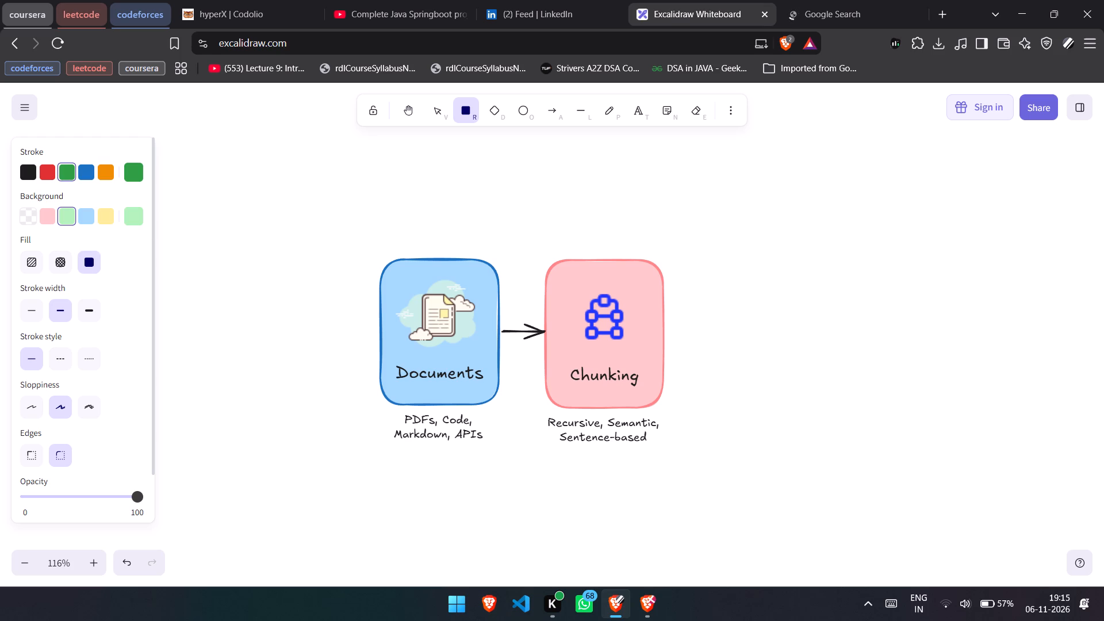
{"action": "left_click_drag", "start_coordinate": [699, 263], "coordinate": [843, 402]}
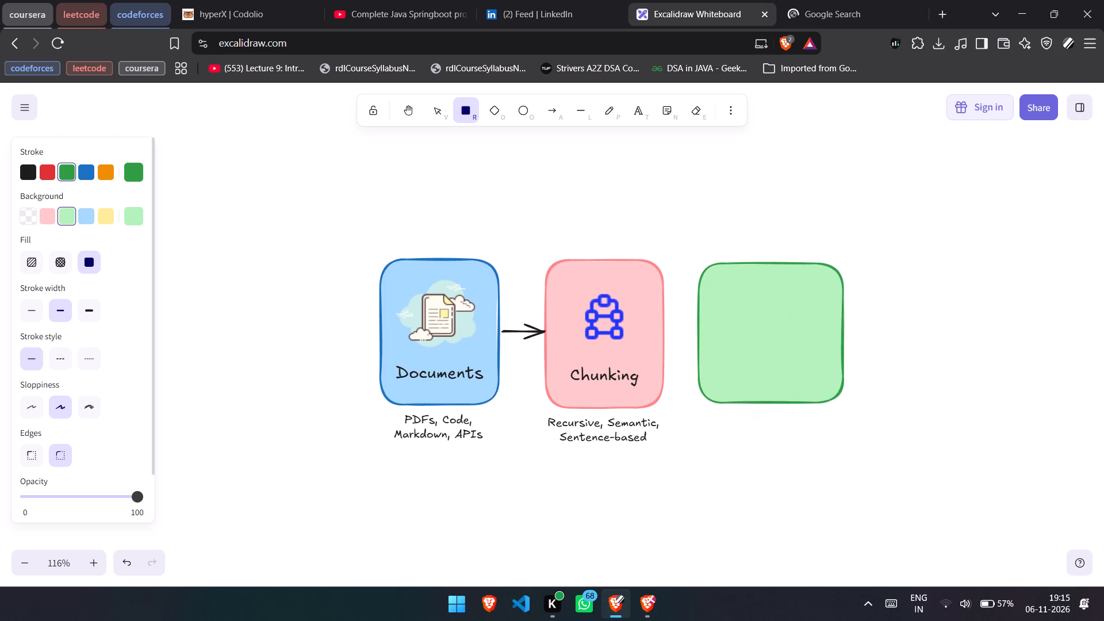
{"action": "left_click_drag", "start_coordinate": [843, 402], "coordinate": [816, 416]}
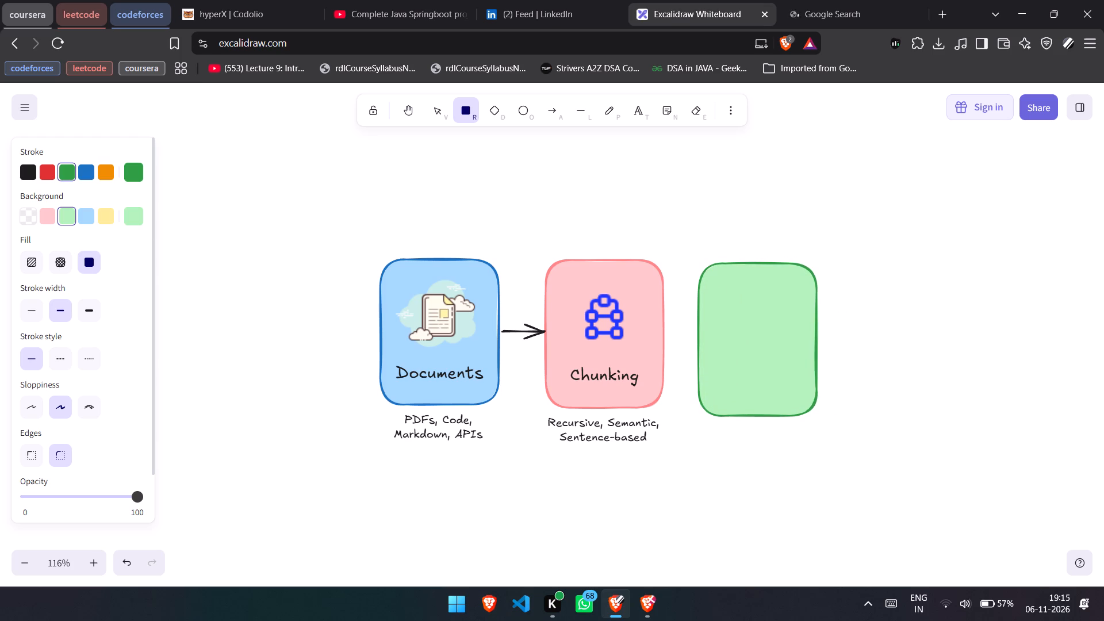
{"action": "left_click_drag", "start_coordinate": [816, 416], "coordinate": [818, 415]}
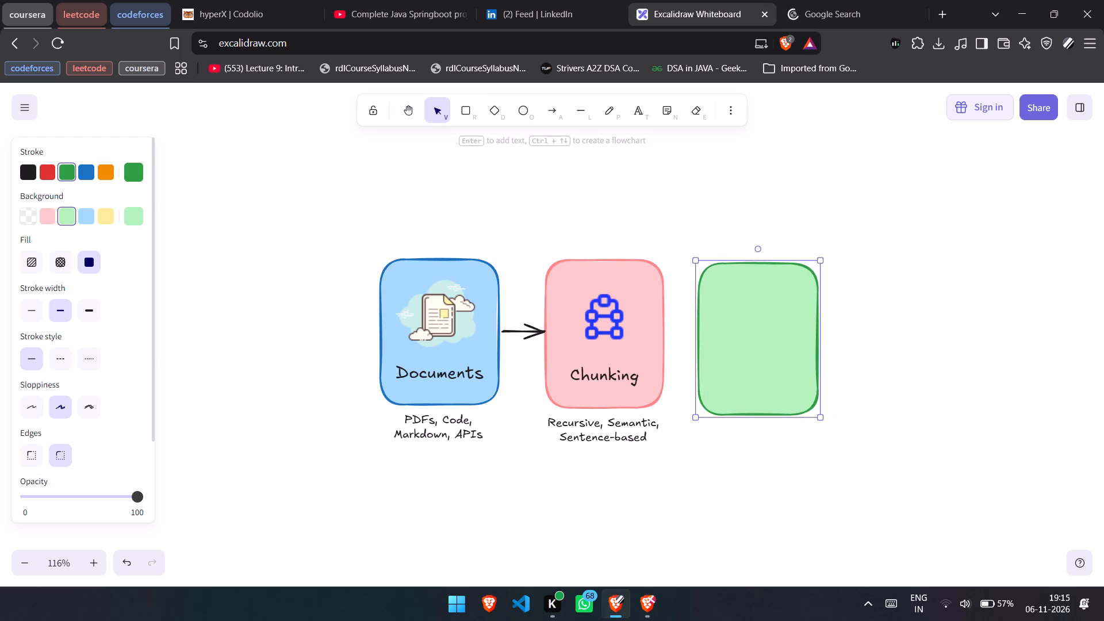
Move the green box to line up with the Chunking box and slightly reduce its size to match.
{"action": "left_click_drag", "start_coordinate": [762, 347], "coordinate": [769, 341]}
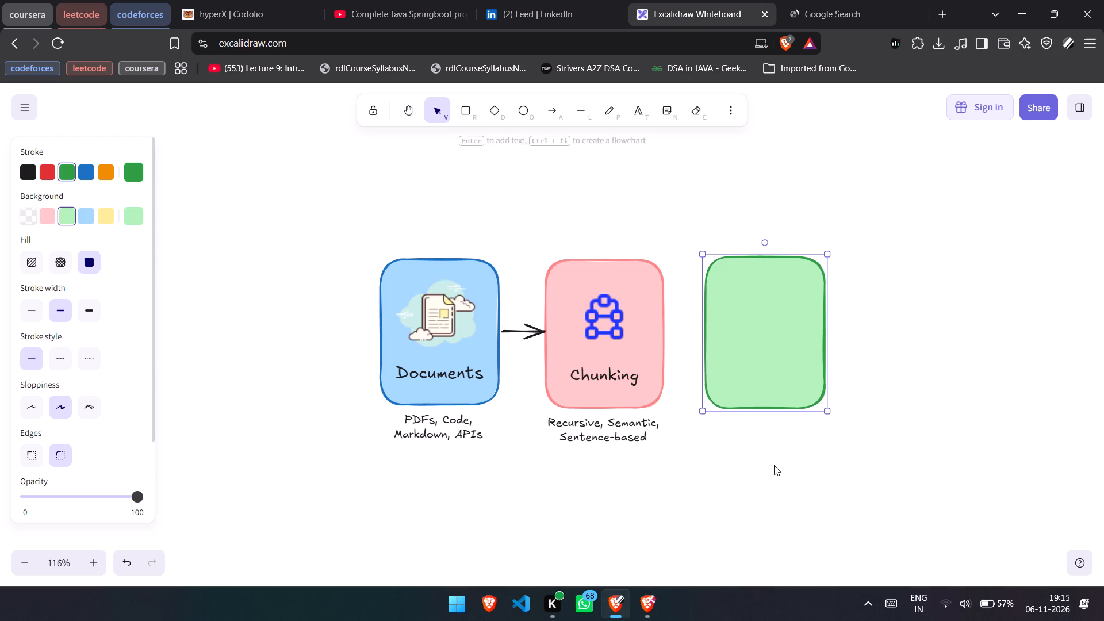
{"action": "left_click", "coordinate": [774, 465]}
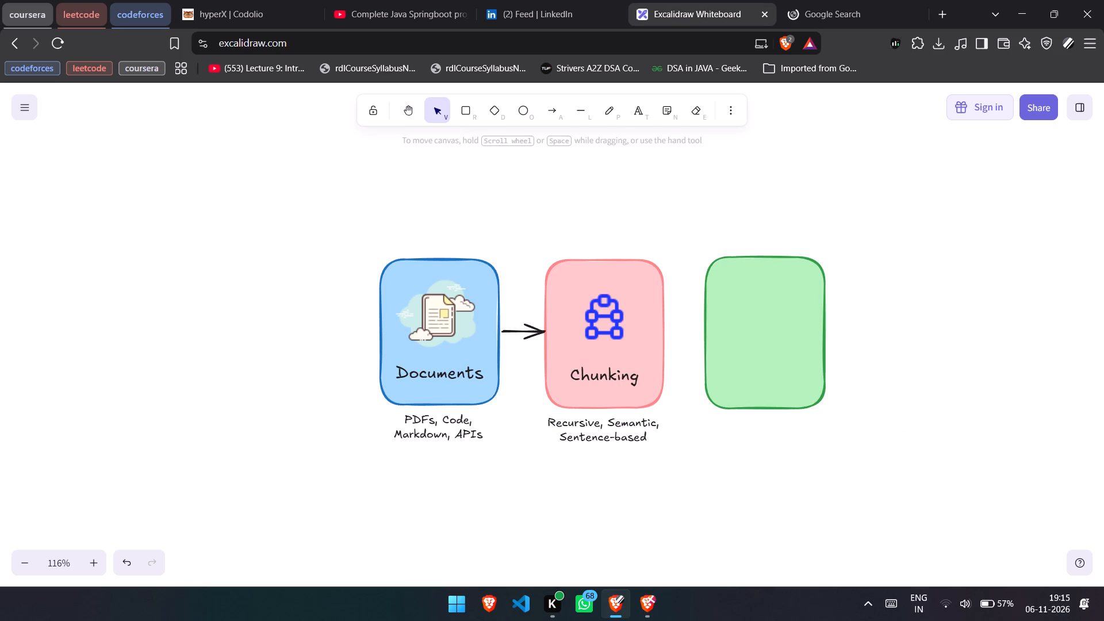
{"action": "left_click_drag", "start_coordinate": [784, 319], "coordinate": [789, 322]}
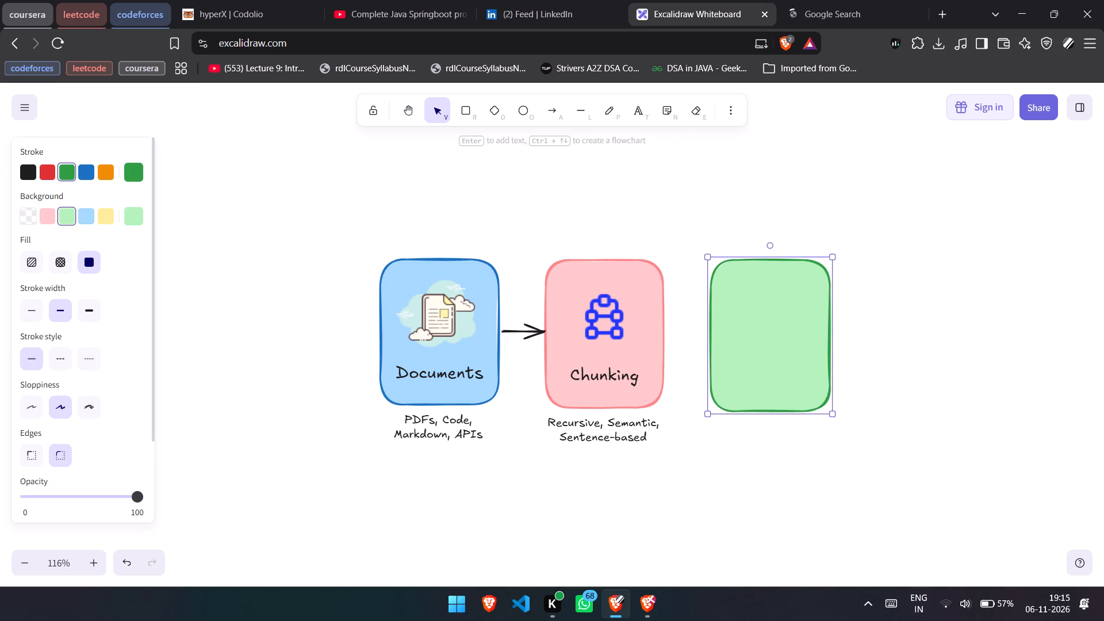
{"action": "left_click", "coordinate": [825, 454]}
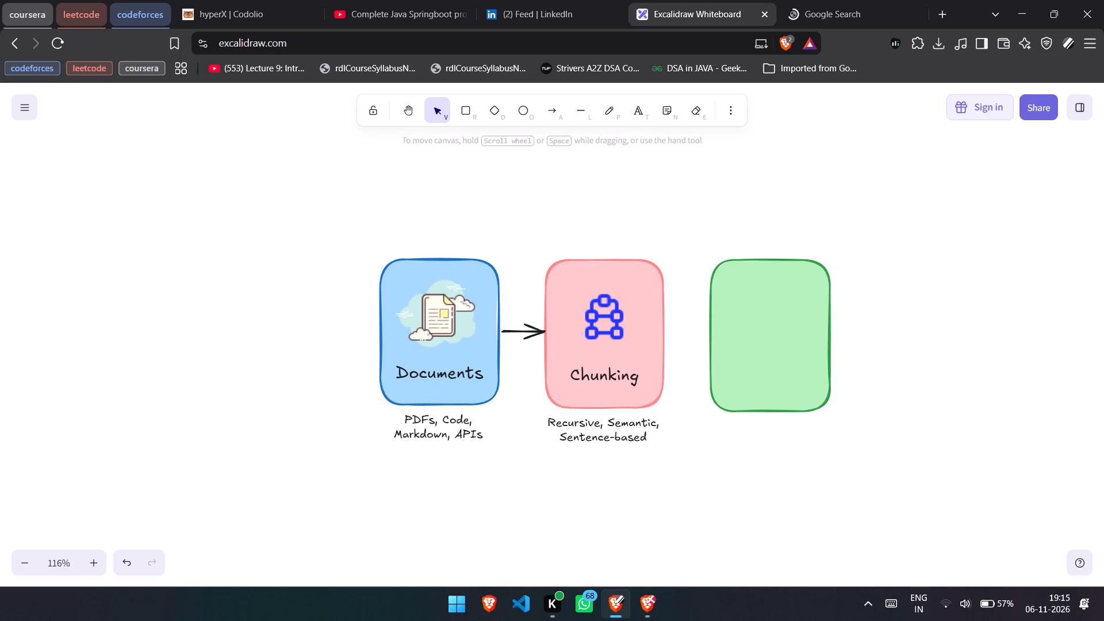
{"action": "left_click", "coordinate": [791, 412]}
{"action": "left_click", "coordinate": [831, 415]}
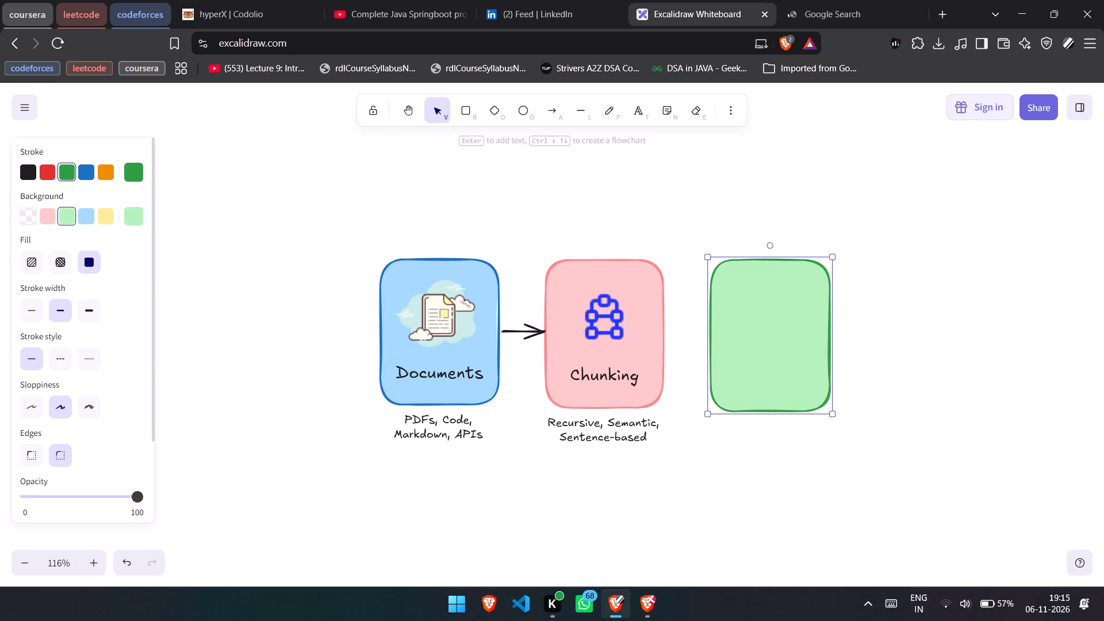
{"action": "left_click", "coordinate": [827, 414]}
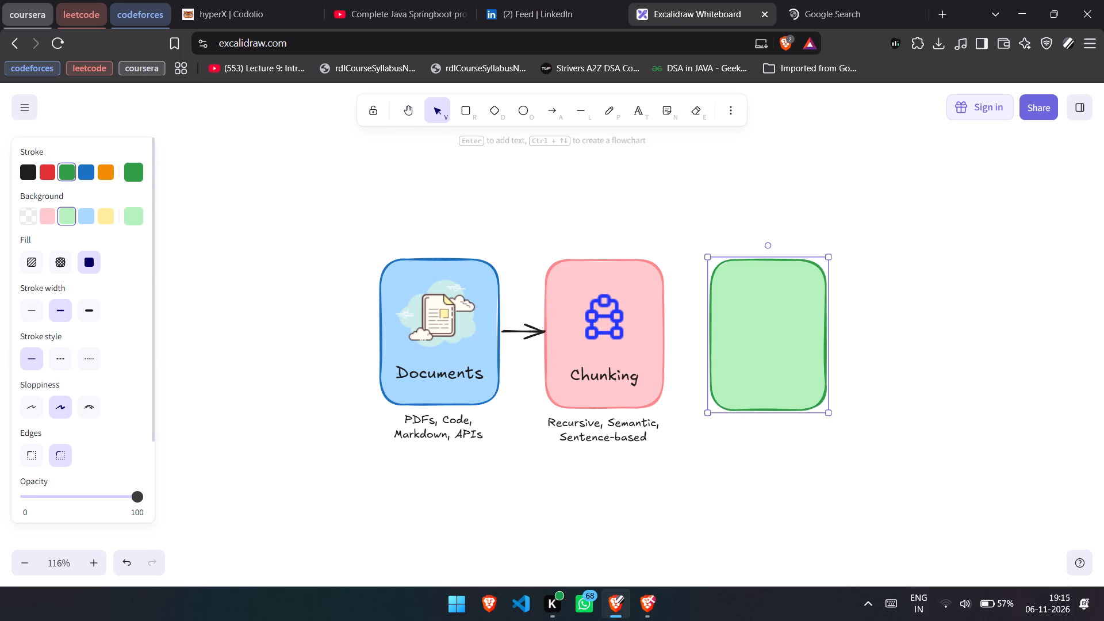
{"action": "left_click", "coordinate": [829, 413]}
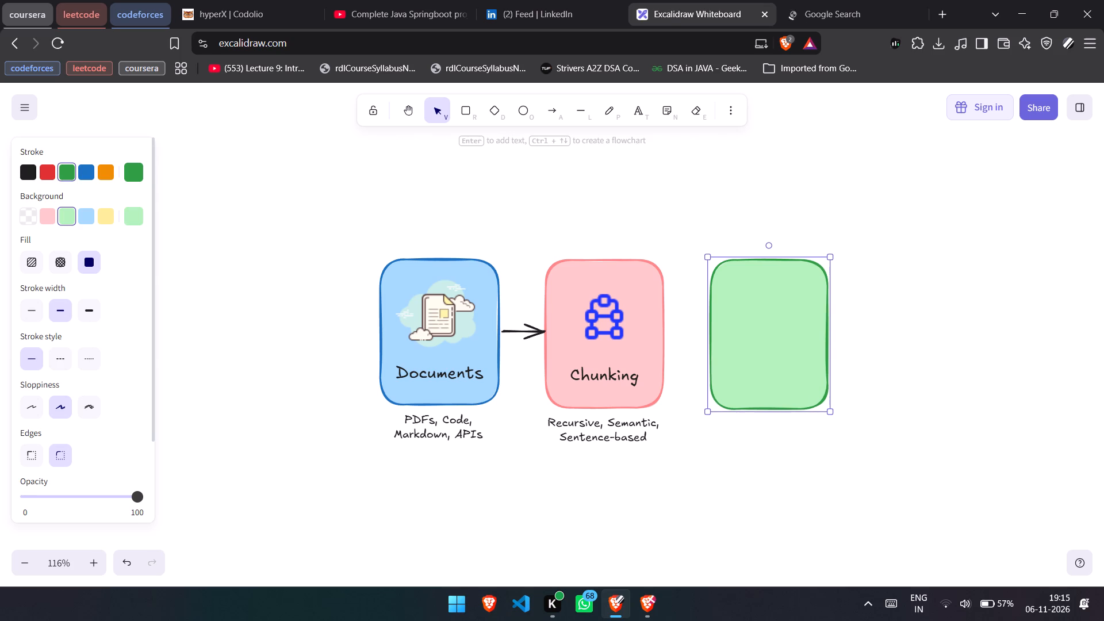
{"action": "left_click", "coordinate": [834, 491]}
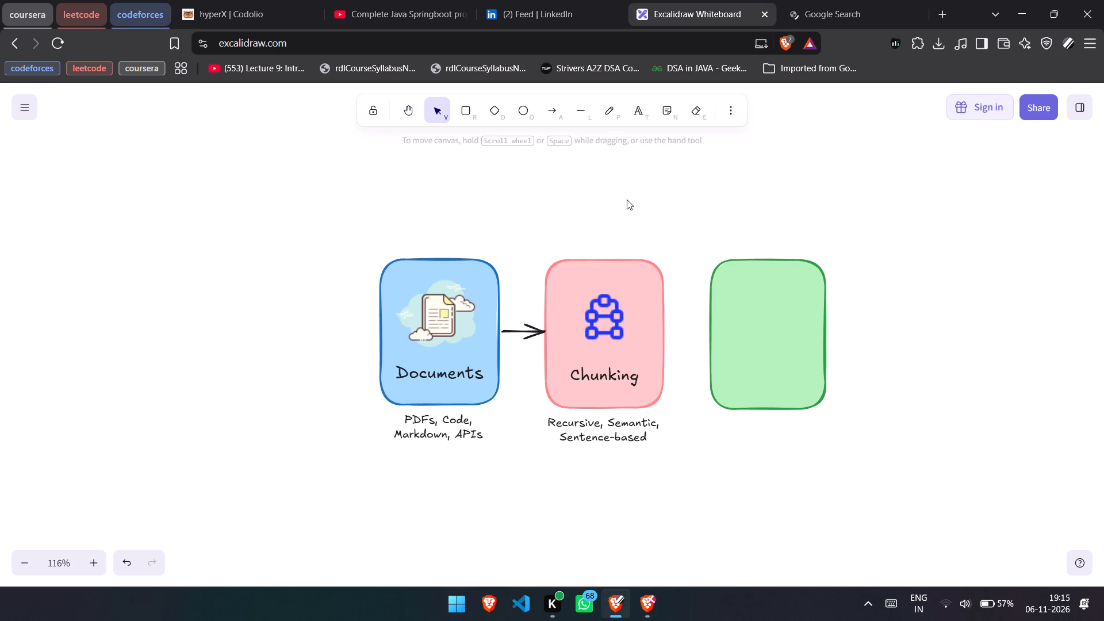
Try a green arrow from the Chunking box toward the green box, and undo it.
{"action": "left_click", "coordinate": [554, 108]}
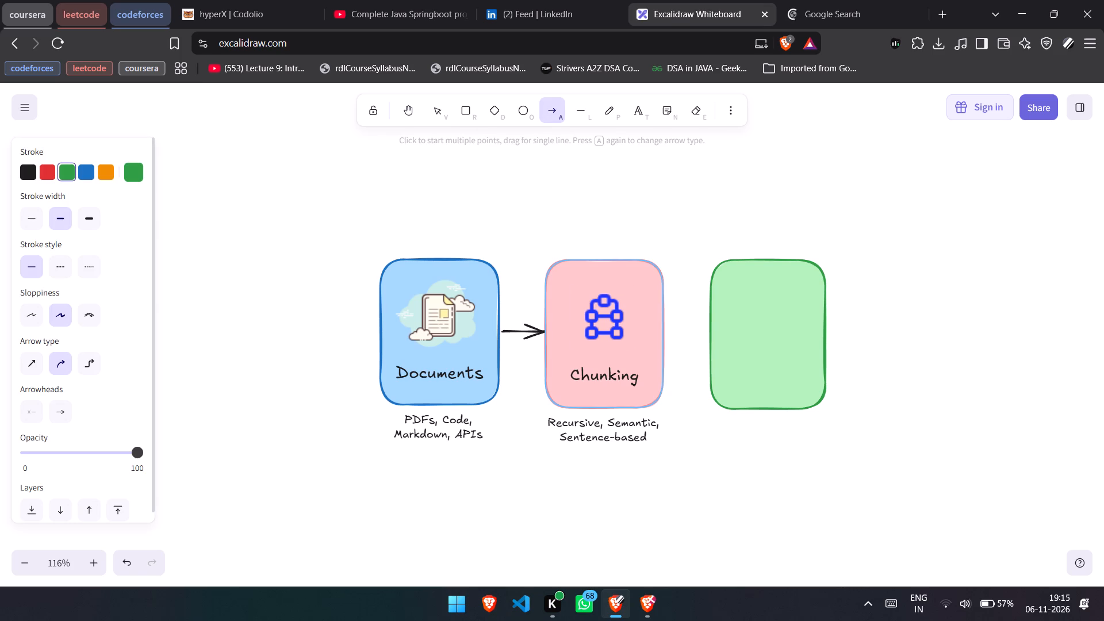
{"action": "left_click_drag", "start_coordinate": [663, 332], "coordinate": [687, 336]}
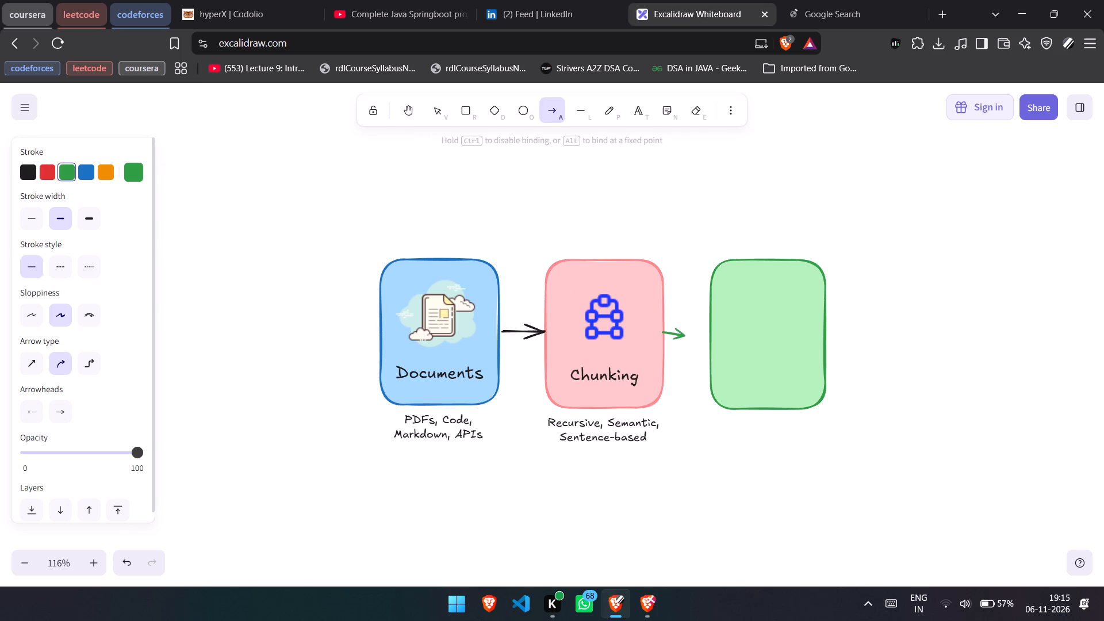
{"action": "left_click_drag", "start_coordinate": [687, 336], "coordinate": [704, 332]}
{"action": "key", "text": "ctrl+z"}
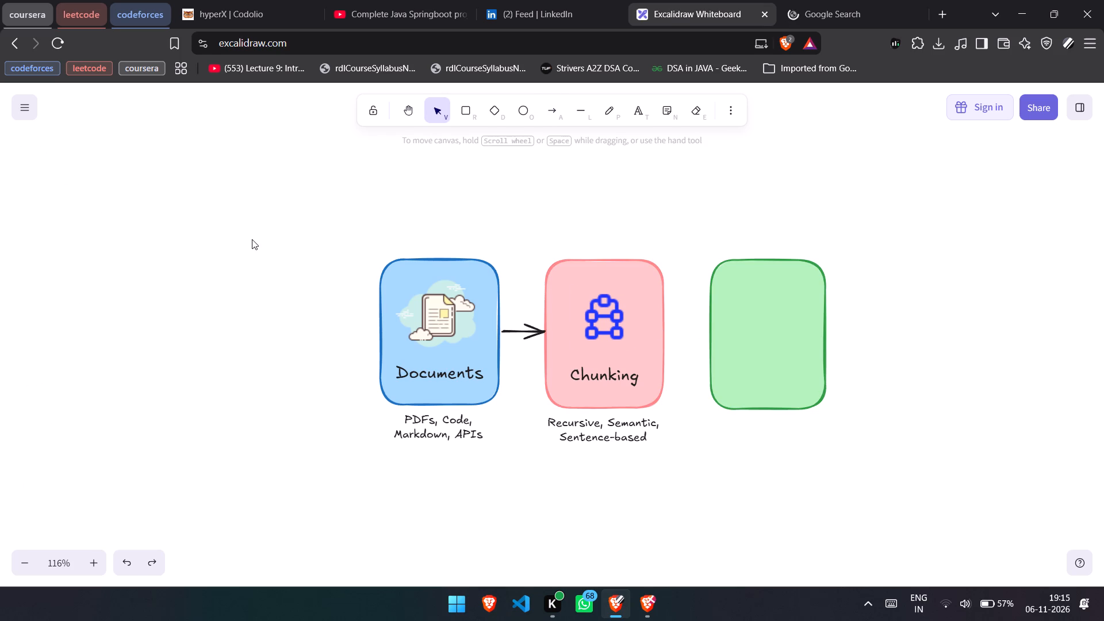
Draw a black arrow from the Chunking box to the green box.
{"action": "left_click", "coordinate": [550, 105]}
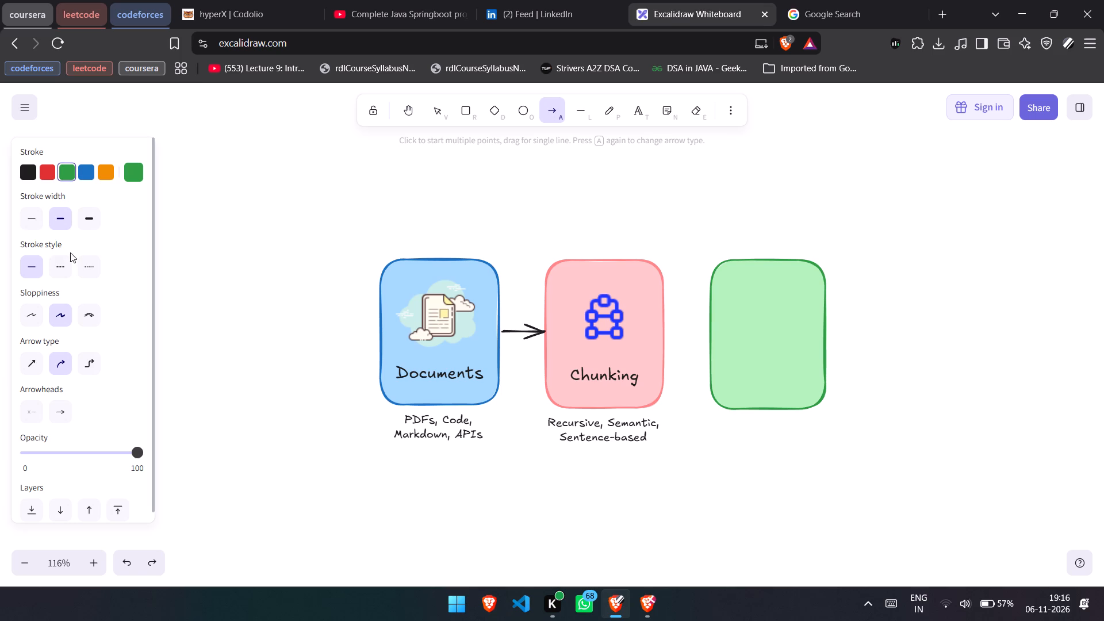
{"action": "left_click", "coordinate": [27, 174]}
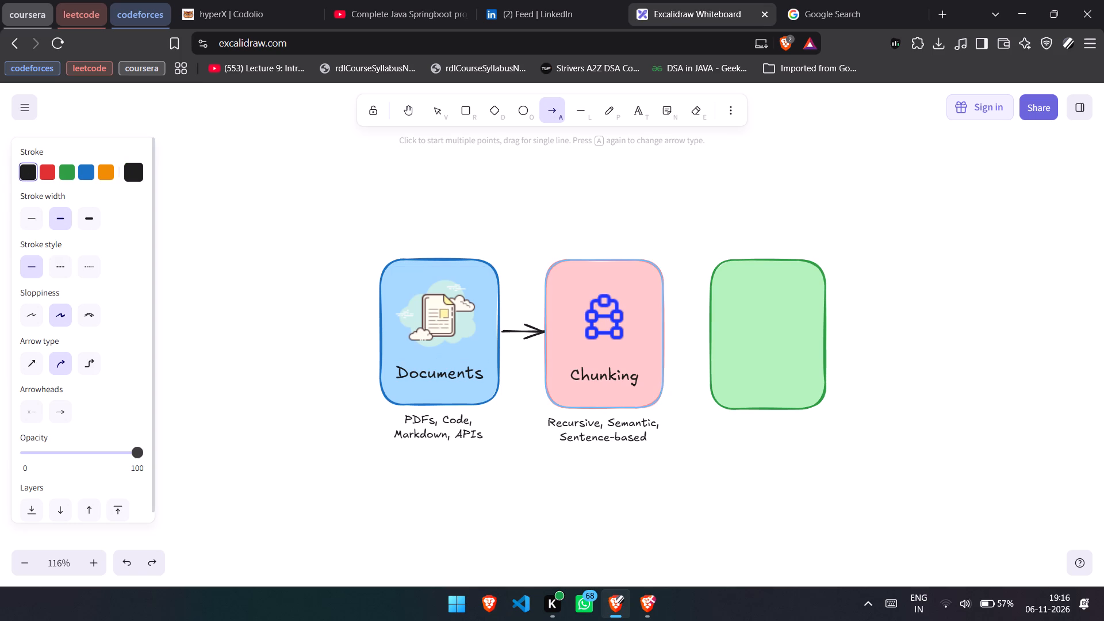
{"action": "left_click_drag", "start_coordinate": [663, 334], "coordinate": [711, 329]}
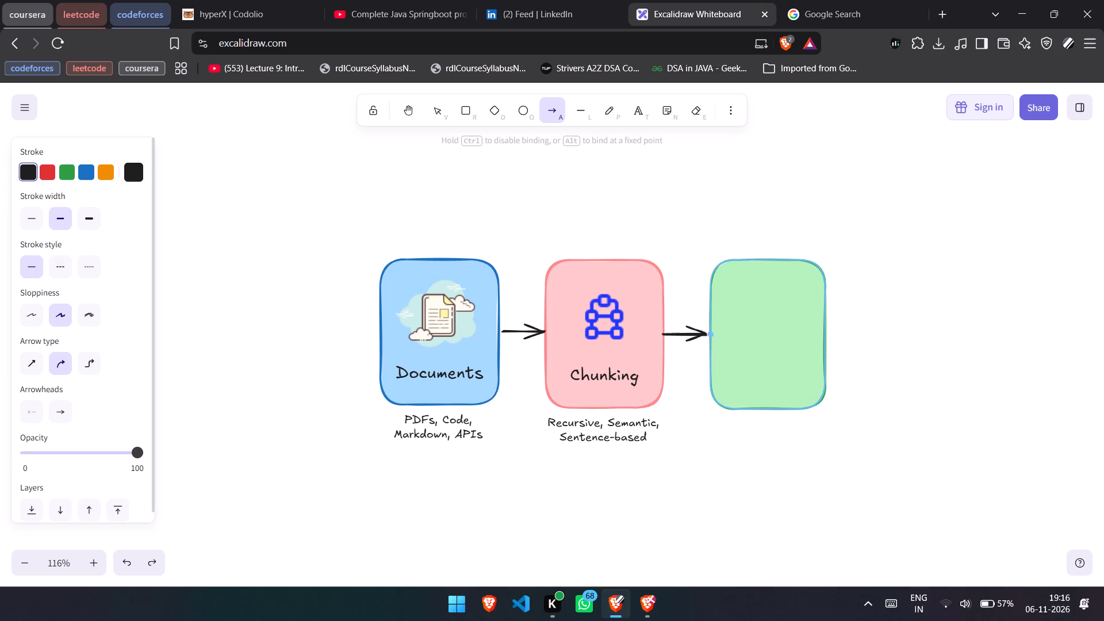
{"action": "left_click_drag", "start_coordinate": [711, 329], "coordinate": [710, 332]}
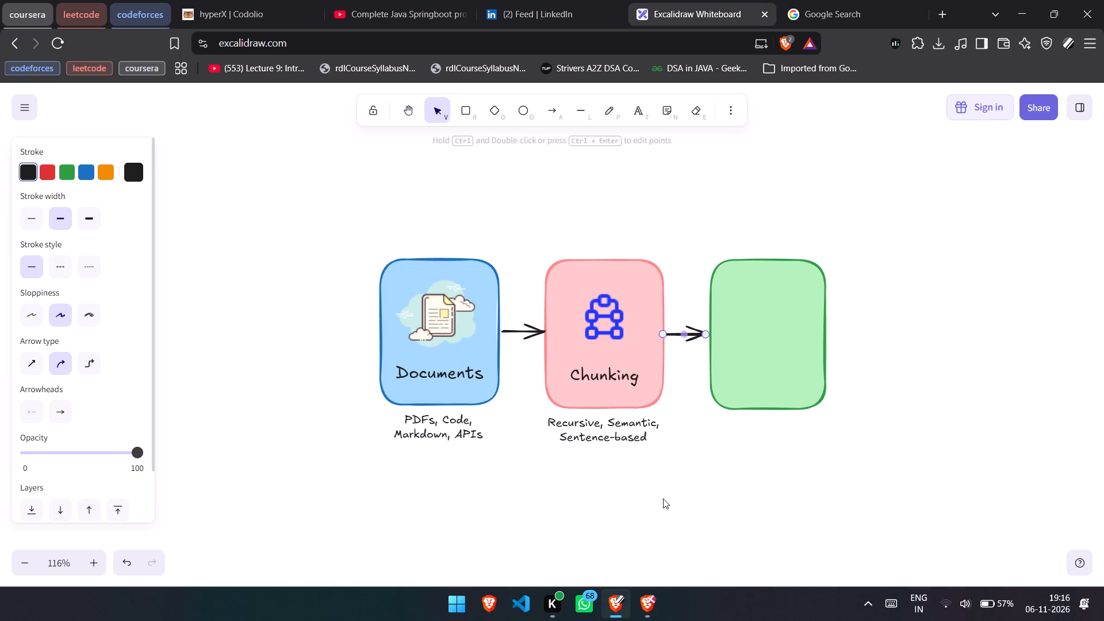
{"action": "left_click", "coordinate": [651, 538]}
{"action": "left_click", "coordinate": [897, 493]}
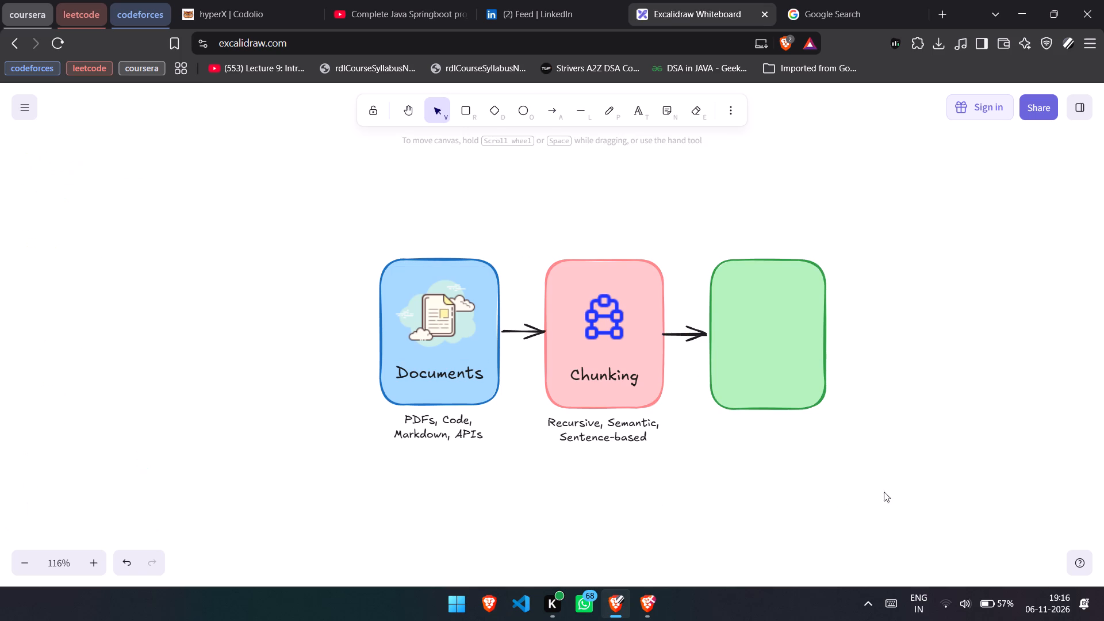
Examine Google's AI Mode answer and visual matches for the snipped Embedding illustration, comparing them with the ChatGPT plan.
{"action": "key", "text": "alt+Tab"}
{"action": "key", "text": "alt+Tab"}
{"action": "left_click", "coordinate": [862, 0]}
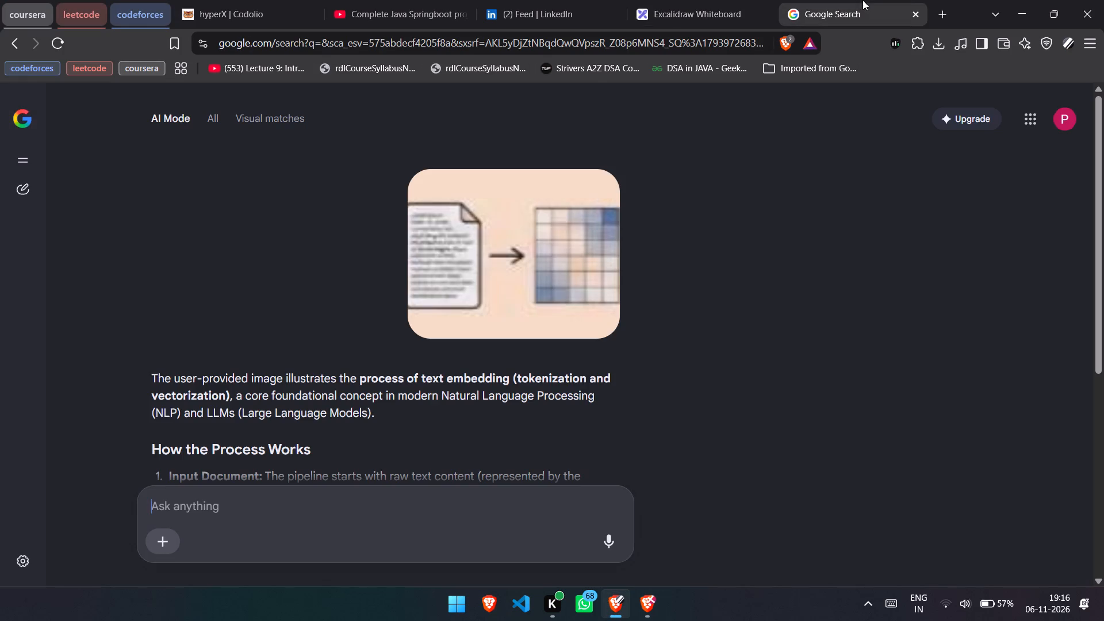
{"action": "scroll", "coordinate": [477, 402], "scroll_direction": "down", "scroll_amount": 9}
{"action": "scroll", "coordinate": [477, 402], "scroll_direction": "up", "scroll_amount": 2}
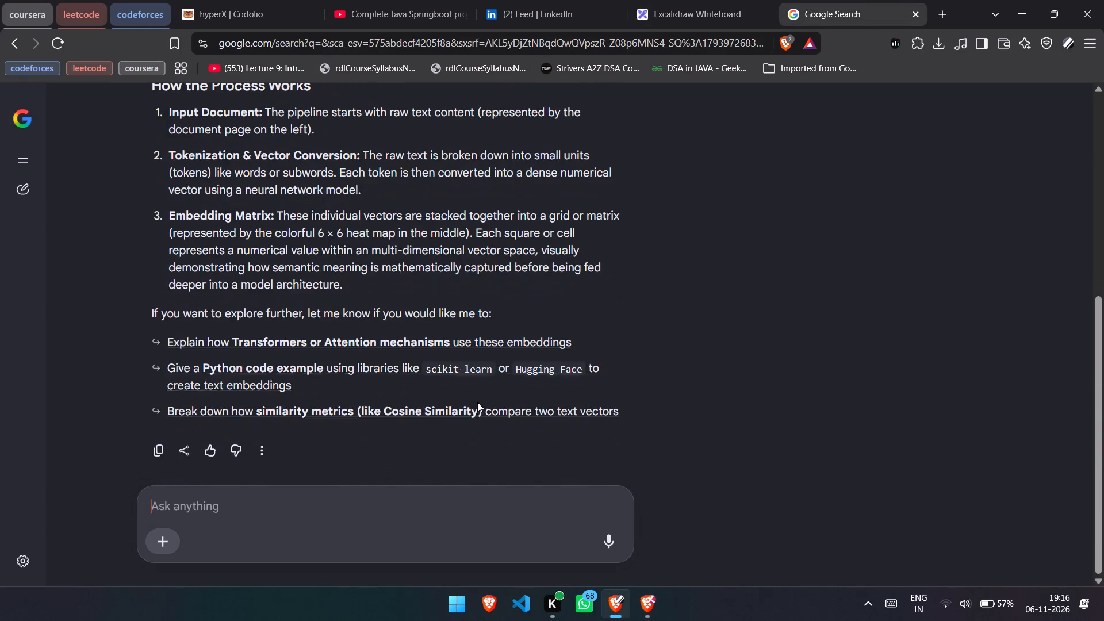
{"action": "scroll", "coordinate": [477, 402], "scroll_direction": "up", "scroll_amount": 5}
{"action": "left_click", "coordinate": [252, 125]}
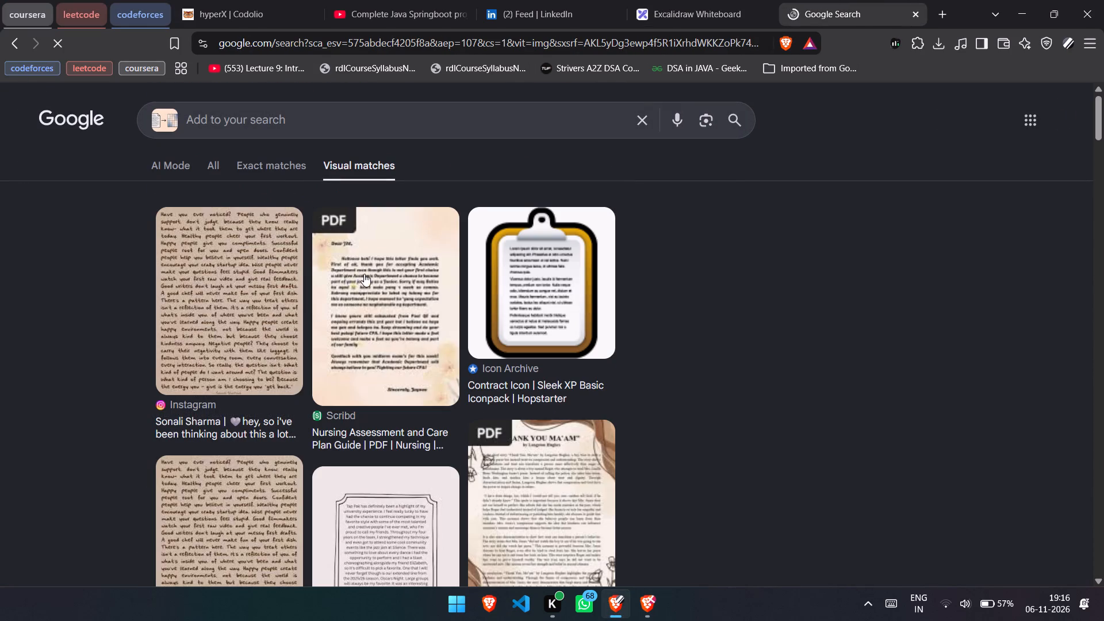
{"action": "key", "text": "alt+Tab"}
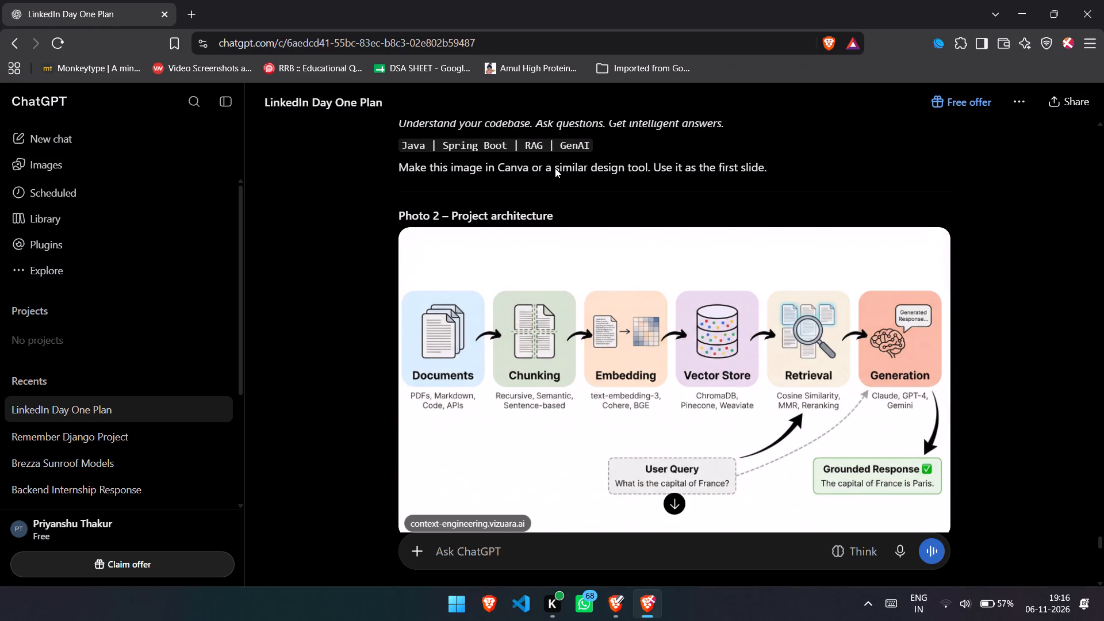
{"action": "key", "text": "alt+Tab"}
Search Google for "embedding icon/photo" and open the Icons8 page for the blue chip icon with code brackets.
{"action": "key", "text": "ctrl+l"}
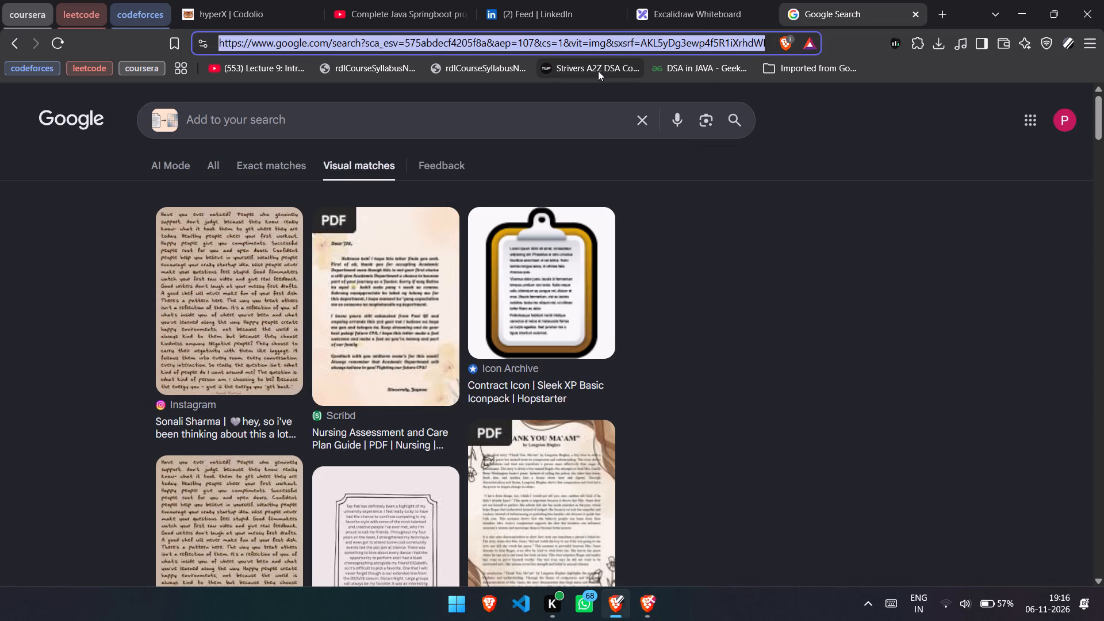
{"action": "type", "text": "embedding icon"}
{"action": "type", "text": "/photo"}
{"action": "key", "text": "Return"}
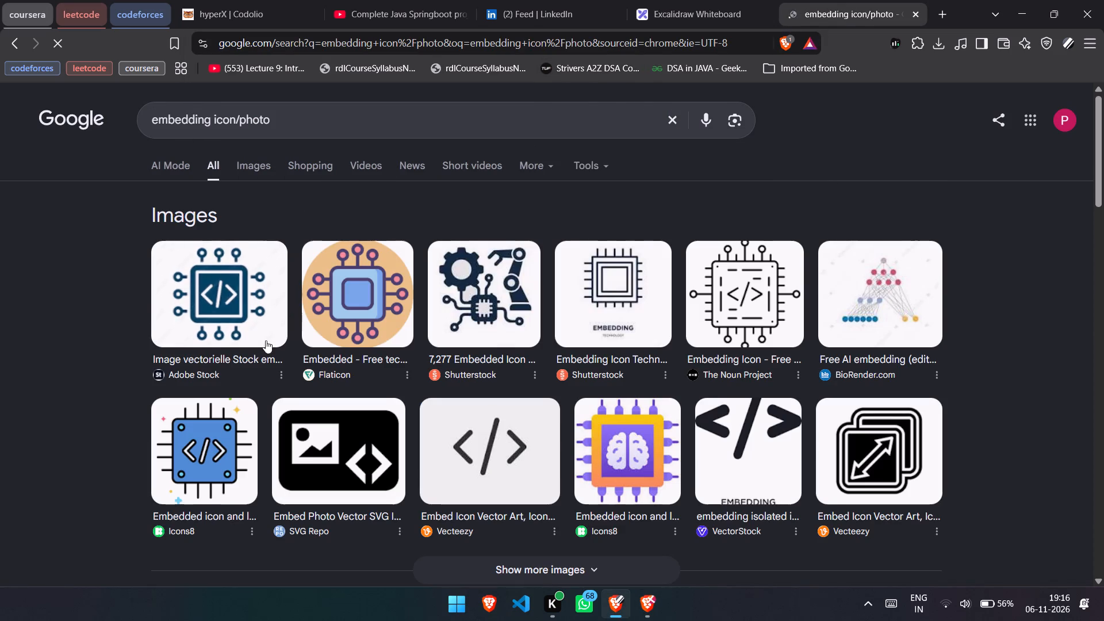
{"action": "key", "text": "alt+Tab"}
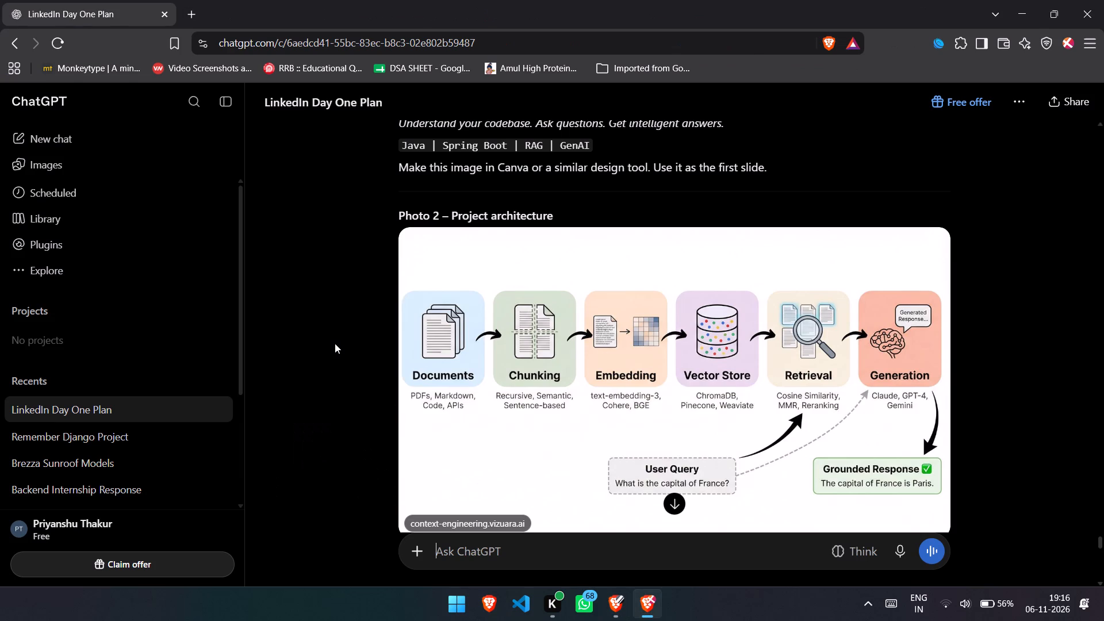
{"action": "key", "text": "alt+Tab"}
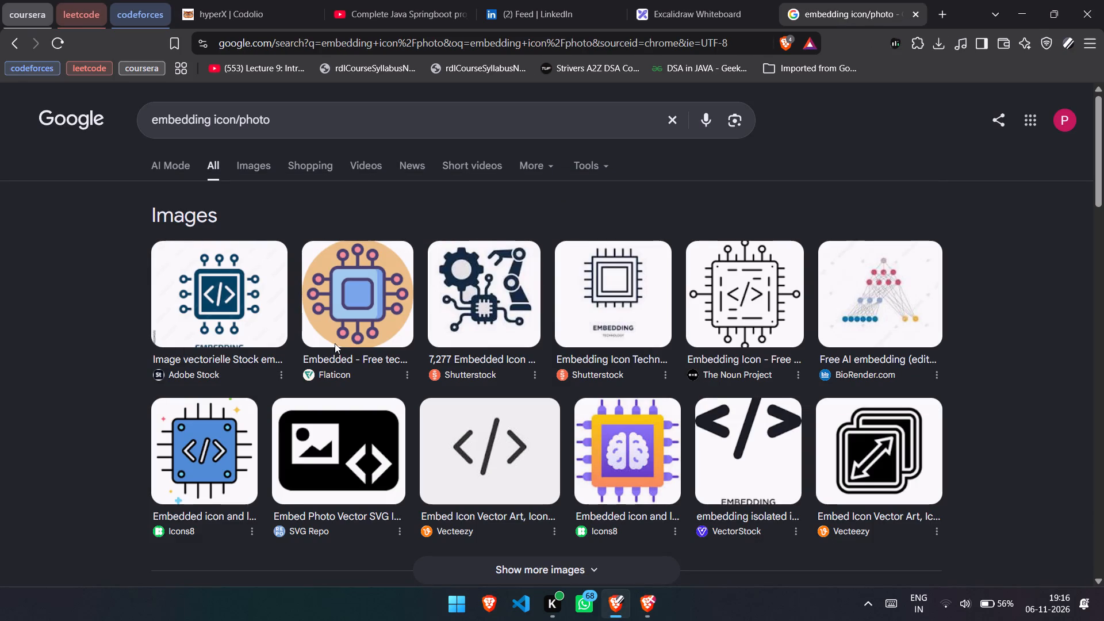
{"action": "key", "text": "alt+Tab"}
{"action": "key", "text": "alt+Tab"}
{"action": "left_click", "coordinate": [217, 463]}
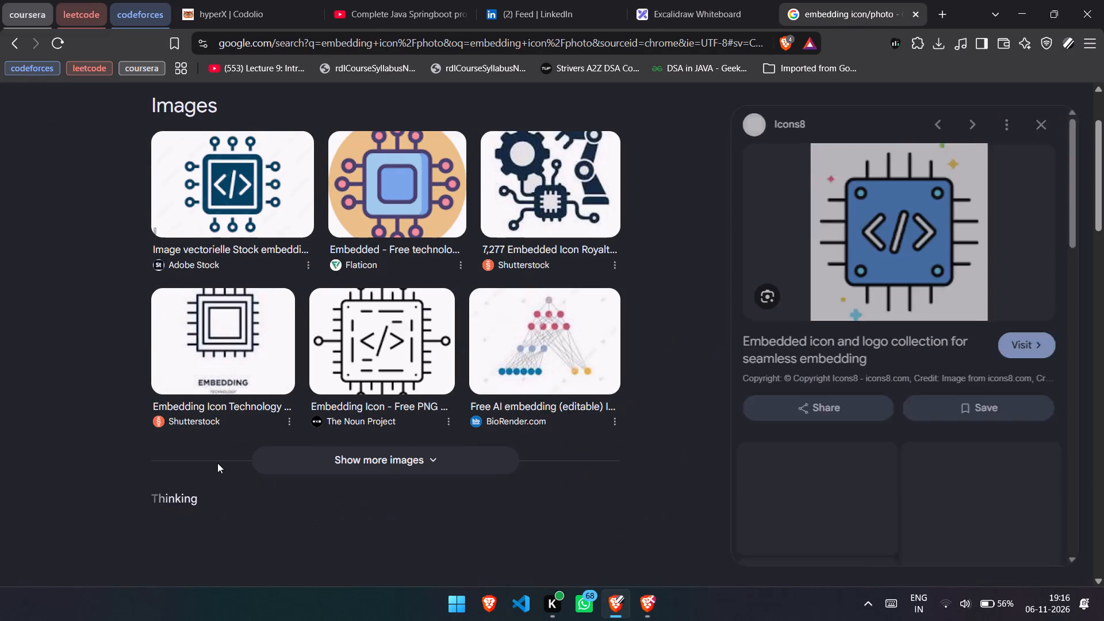
{"action": "left_click", "coordinate": [976, 347]}
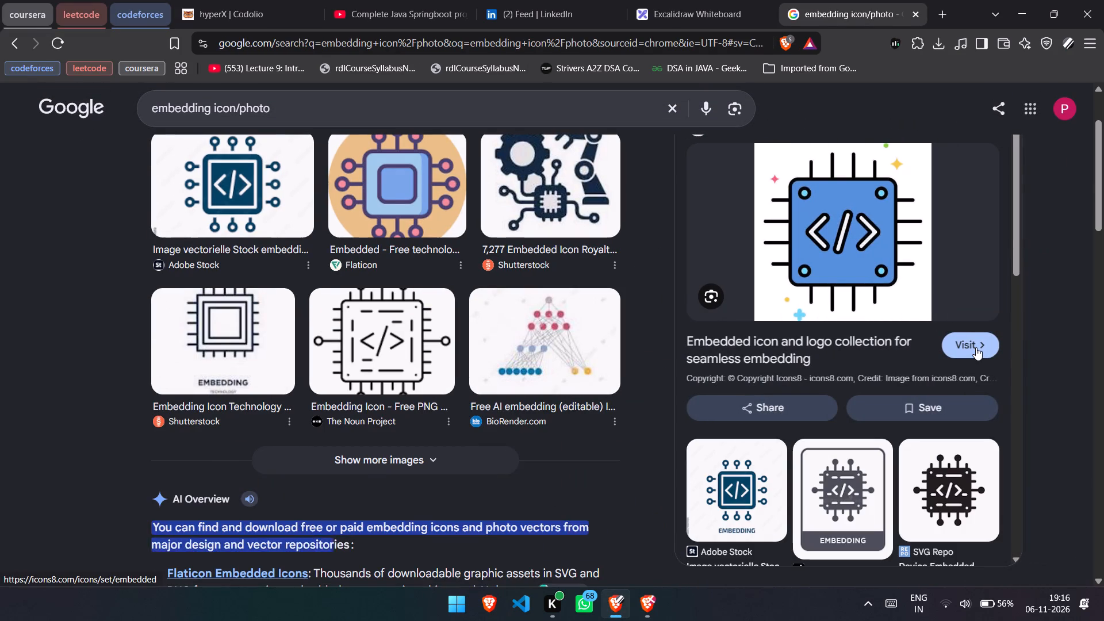
Check the next stage in the ChatGPT plan and change the Google search to "vector store icon/photo".
{"action": "left_click", "coordinate": [791, 0]}
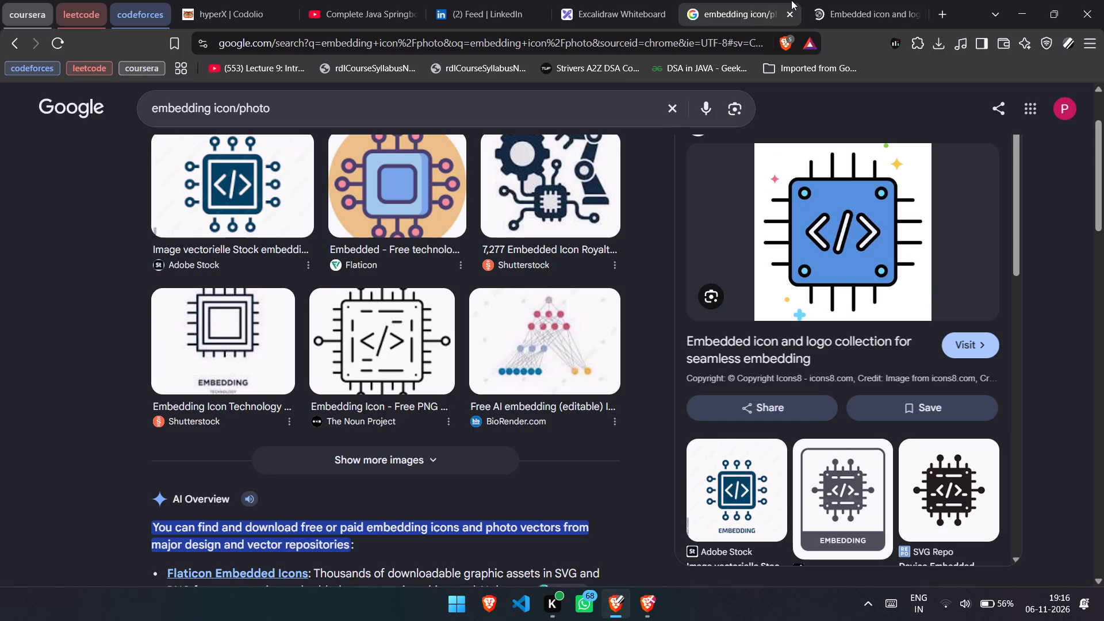
{"action": "key", "text": "alt+Tab"}
{"action": "key", "text": "alt+Tab"}
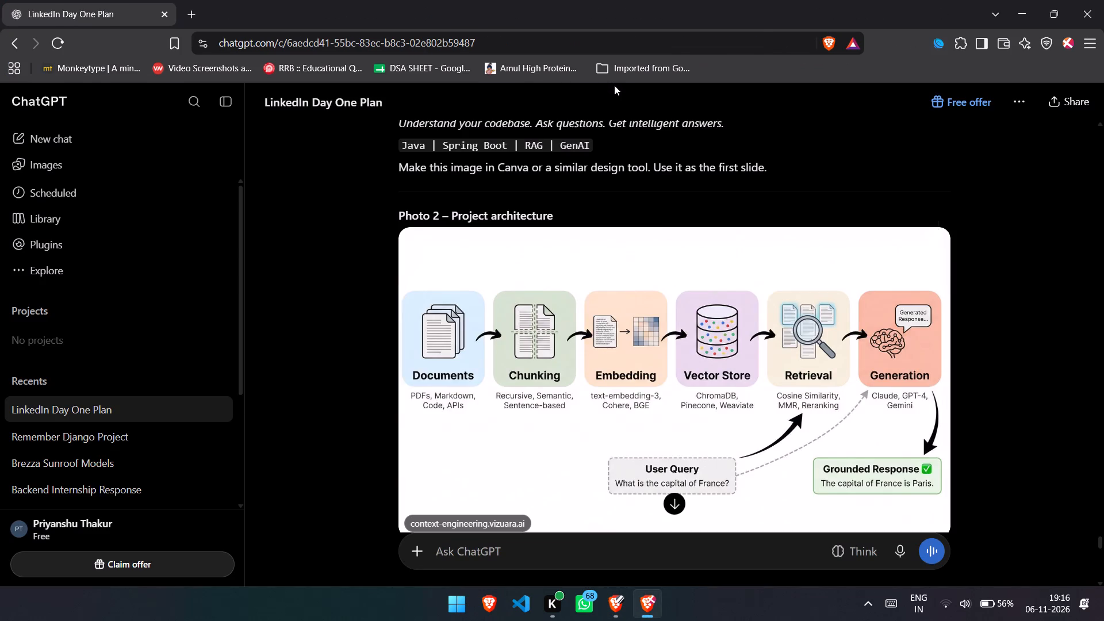
{"action": "left_click_drag", "start_coordinate": [208, 106], "coordinate": [80, 109]}
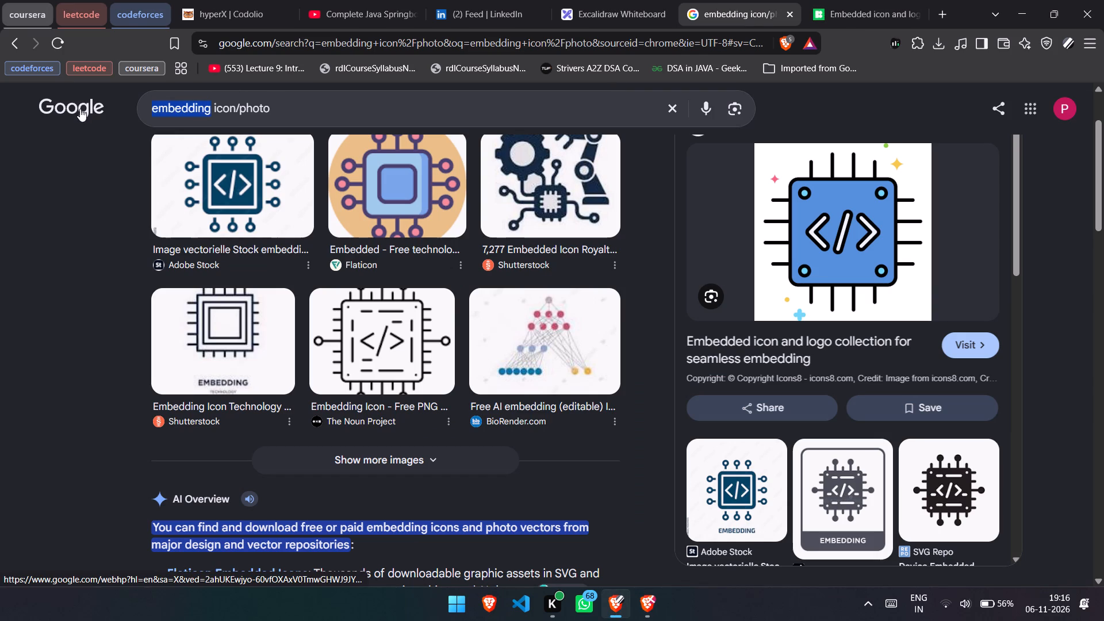
{"action": "type", "text": "vec"}
{"action": "type", "text": "tor stor"}
{"action": "key", "text": "Return"}
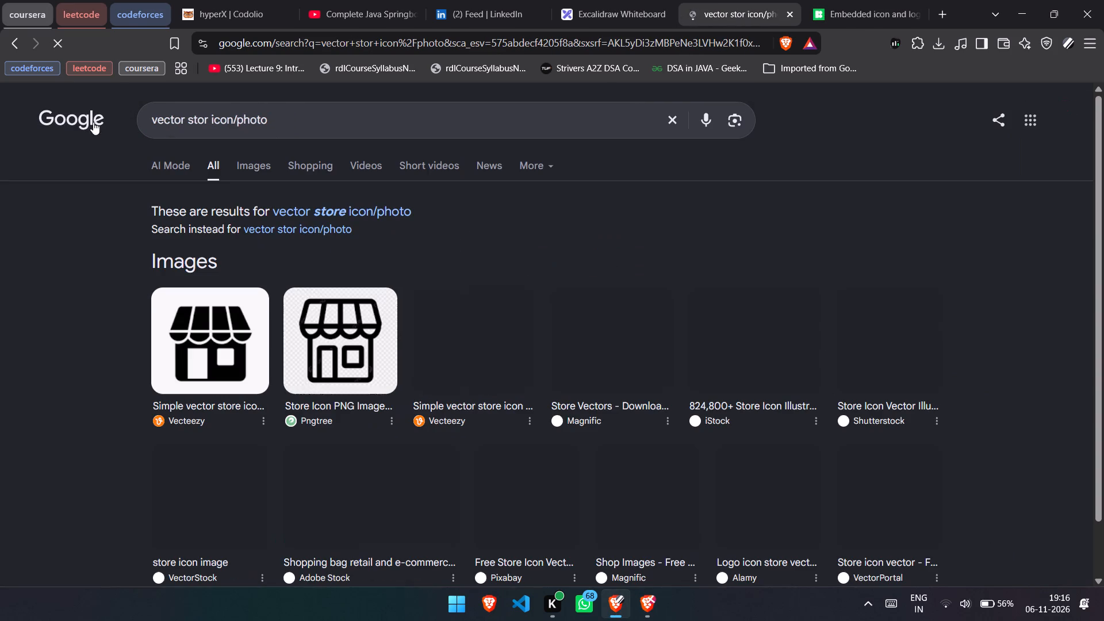
{"action": "left_click", "coordinate": [208, 122]}
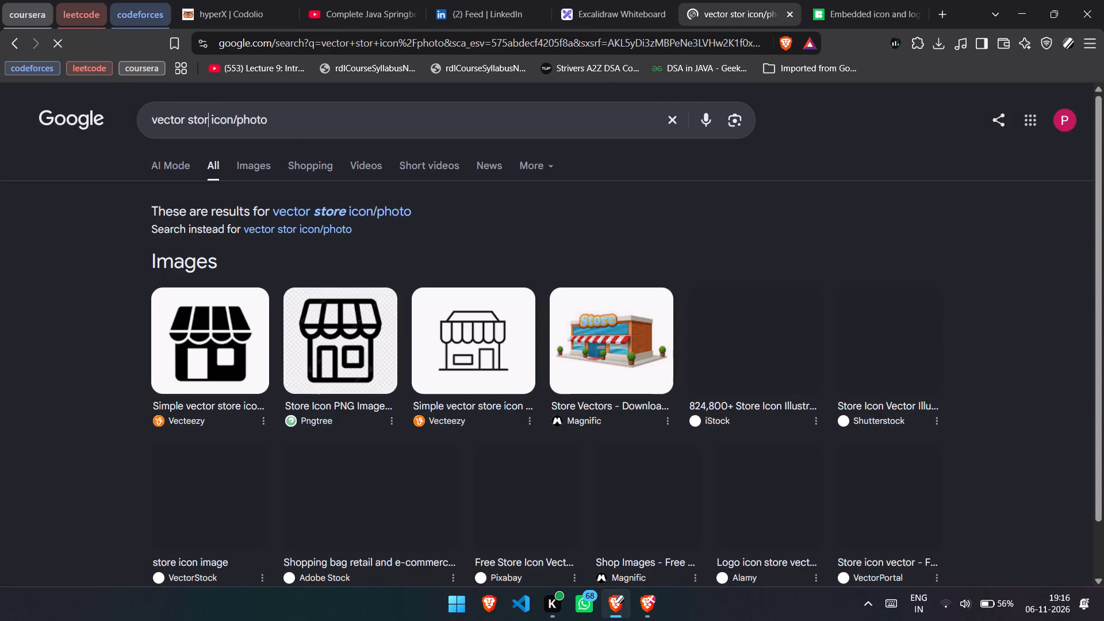
{"action": "key", "text": "e"}
{"action": "key", "text": "Return"}
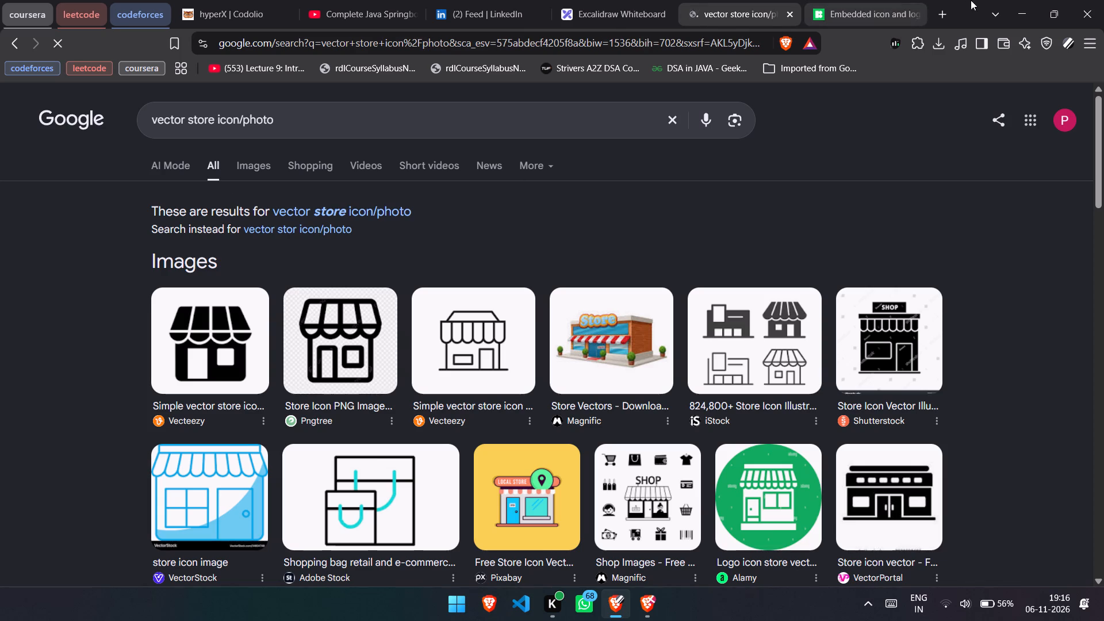
Download the blue Embedded chip icon from the Icons8 page as a PNG into the Downloads folder.
{"action": "left_click", "coordinate": [894, 0]}
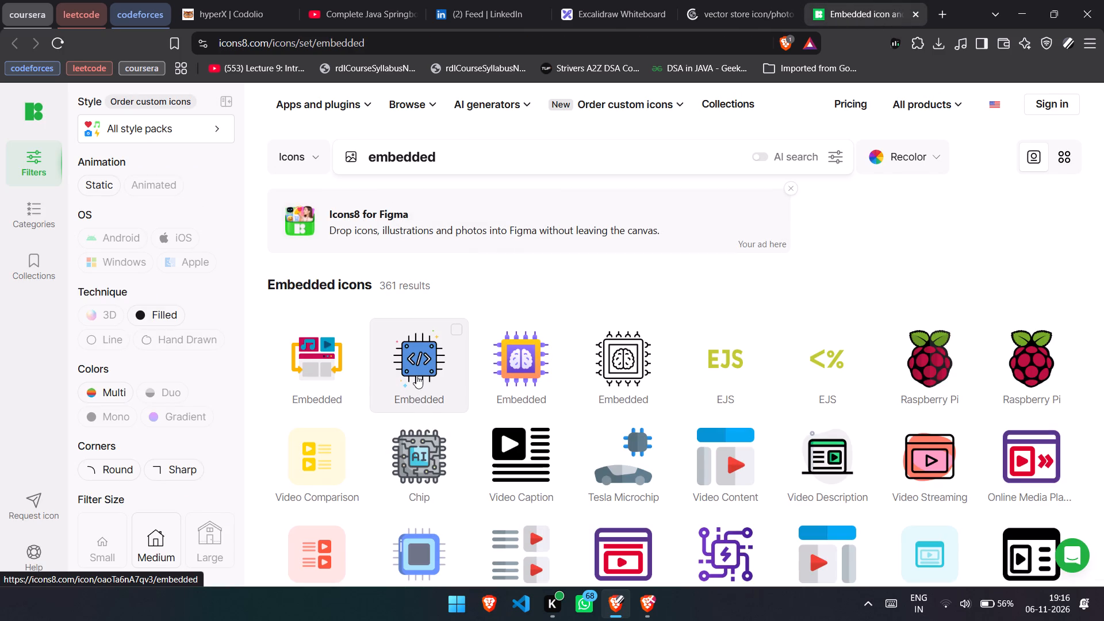
{"action": "left_click", "coordinate": [416, 375]}
{"action": "left_click_drag", "start_coordinate": [543, 389], "coordinate": [531, 407]}
{"action": "key", "text": "d"}
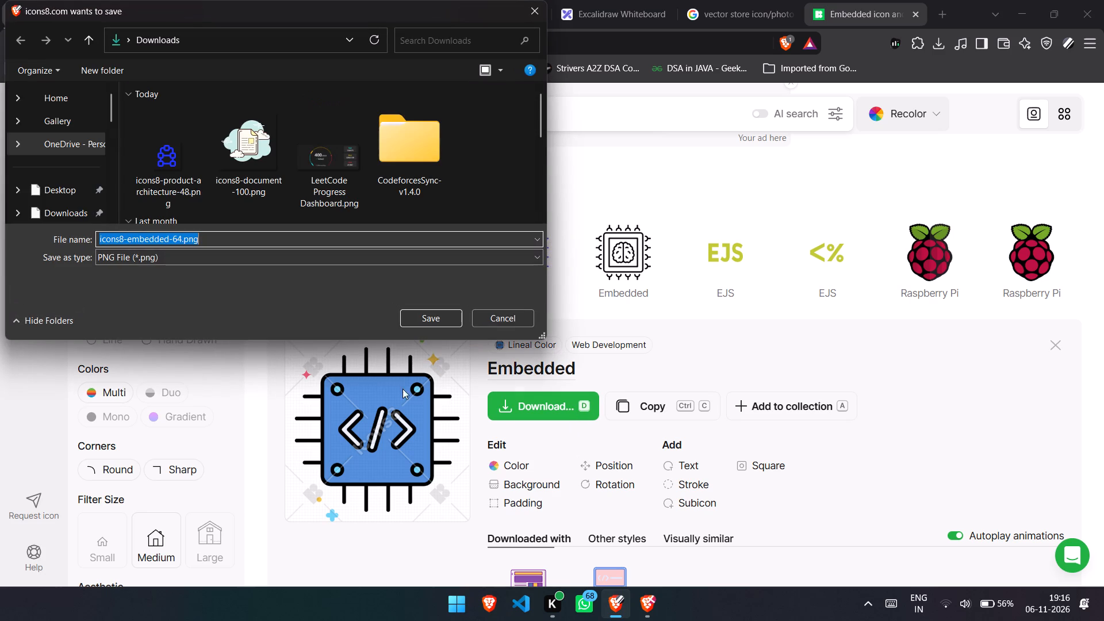
{"action": "left_click", "coordinate": [423, 324]}
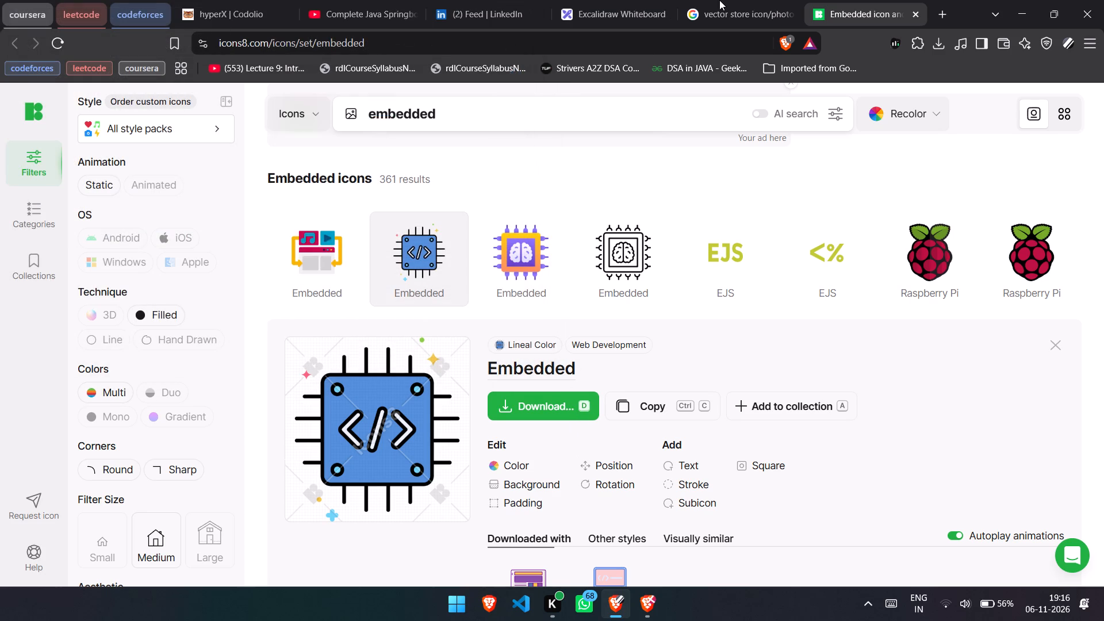
Search Icons8 for "vector store" icons and close the Google "vector store icon/photo" search page.
{"action": "left_click", "coordinate": [719, 0]}
{"action": "left_click", "coordinate": [879, 0]}
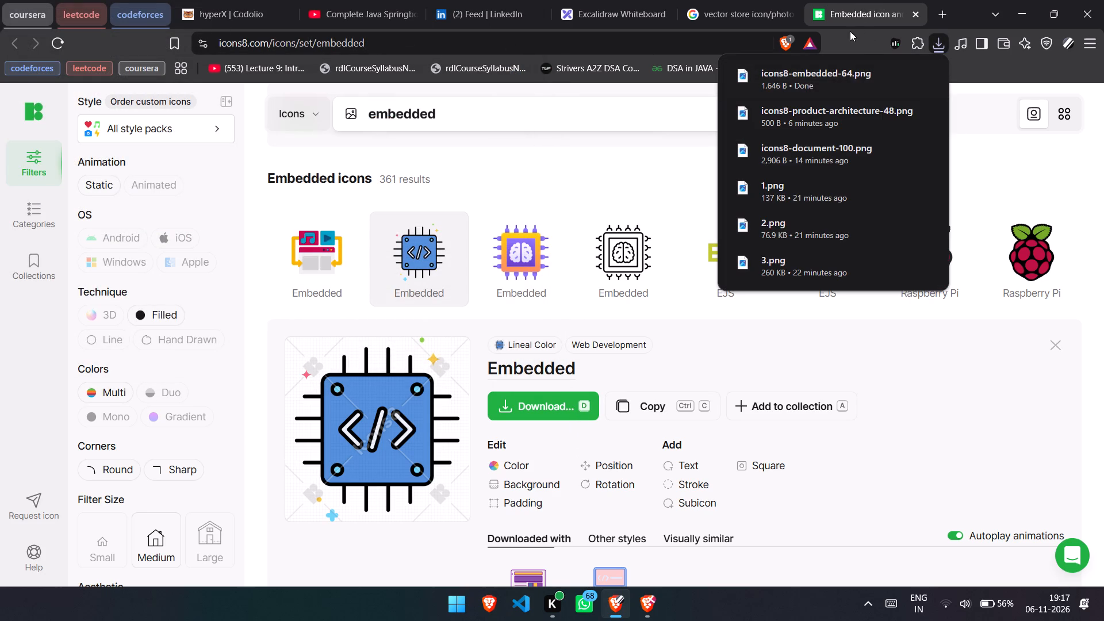
{"action": "left_click", "coordinate": [512, 115]}
{"action": "key", "text": "ctrl+a"}
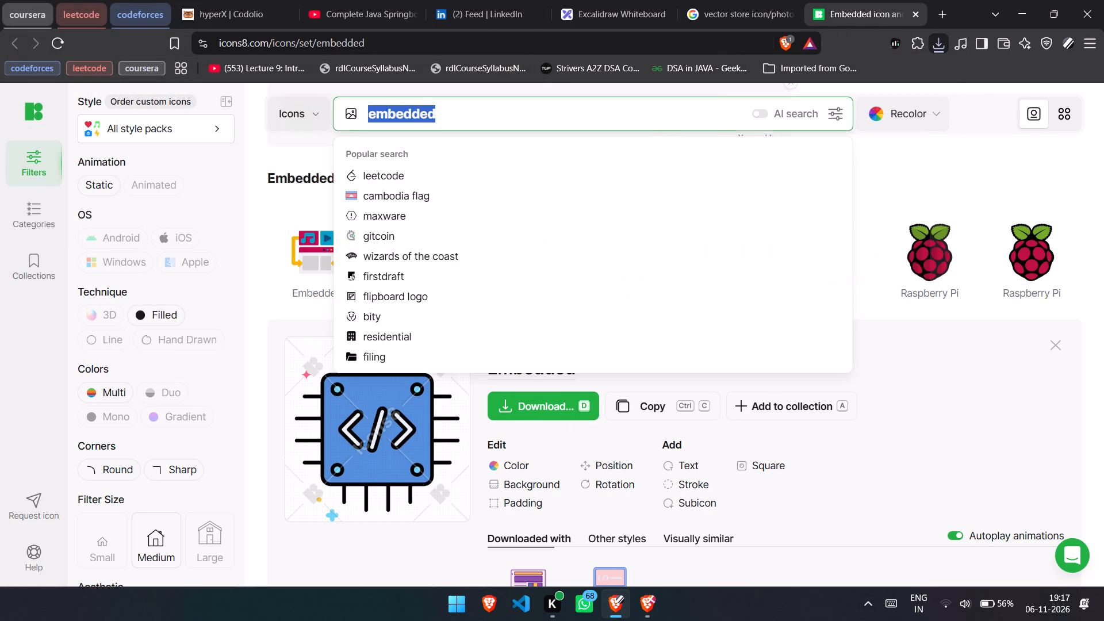
{"action": "type", "text": "vector store"}
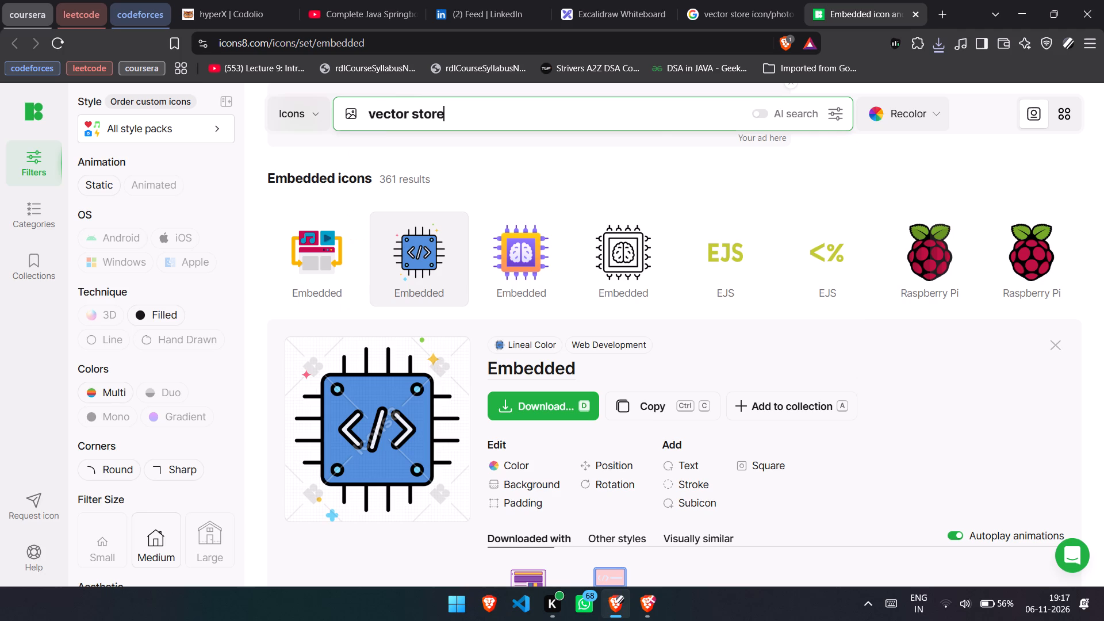
{"action": "key", "text": "Return"}
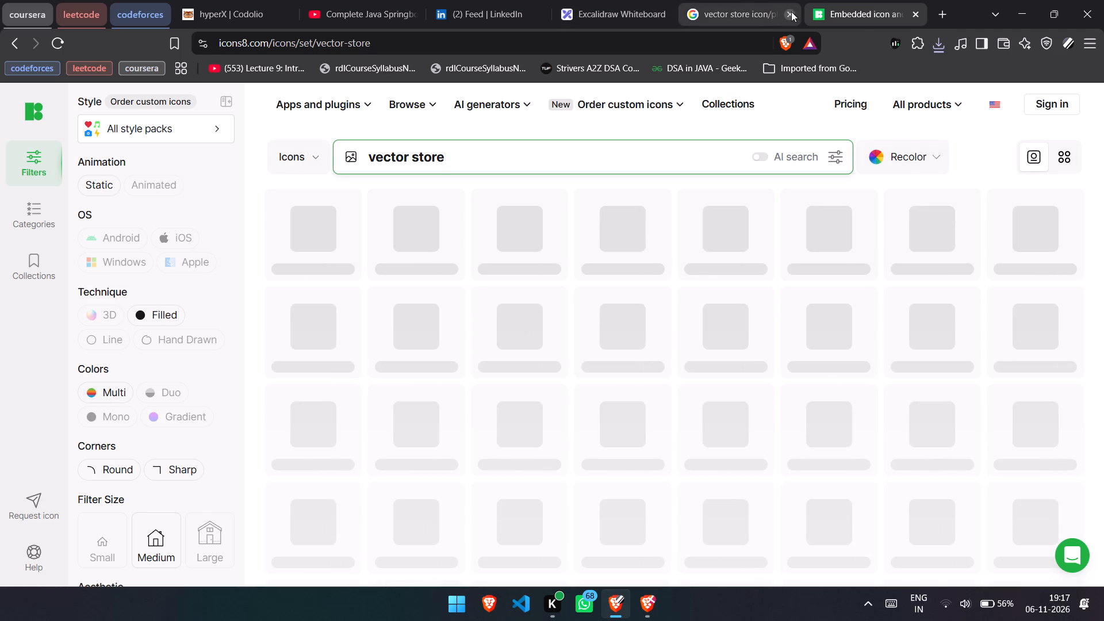
{"action": "left_click", "coordinate": [793, 13]}
{"action": "key", "text": "alt+Tab"}
{"action": "key", "text": "alt+Tab"}
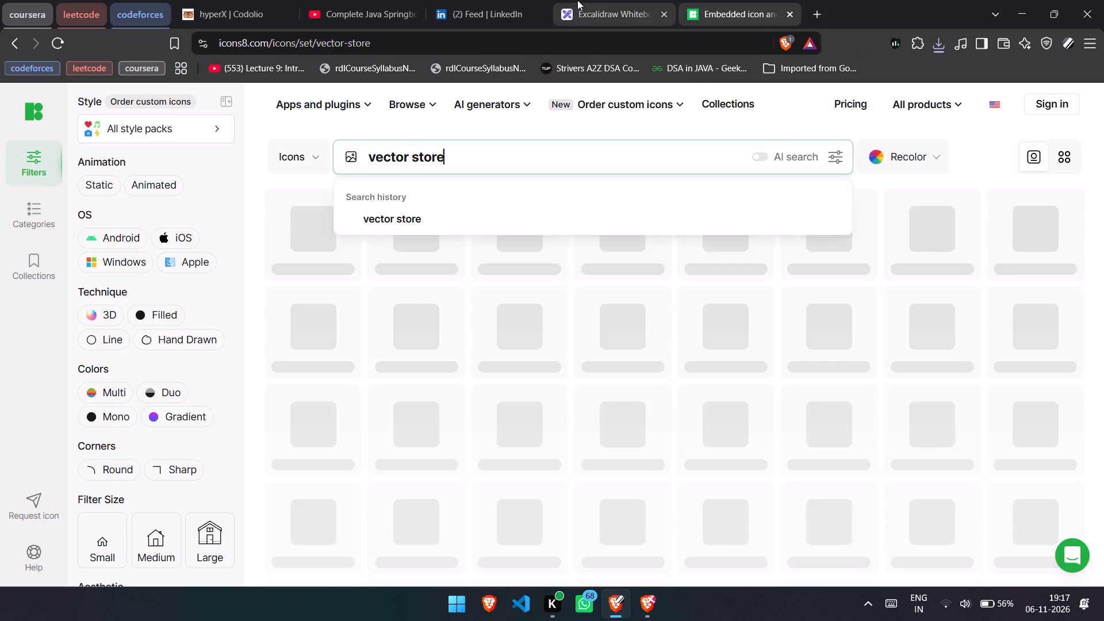
Insert the downloaded blue Embedded chip icon into the Excalidraw whiteboard, enlarge it slightly and centre it in the green box's upper half.
{"action": "left_click", "coordinate": [577, 0]}
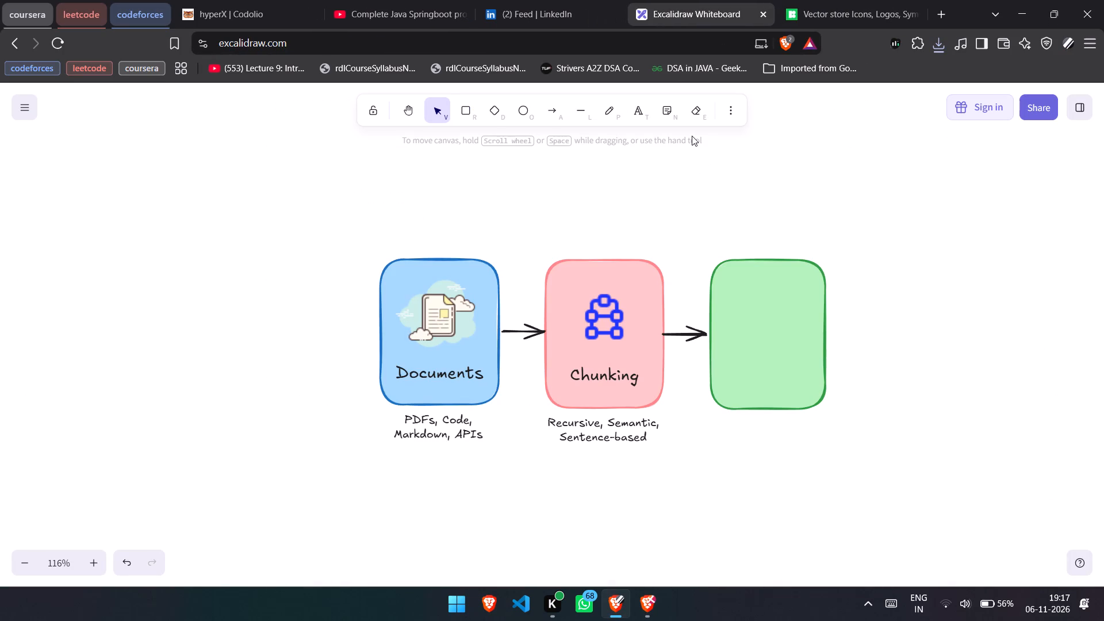
{"action": "key", "text": "9"}
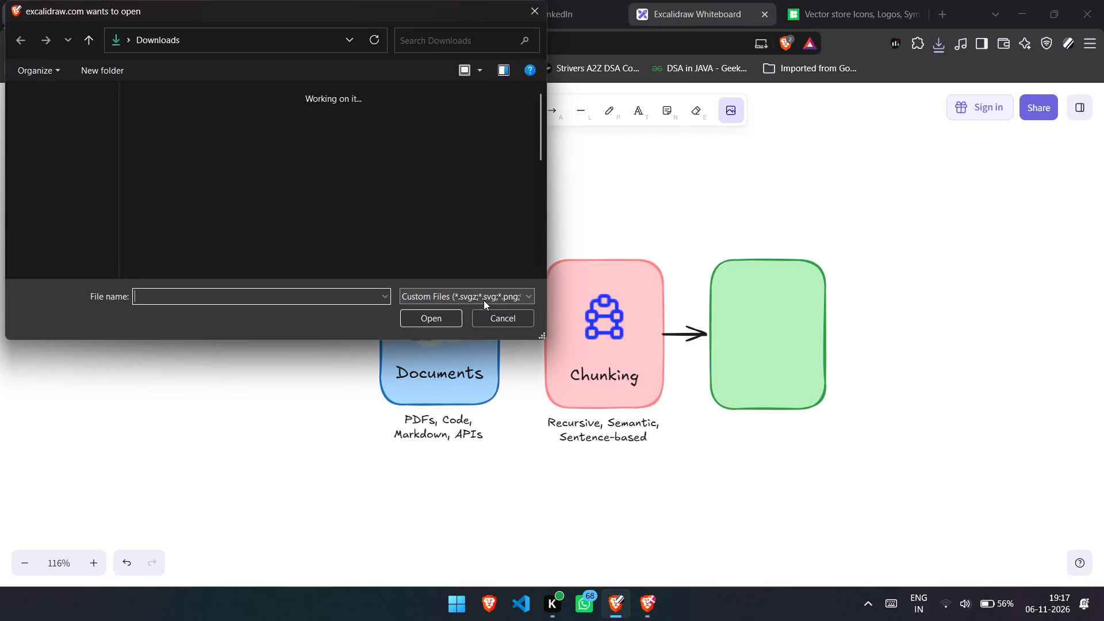
{"action": "double_click", "coordinate": [182, 147]}
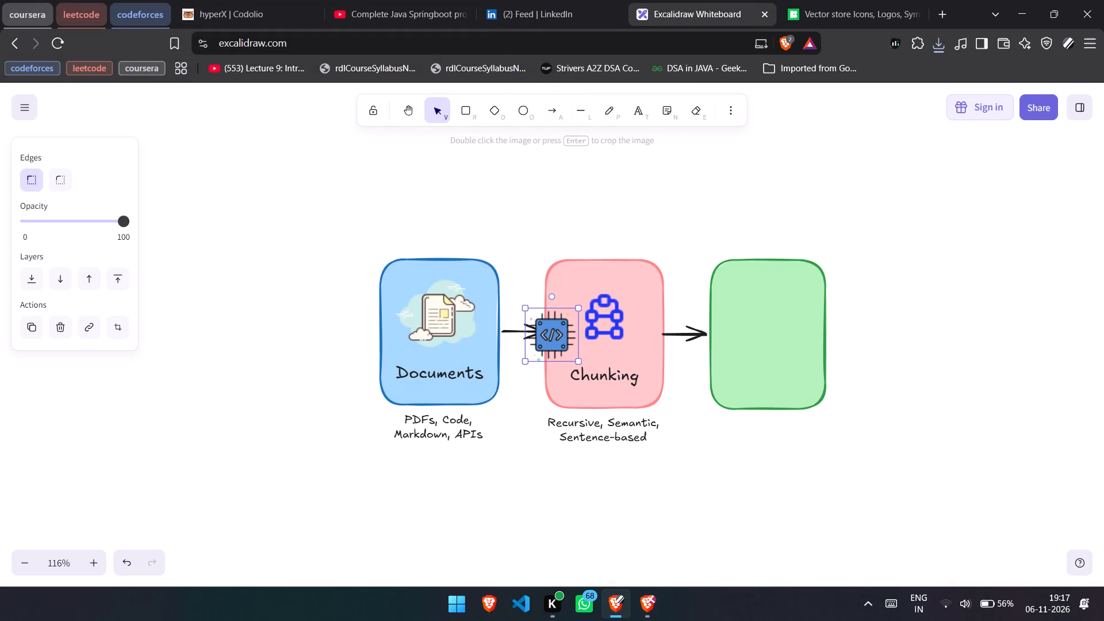
{"action": "left_click_drag", "start_coordinate": [554, 331], "coordinate": [769, 301]}
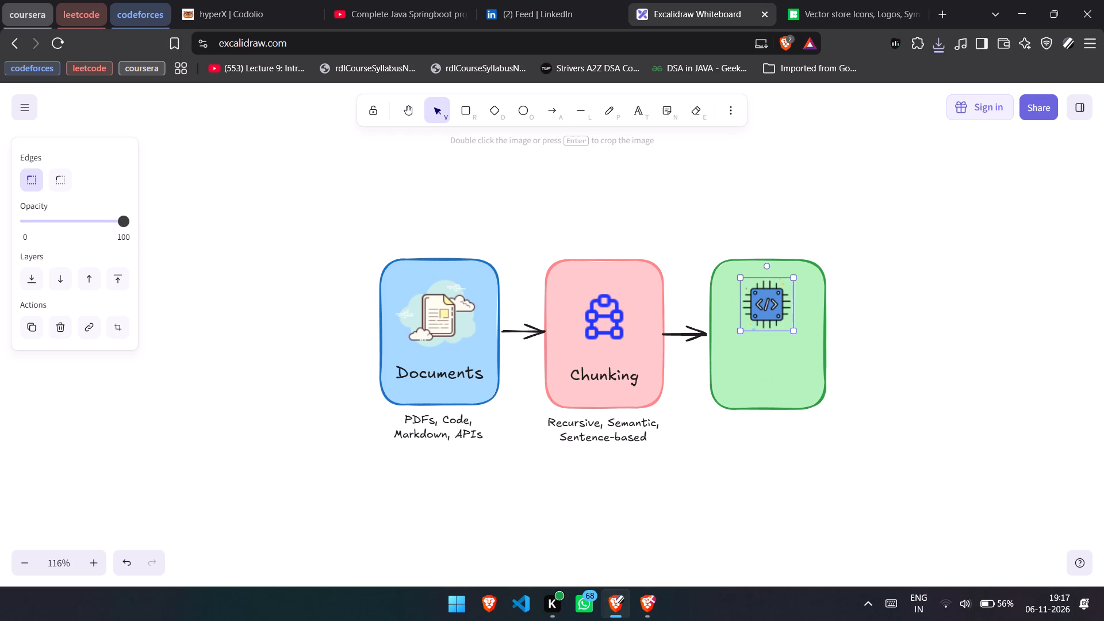
{"action": "left_click_drag", "start_coordinate": [739, 332], "coordinate": [727, 343]}
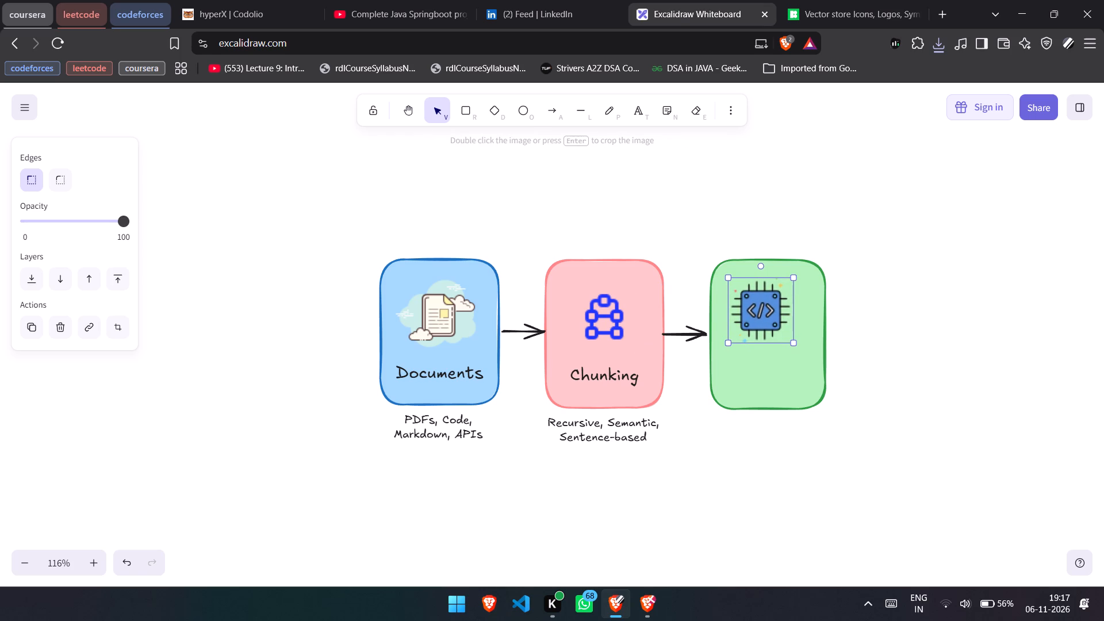
{"action": "left_click_drag", "start_coordinate": [752, 316], "coordinate": [758, 323]}
{"action": "left_click", "coordinate": [738, 372]}
Label the green box "Embedding", positioning the text beneath the chip icon with blank lines above it.
{"action": "key", "text": "alt+Tab"}
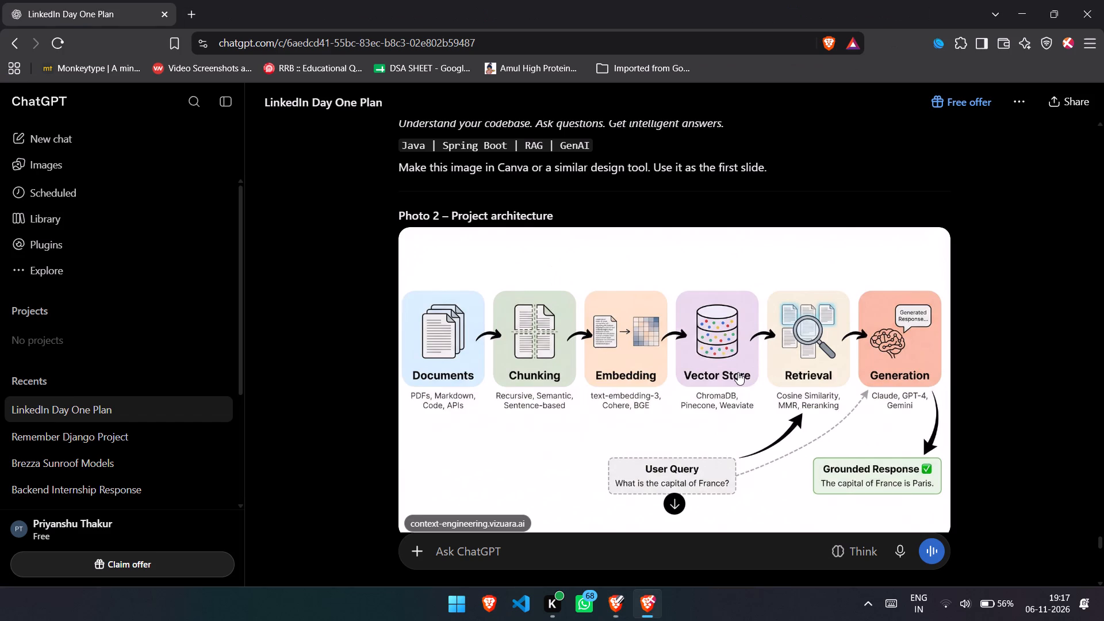
{"action": "key", "text": "alt+Tab"}
{"action": "double_click", "coordinate": [746, 378]}
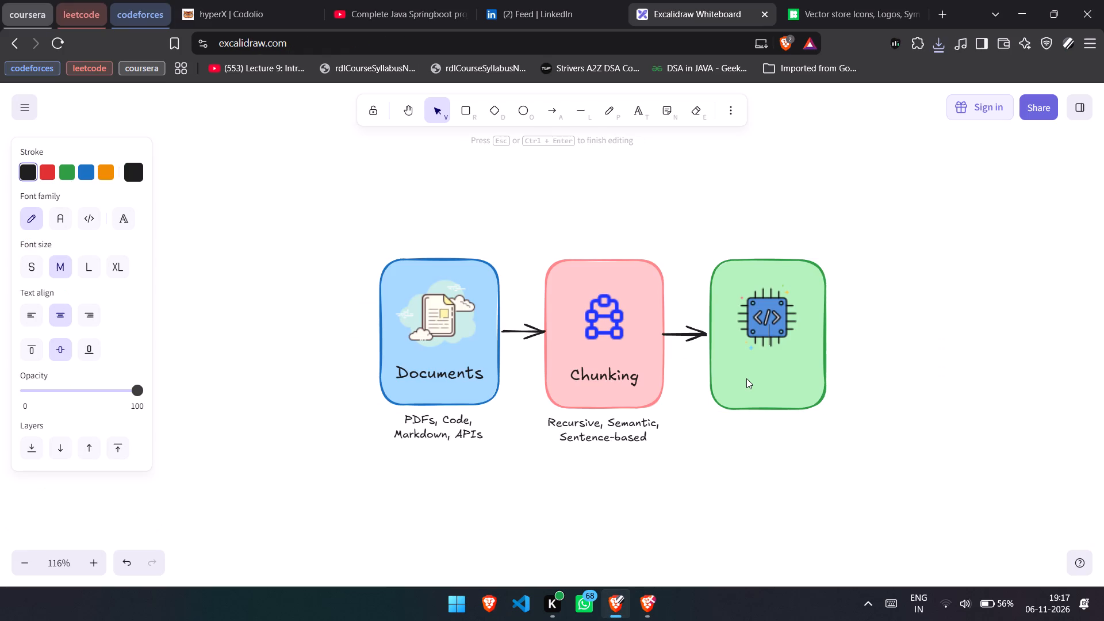
{"action": "type", "text": "Embedding"}
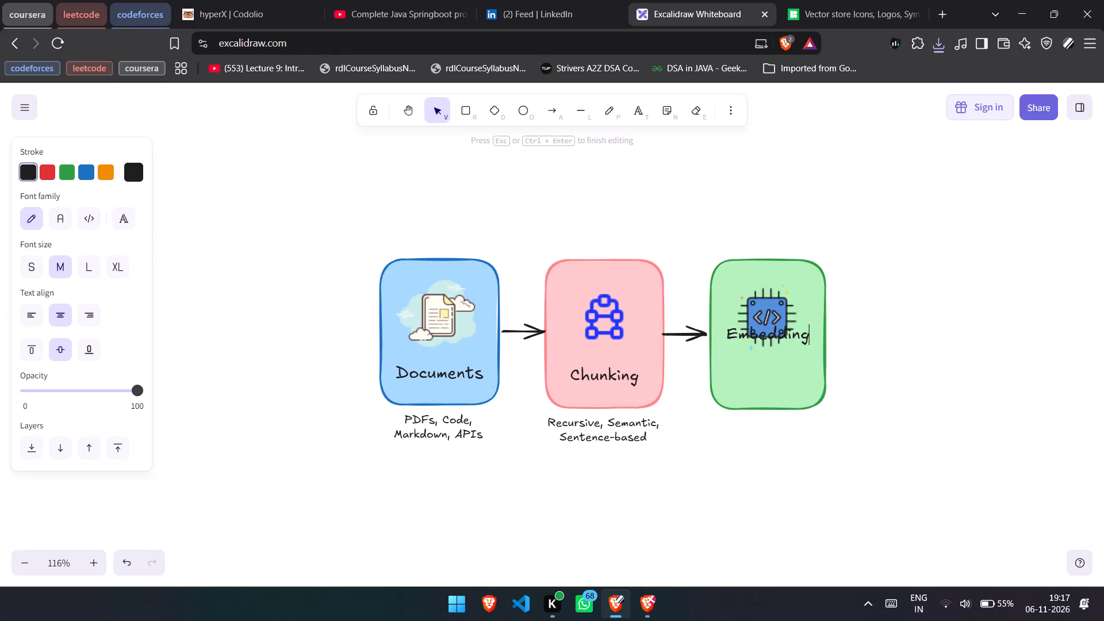
{"action": "key", "text": "ctrl+Left"}
{"action": "key", "text": "Return"}
{"action": "key", "text": "Return"}
{"action": "key", "text": "Return"}
{"action": "key", "text": "Return"}
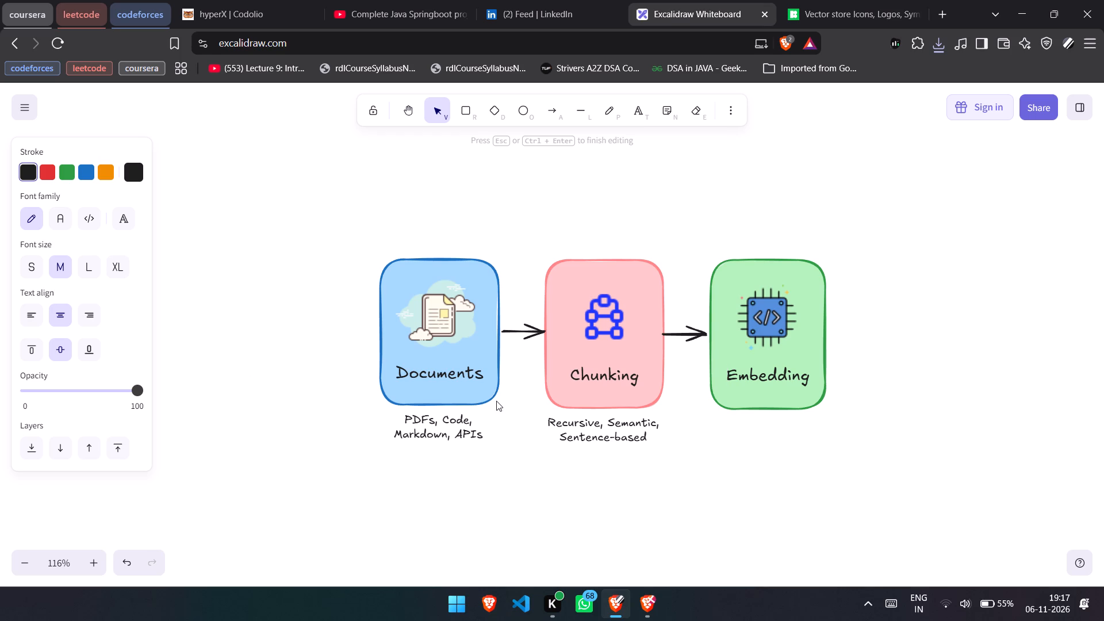
Examine the Icons8 vector store icons for a match to the plan's Vector Store illustration.
{"action": "left_click", "coordinate": [845, 0]}
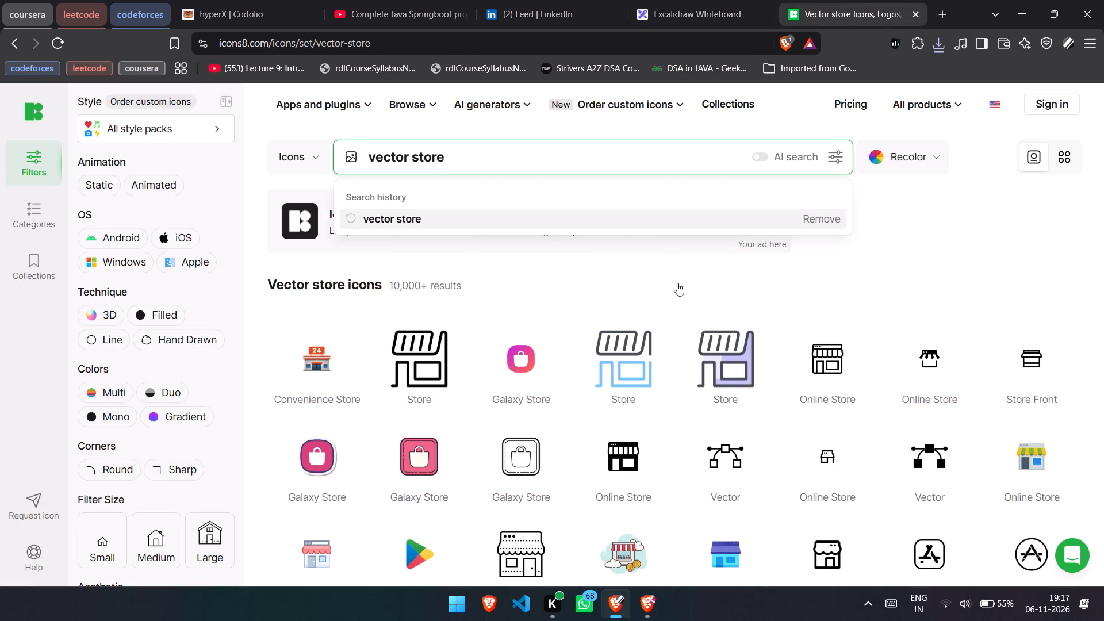
{"action": "key", "text": "alt+Tab"}
{"action": "key", "text": "alt+Tab"}
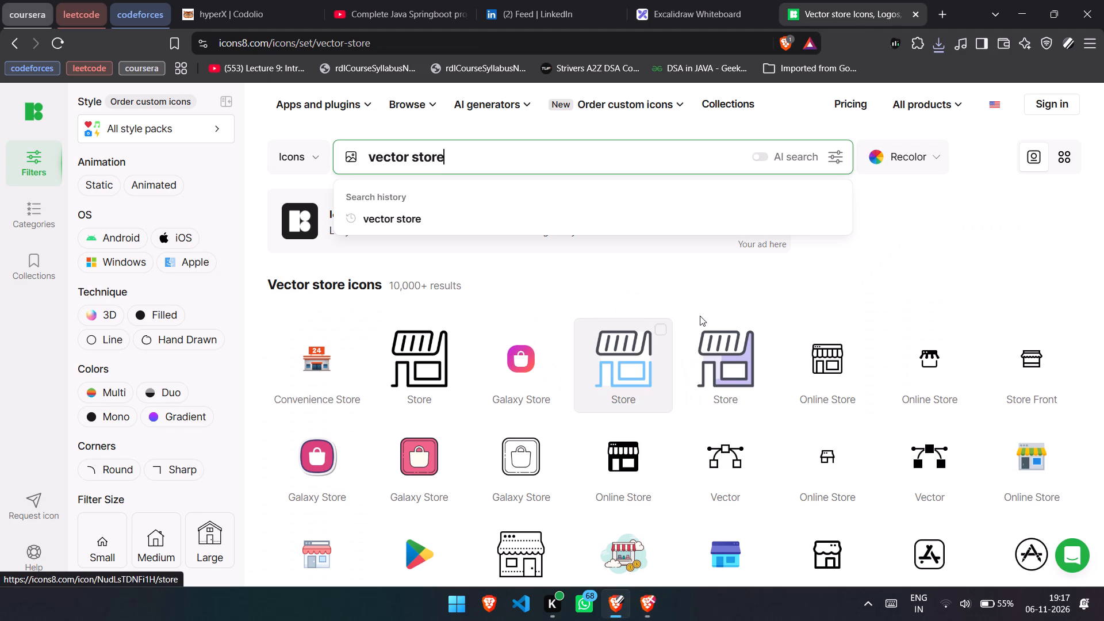
{"action": "scroll", "coordinate": [684, 414], "scroll_direction": "down", "scroll_amount": 2}
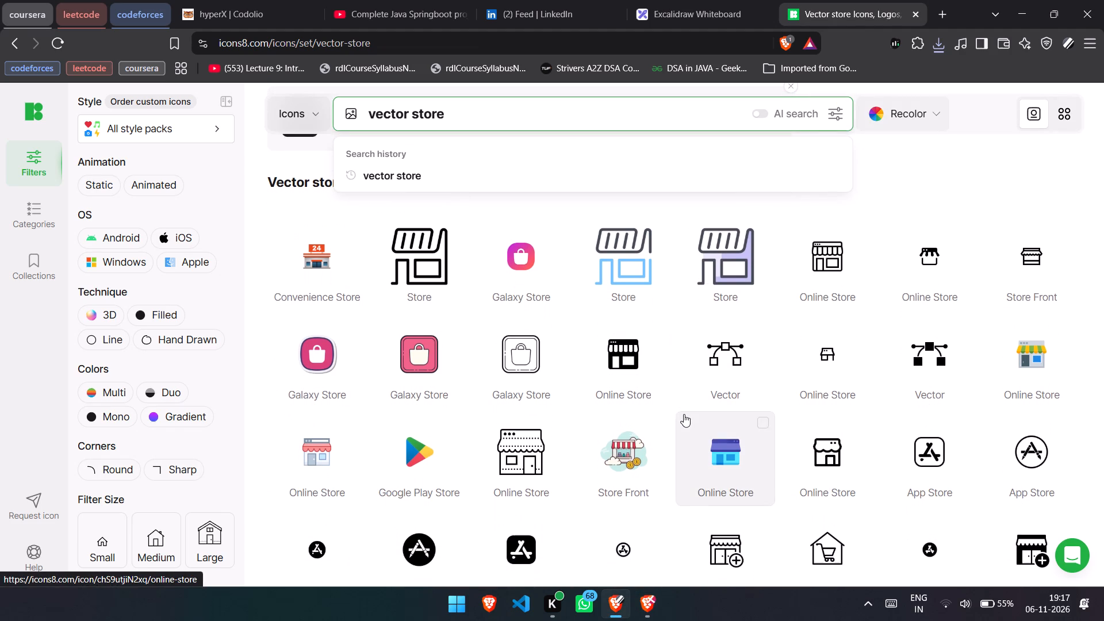
Add the two-line caption "text-embedding-2, Cohere, BGE" below the Embedding box, consulting the ChatGPT plan's diagram.
{"action": "left_click", "coordinate": [691, 0]}
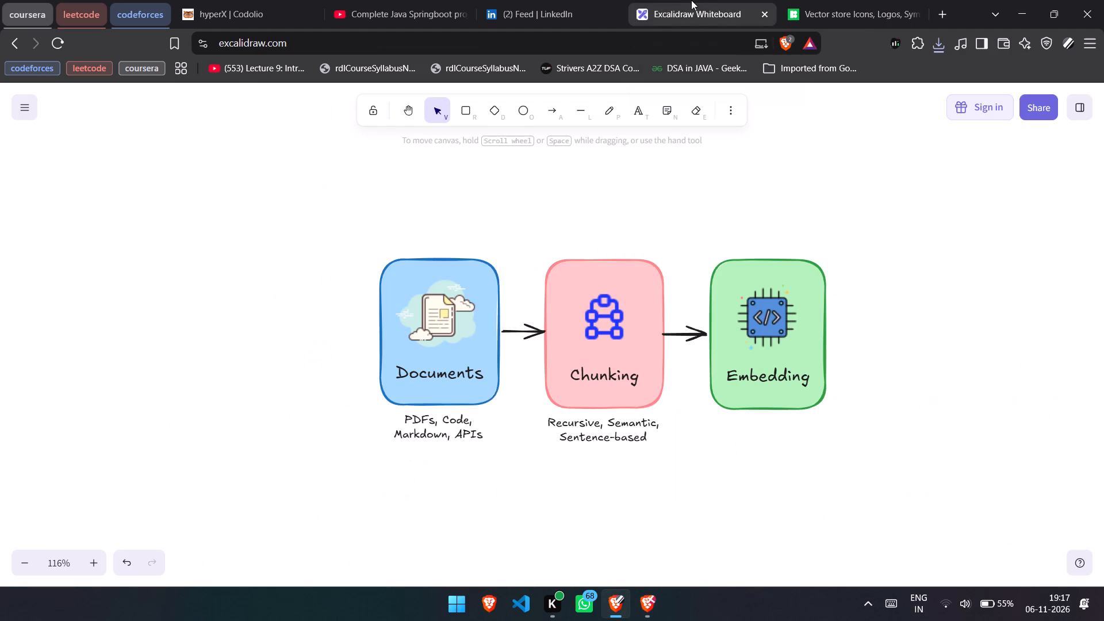
{"action": "key", "text": "alt+Tab"}
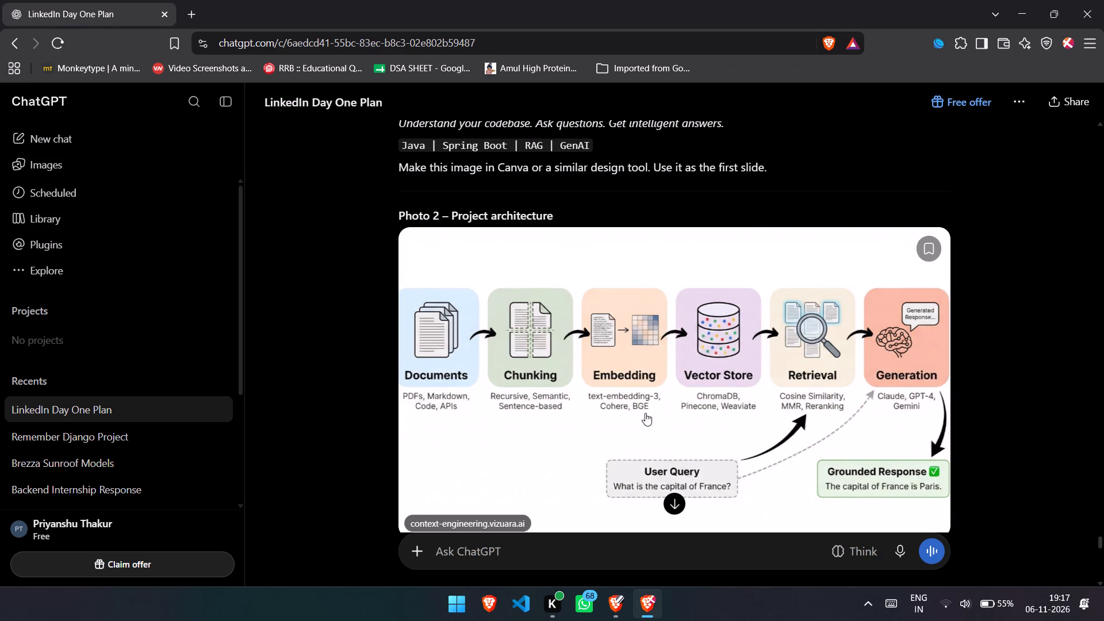
{"action": "key", "text": "alt+Tab"}
{"action": "double_click", "coordinate": [734, 429]}
{"action": "type", "text": "tes"}
{"action": "key", "text": "BackSpace"}
{"action": "key", "text": "s"}
{"action": "key", "text": "BackSpace"}
{"action": "type", "text": "xt-eme"}
{"action": "key", "text": "BackSpace"}
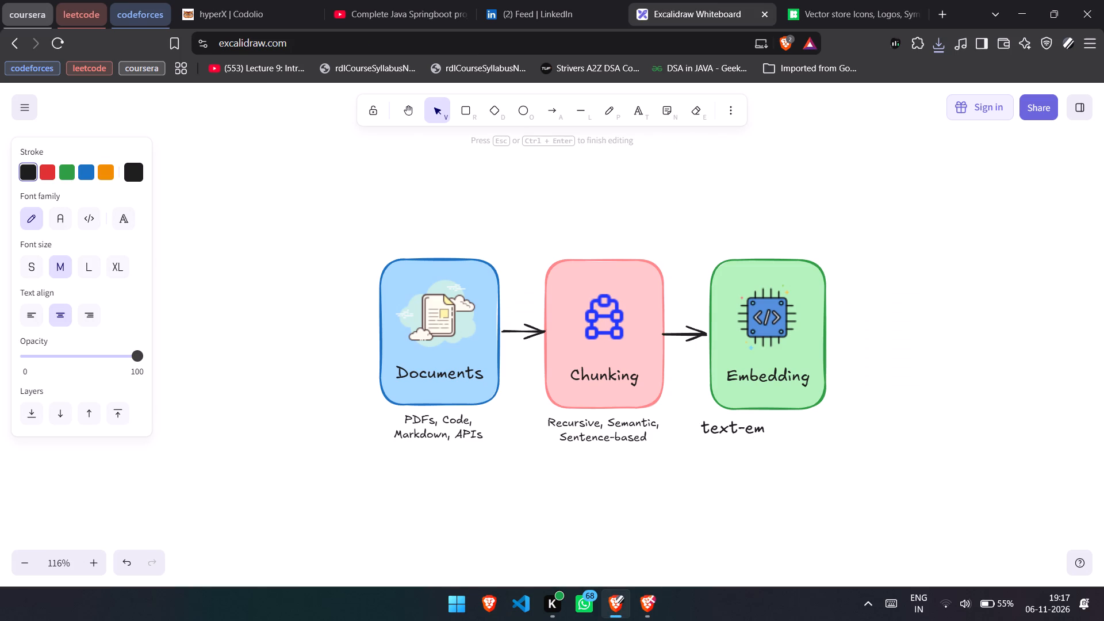
{"action": "type", "text": "bedding"}
{"action": "key", "text": "alt+Tab"}
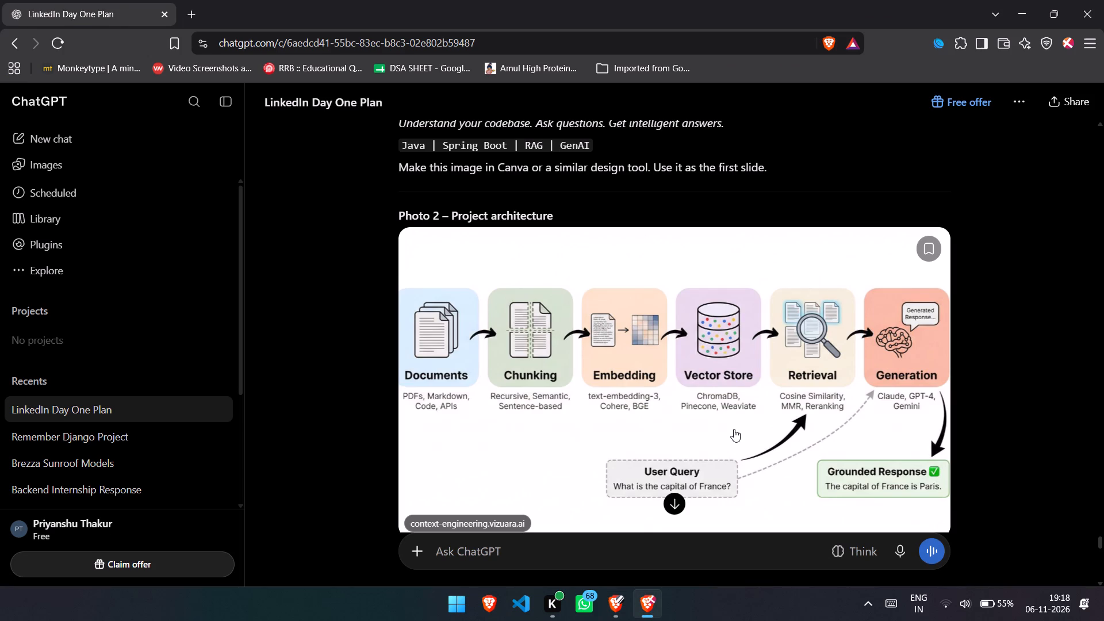
{"action": "key", "text": "alt+Tab"}
{"action": "double_click", "coordinate": [753, 428]}
{"action": "key", "text": "Right"}
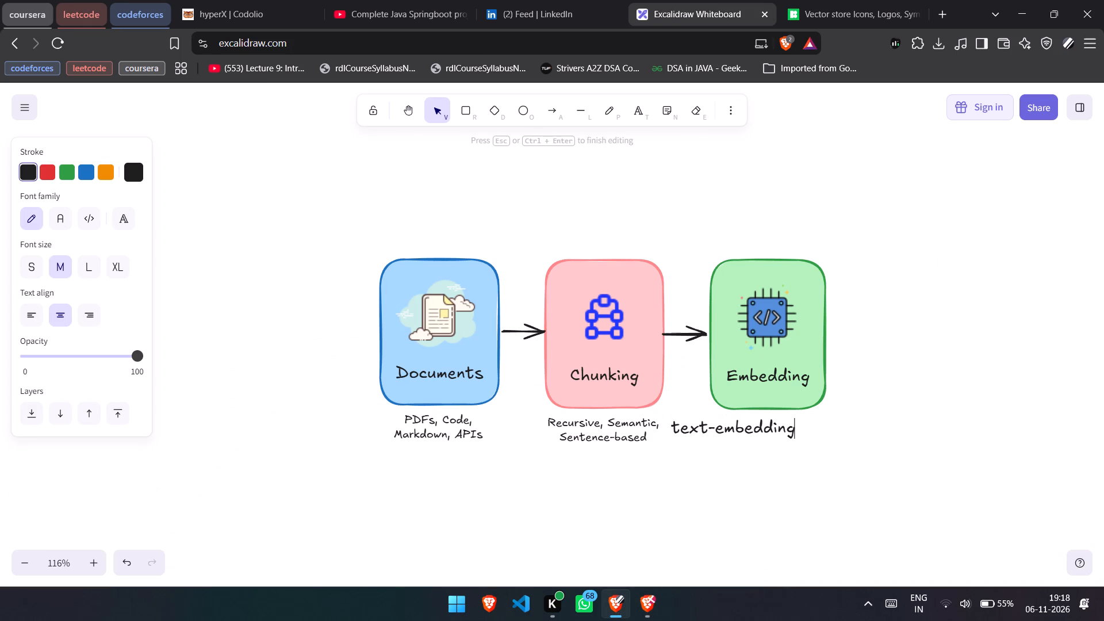
{"action": "type", "text": "-2,"}
{"action": "key", "text": "Return"}
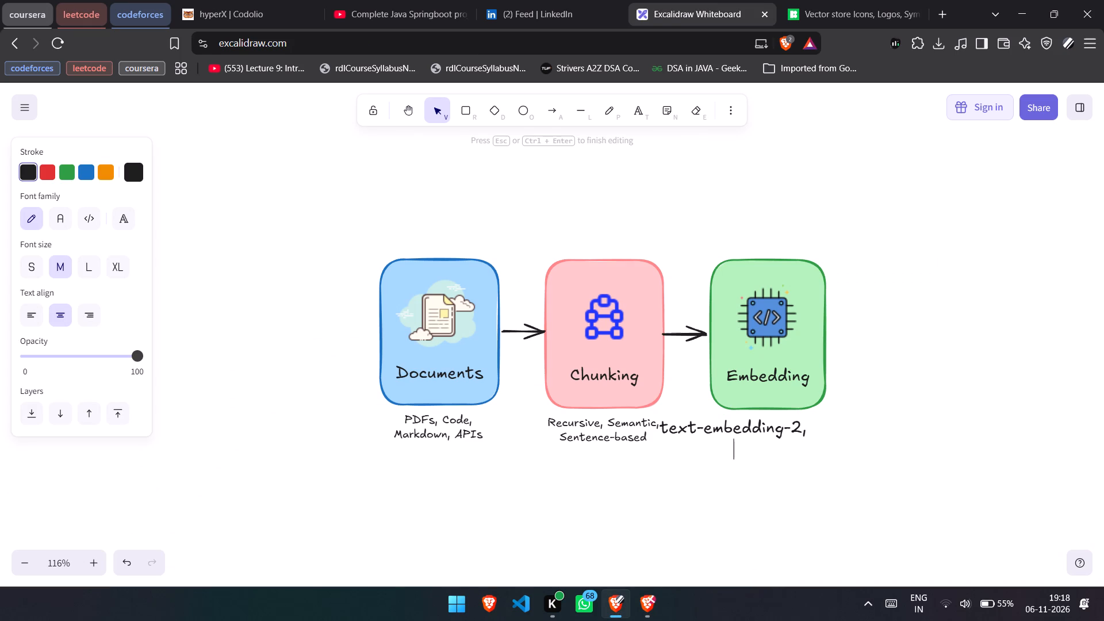
{"action": "type", "text": "Cohere"}
{"action": "type", "text": ", BGE"}
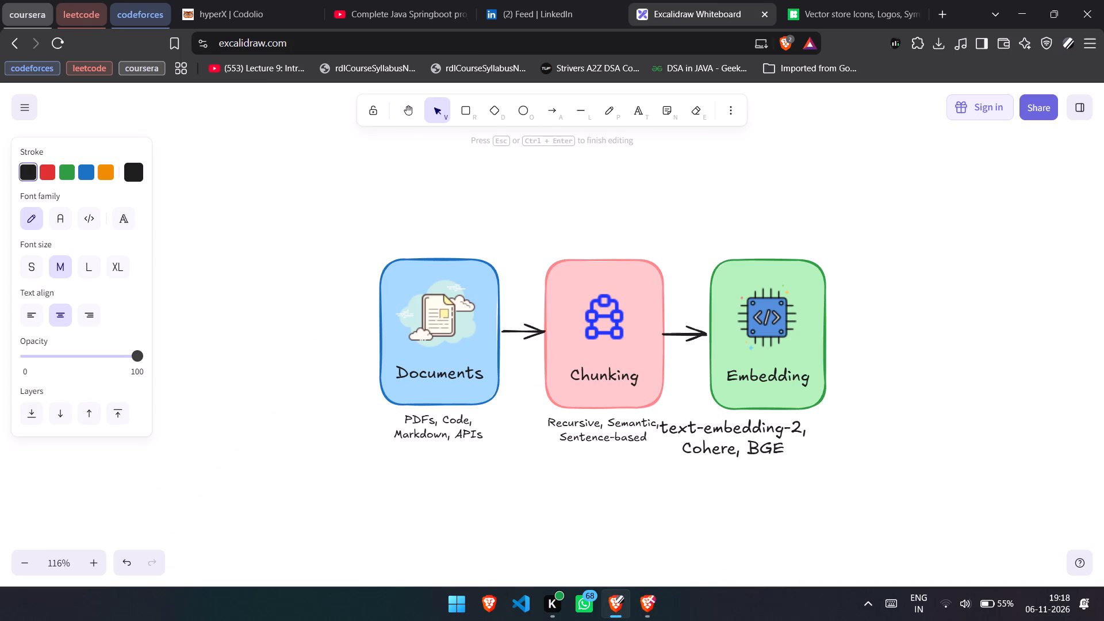
{"action": "left_click", "coordinate": [871, 505]}
Shrink the Embedding caption to match the other captions and centre it under the green box.
{"action": "left_click", "coordinate": [780, 443]}
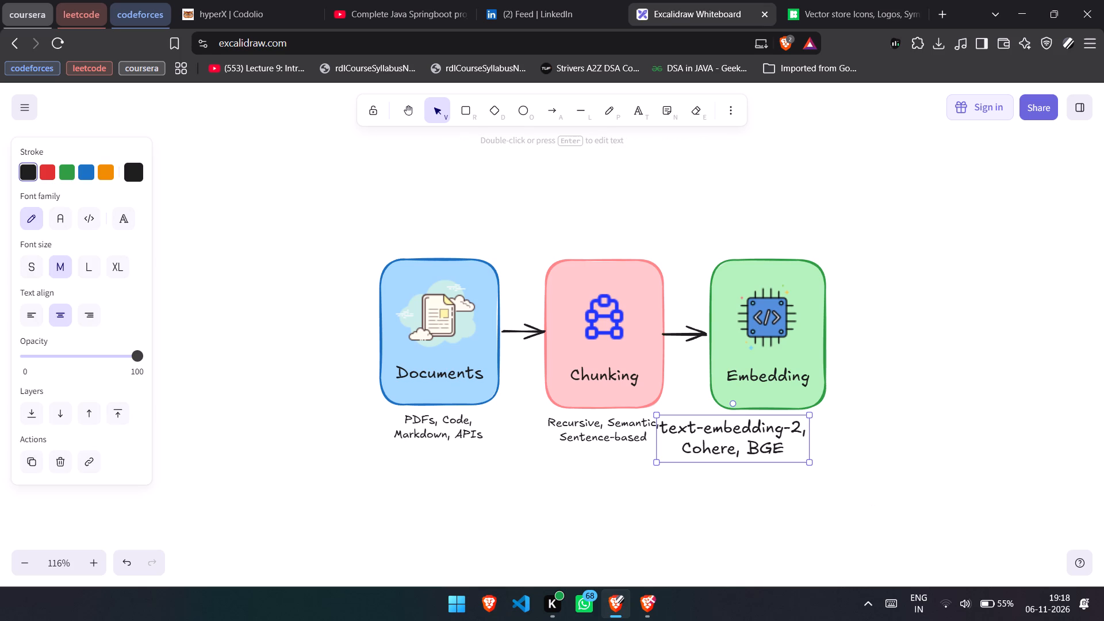
{"action": "left_click_drag", "start_coordinate": [810, 462], "coordinate": [770, 450]}
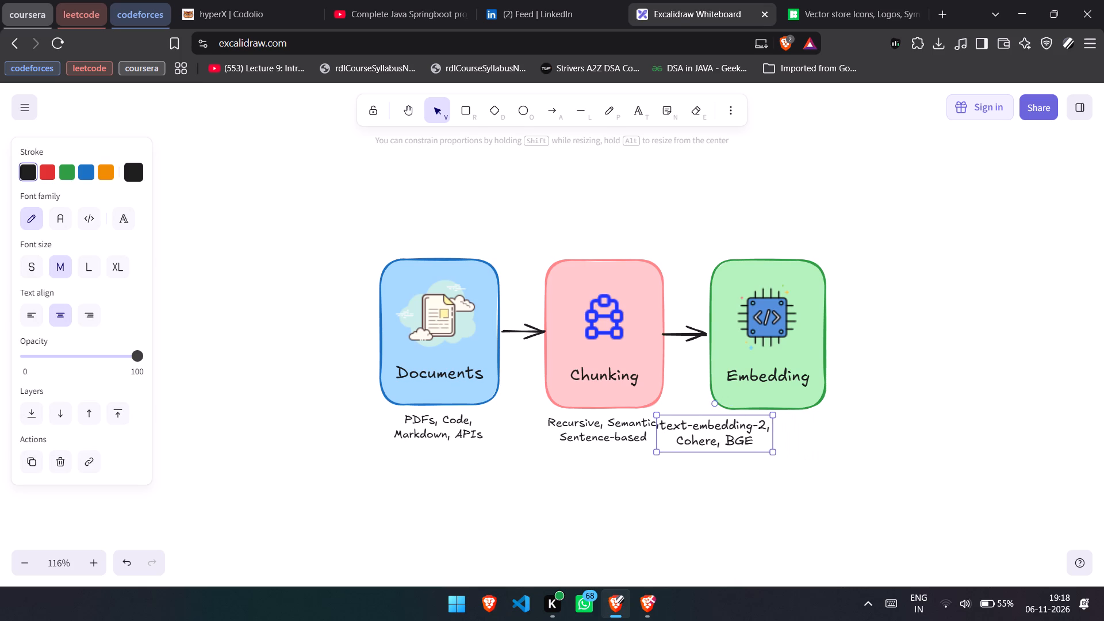
{"action": "left_click_drag", "start_coordinate": [770, 450], "coordinate": [764, 447]}
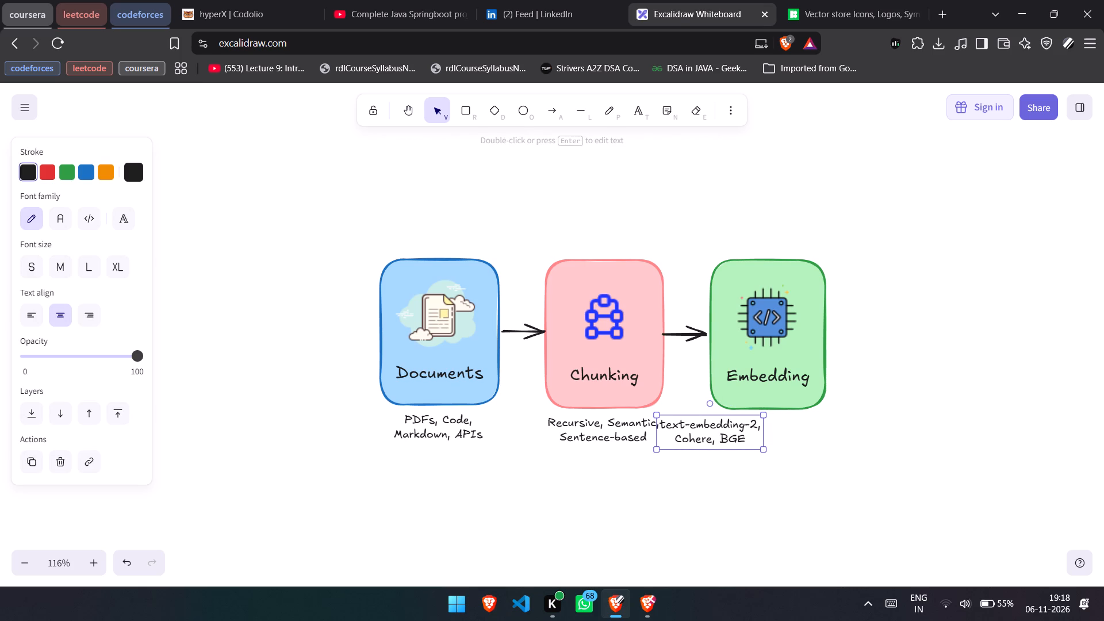
{"action": "left_click_drag", "start_coordinate": [716, 435], "coordinate": [767, 432]}
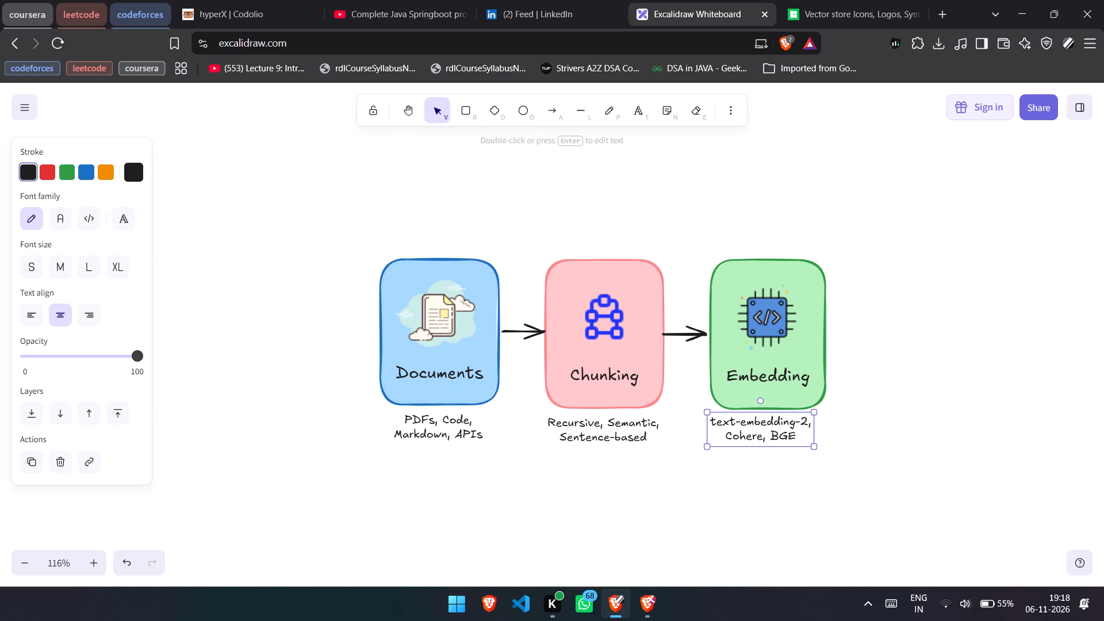
{"action": "left_click_drag", "start_coordinate": [767, 432], "coordinate": [773, 432]}
Correct the Embedding caption's first line to "text-embedding-3,".
{"action": "double_click", "coordinate": [809, 423]}
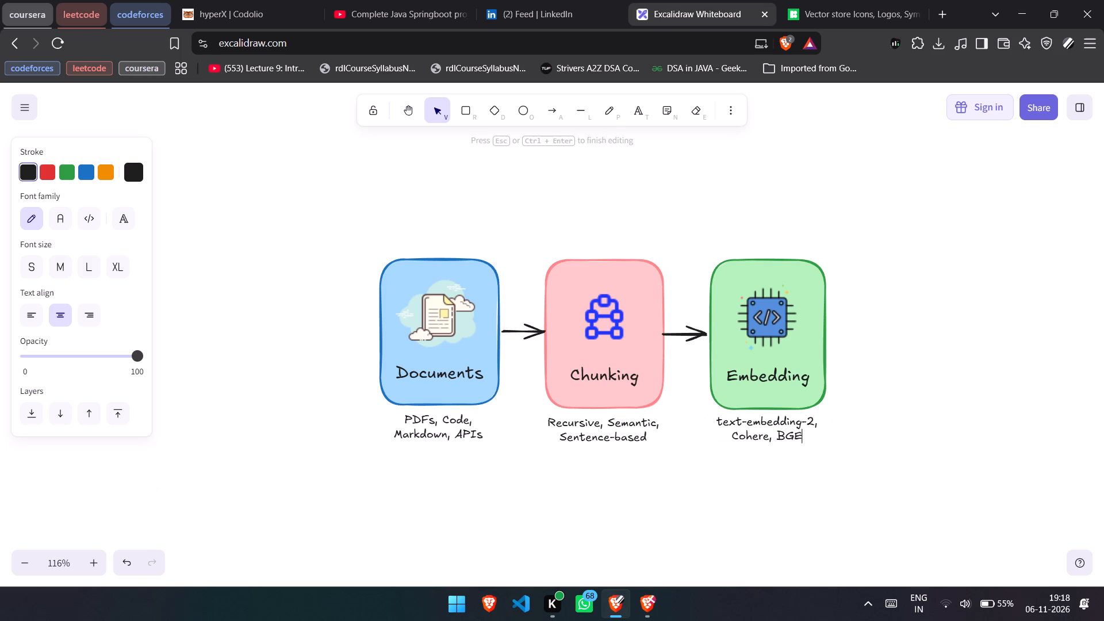
{"action": "key", "text": "3"}
{"action": "key", "text": "alt+Tab"}
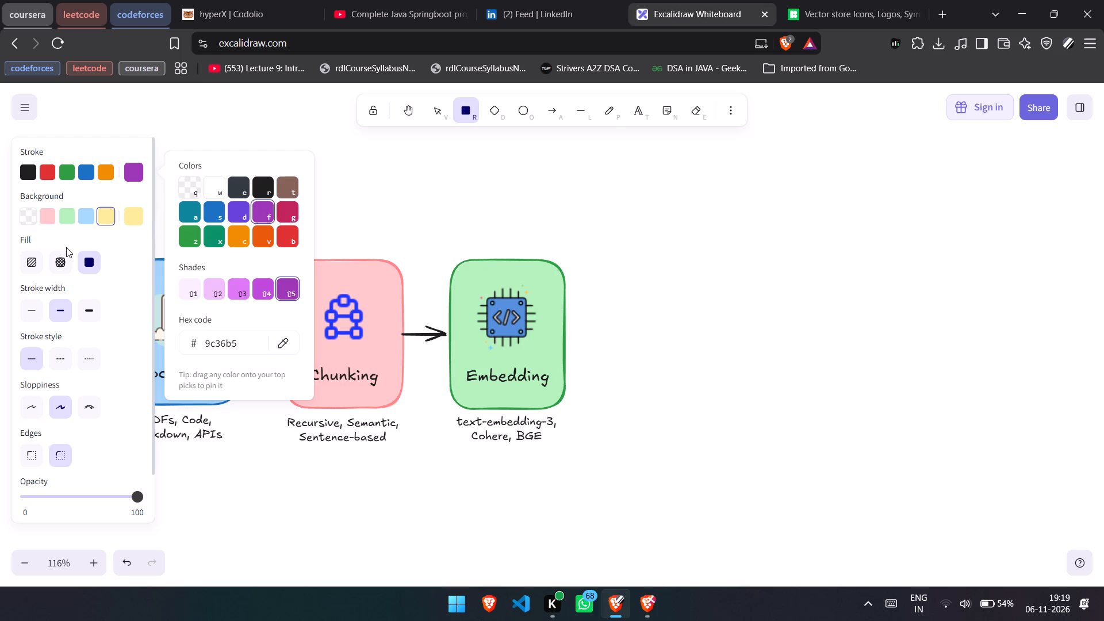
{"action": "left_click", "coordinate": [66, 247]}
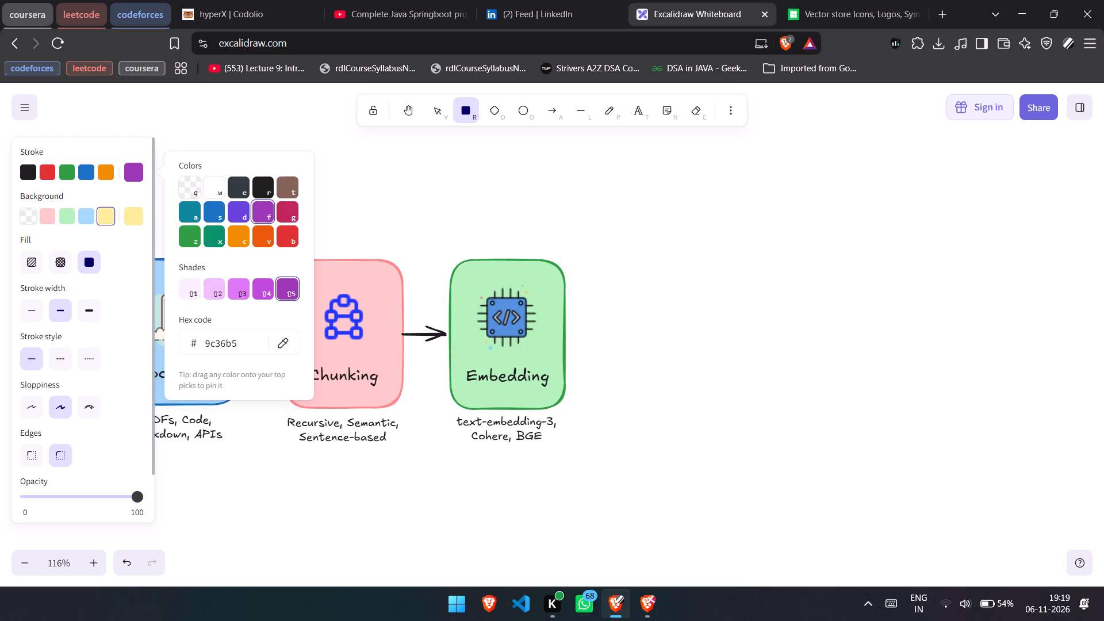
{"action": "left_click", "coordinate": [25, 216]}
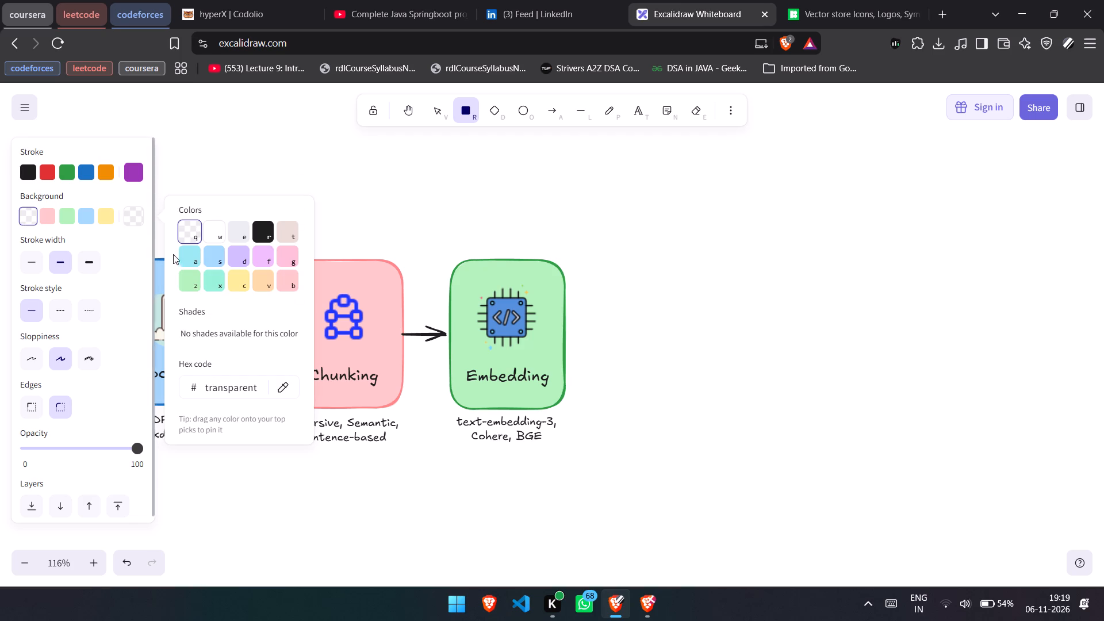
{"action": "left_click", "coordinate": [243, 255]}
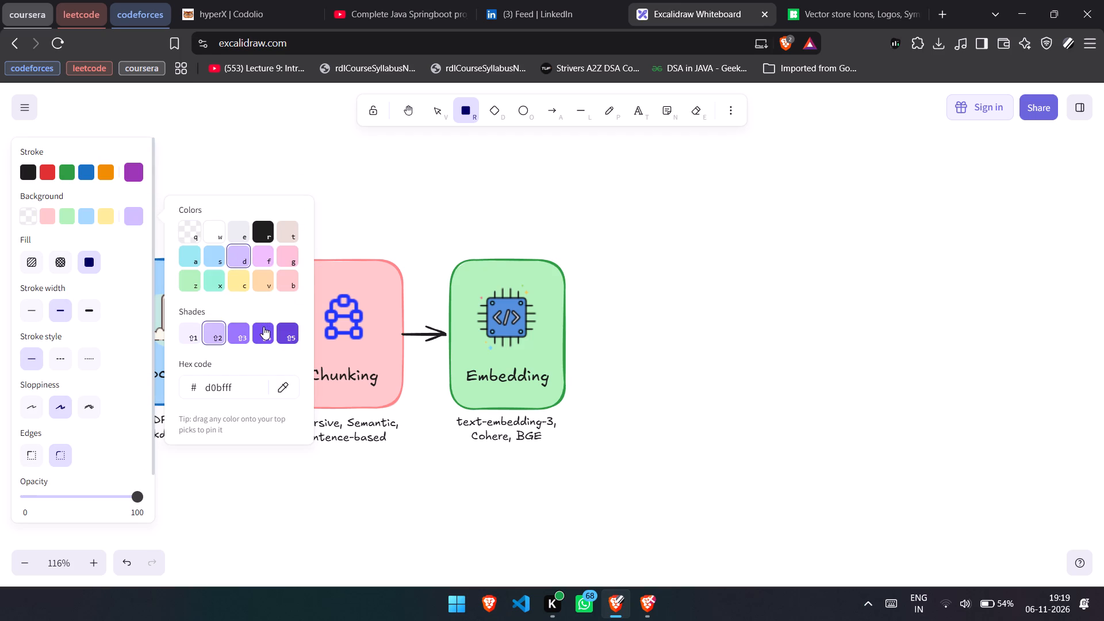
{"action": "left_click", "coordinate": [240, 330]}
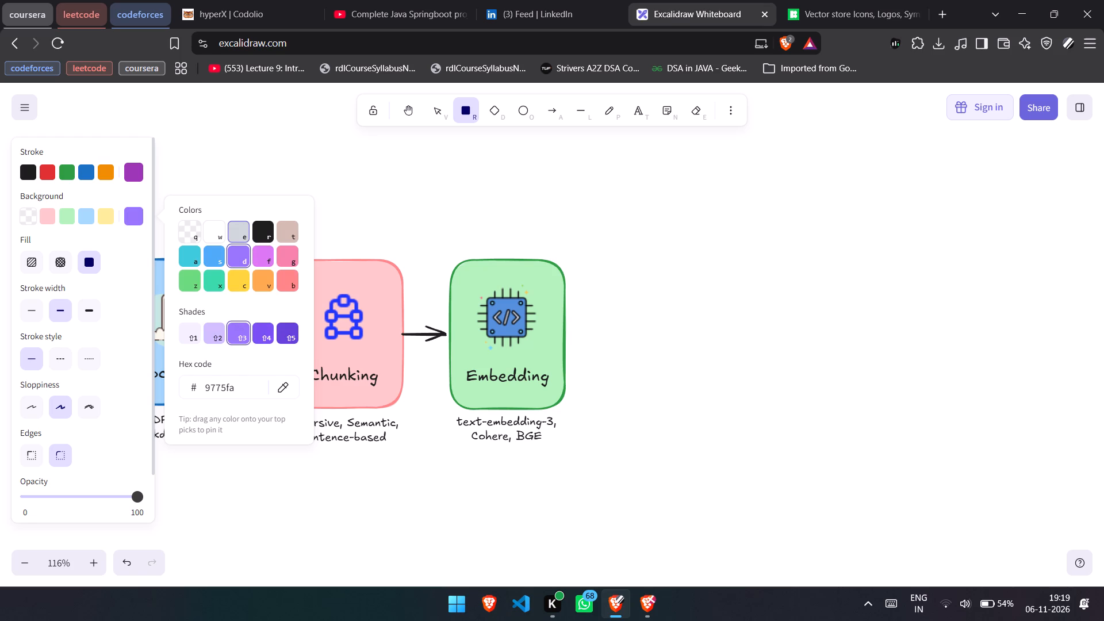
{"action": "left_click_drag", "start_coordinate": [616, 260], "coordinate": [740, 416]}
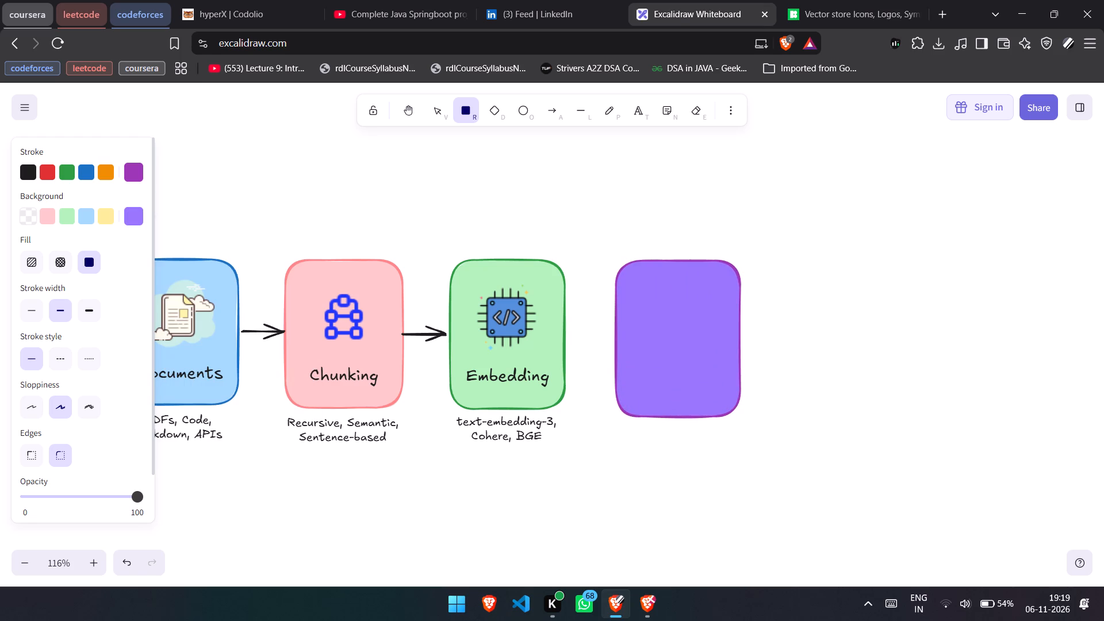
Narrow the violet box slightly and shift it to line up with the row of stage boxes.
{"action": "left_click_drag", "start_coordinate": [740, 416], "coordinate": [737, 416]}
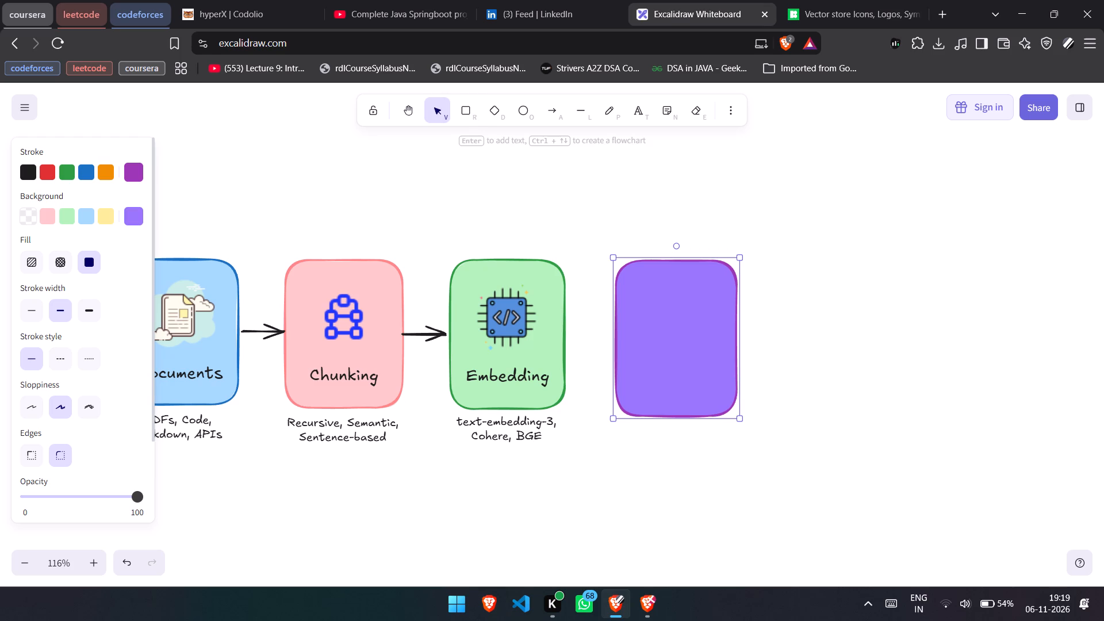
{"action": "left_click", "coordinate": [611, 421]}
{"action": "left_click", "coordinate": [649, 363]}
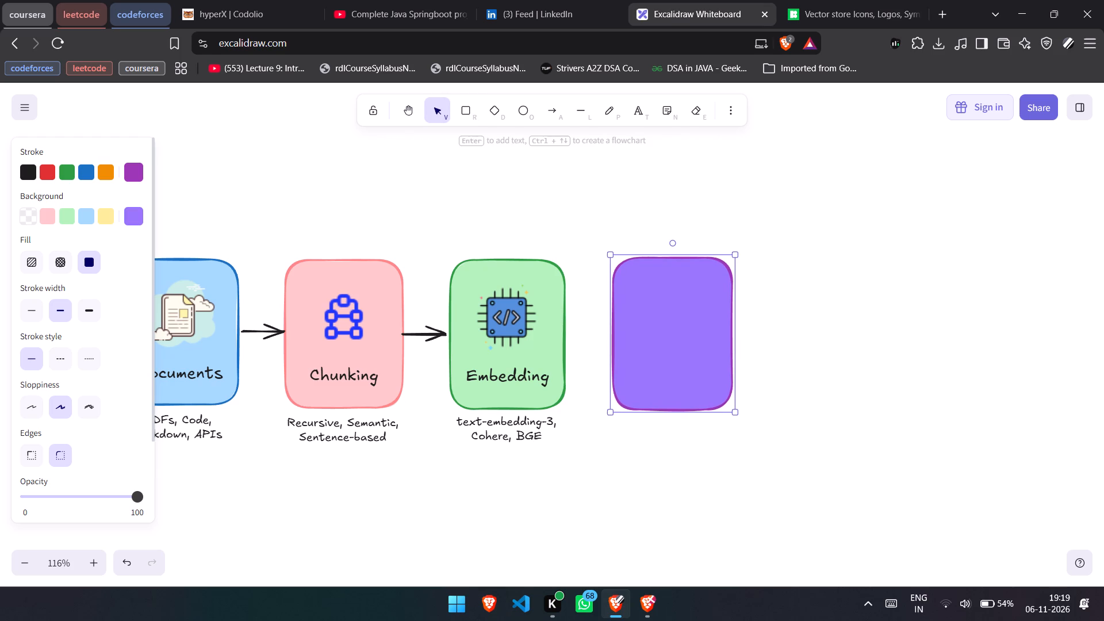
{"action": "left_click", "coordinate": [654, 466]}
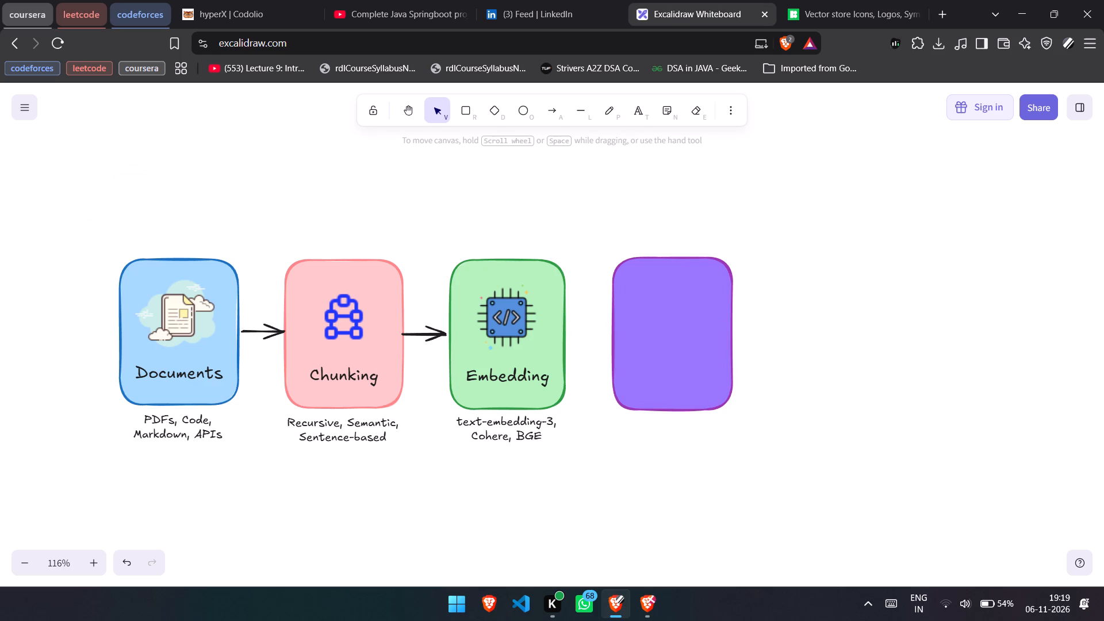
Draw a black arrow from the Embedding box to the violet box and nudge it into place between them.
{"action": "left_click", "coordinate": [555, 113]}
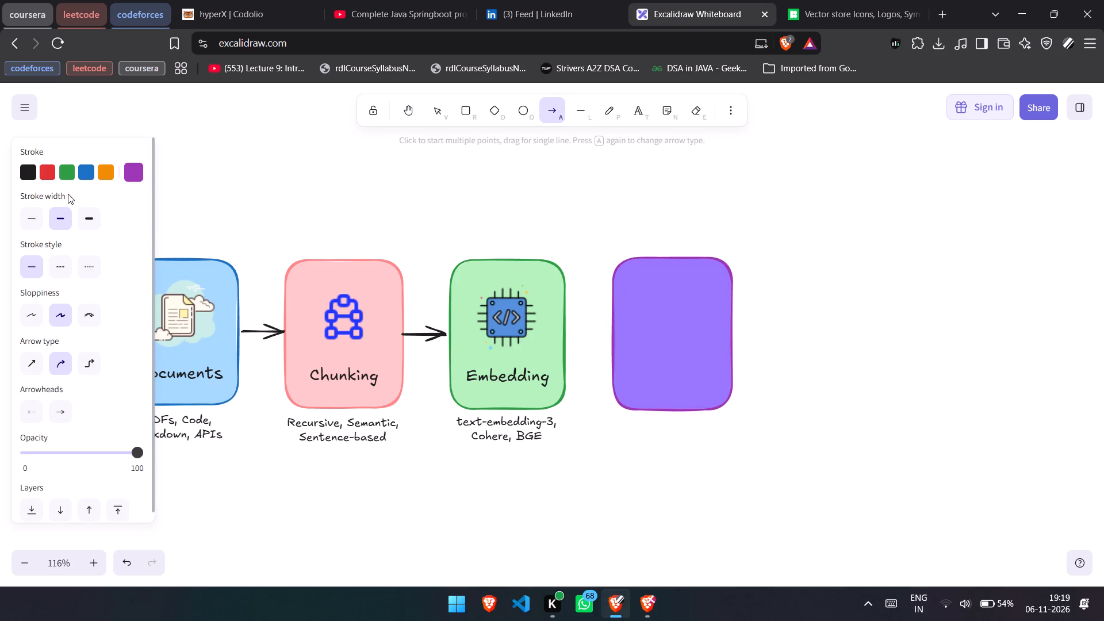
{"action": "left_click", "coordinate": [25, 170]}
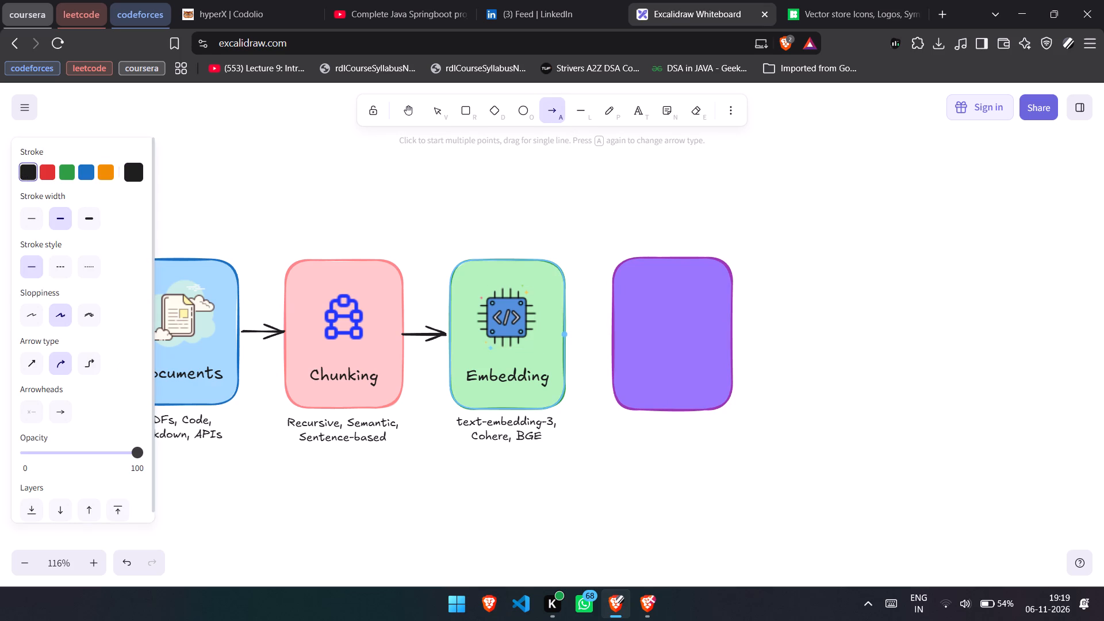
{"action": "left_click_drag", "start_coordinate": [566, 333], "coordinate": [614, 332]}
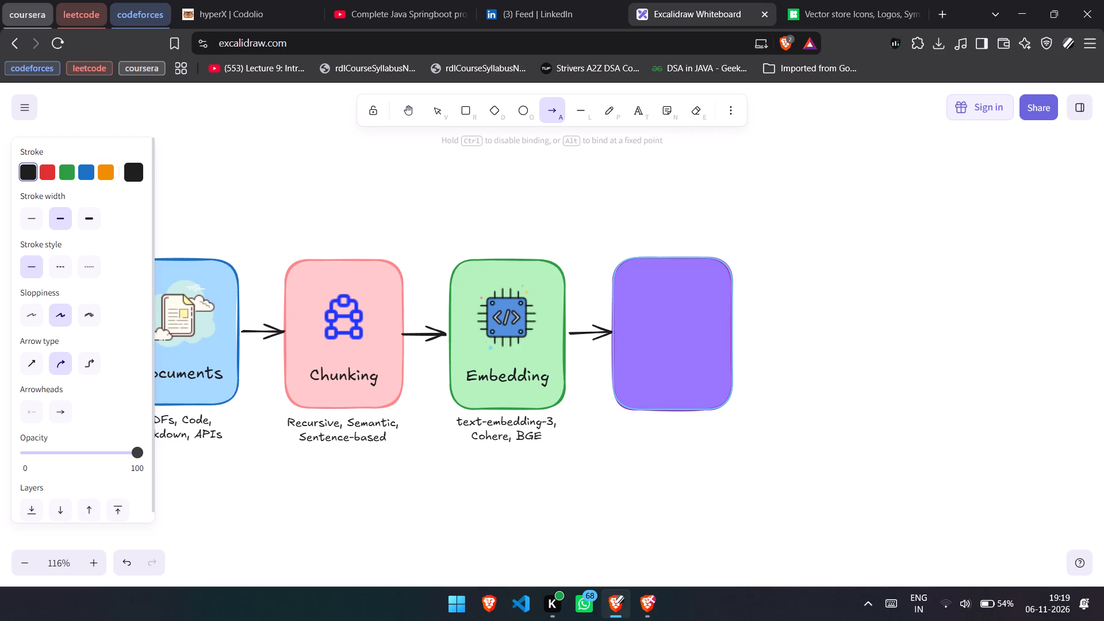
{"action": "left_click_drag", "start_coordinate": [614, 332], "coordinate": [615, 334]}
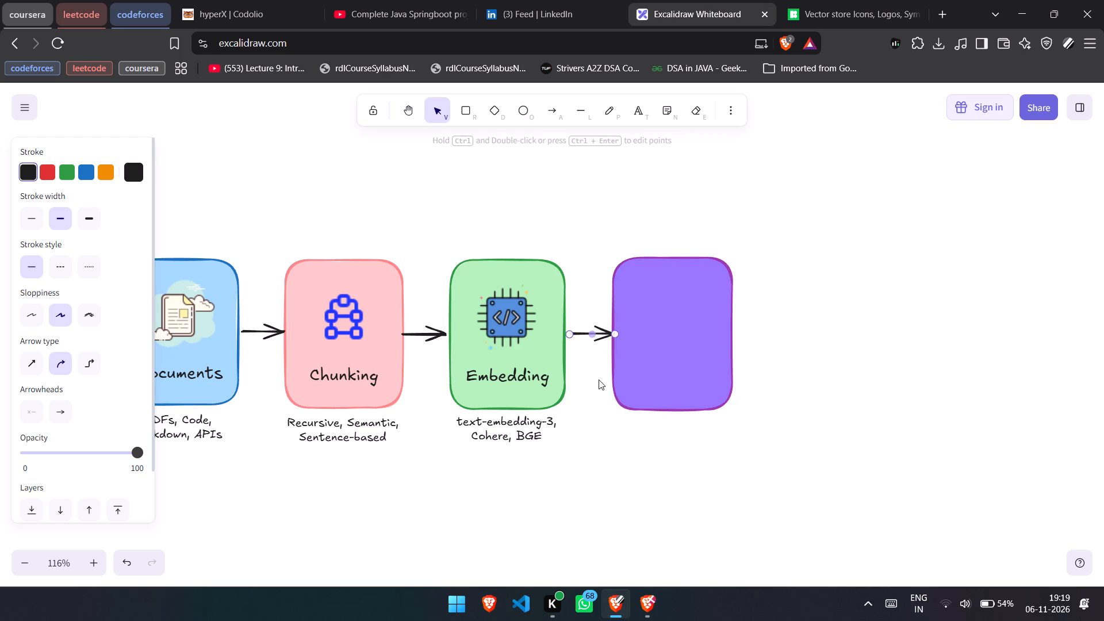
{"action": "left_click", "coordinate": [599, 379]}
{"action": "left_click", "coordinate": [585, 333]}
{"action": "left_click", "coordinate": [607, 457]}
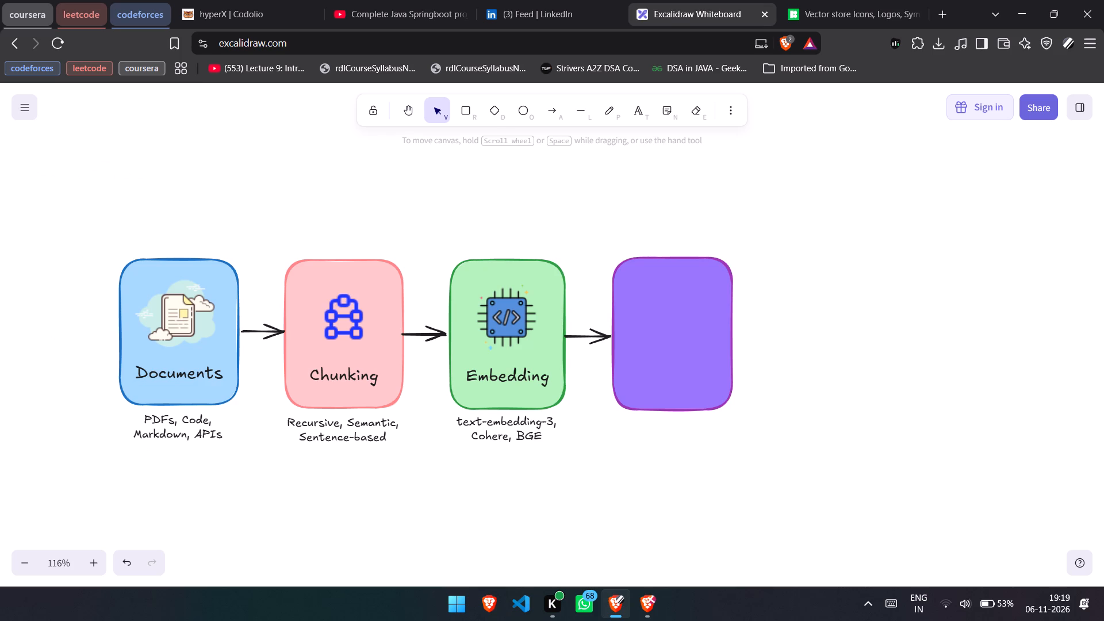
Search Google for "vector store icon/photo", replacing the icon site's page.
{"action": "left_click", "coordinate": [851, 0]}
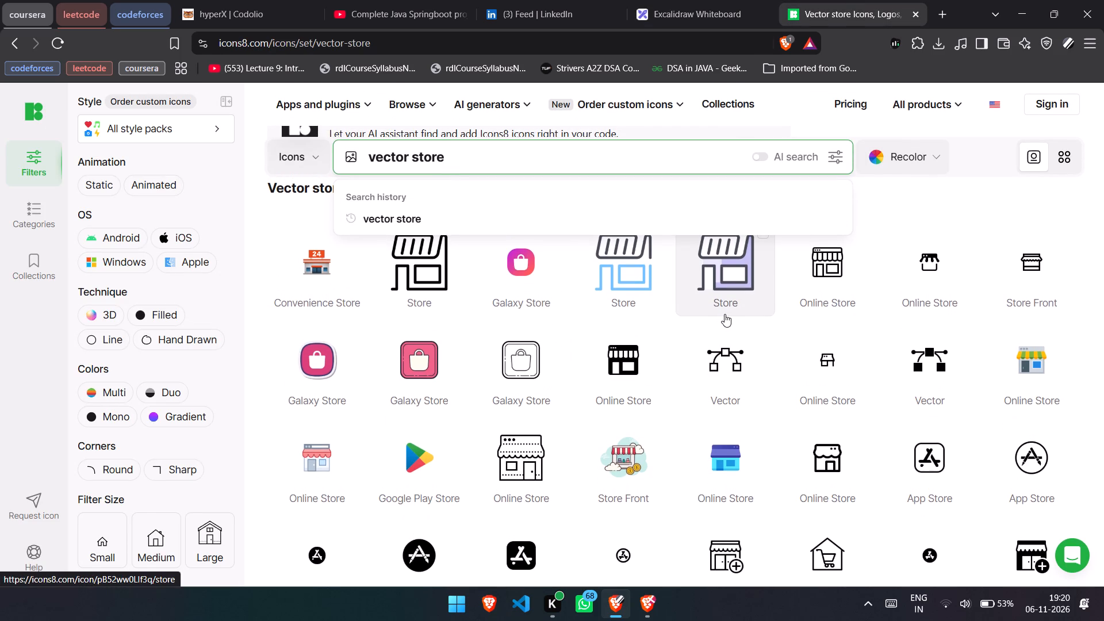
{"action": "key", "text": "ctrl+l"}
{"action": "type", "text": "vector"}
{"action": "key", "text": "space"}
{"action": "key", "text": "Return"}
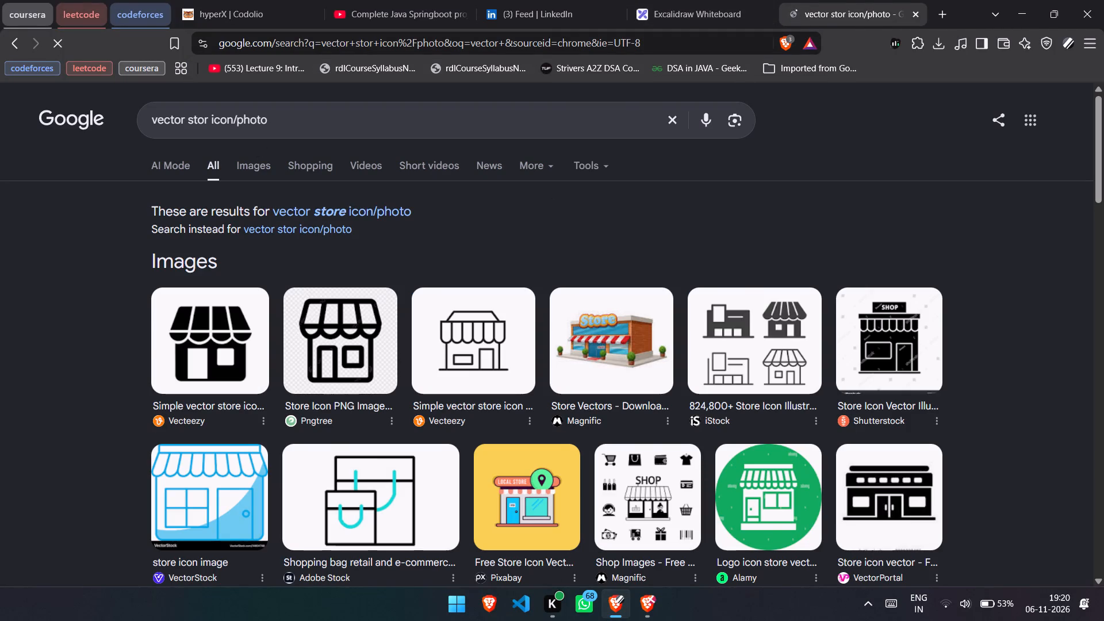
{"action": "left_click", "coordinate": [208, 120]}
{"action": "key", "text": "e"}
{"action": "key", "text": "Return"}
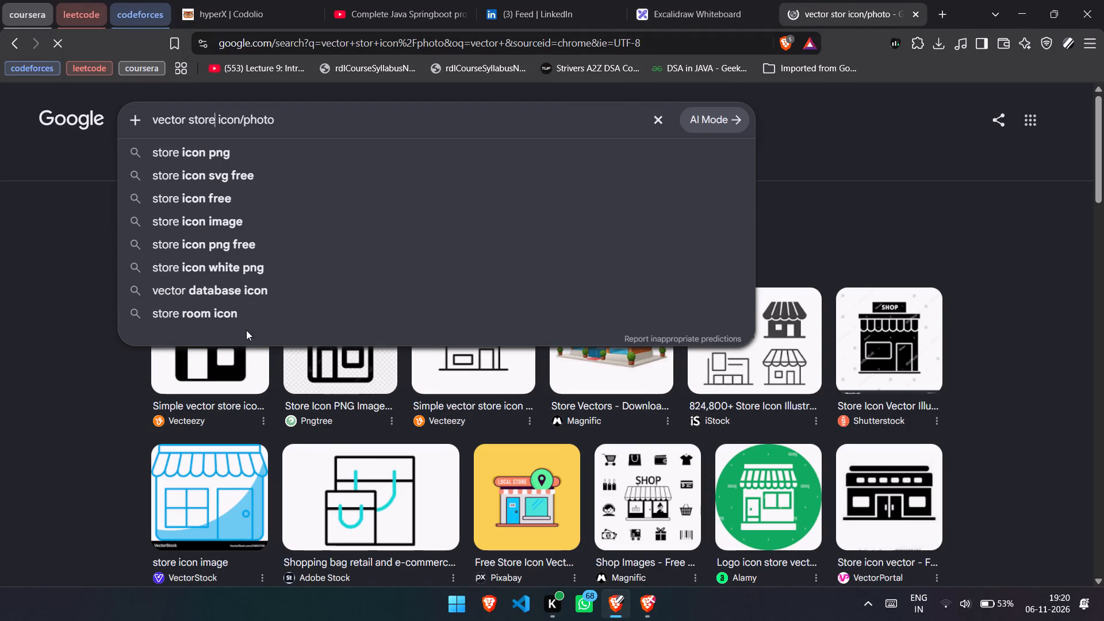
Check the ChatGPT reference diagram and search Google in a new tab for "search/retreive icon'photo".
{"action": "key", "text": "alt+Tab"}
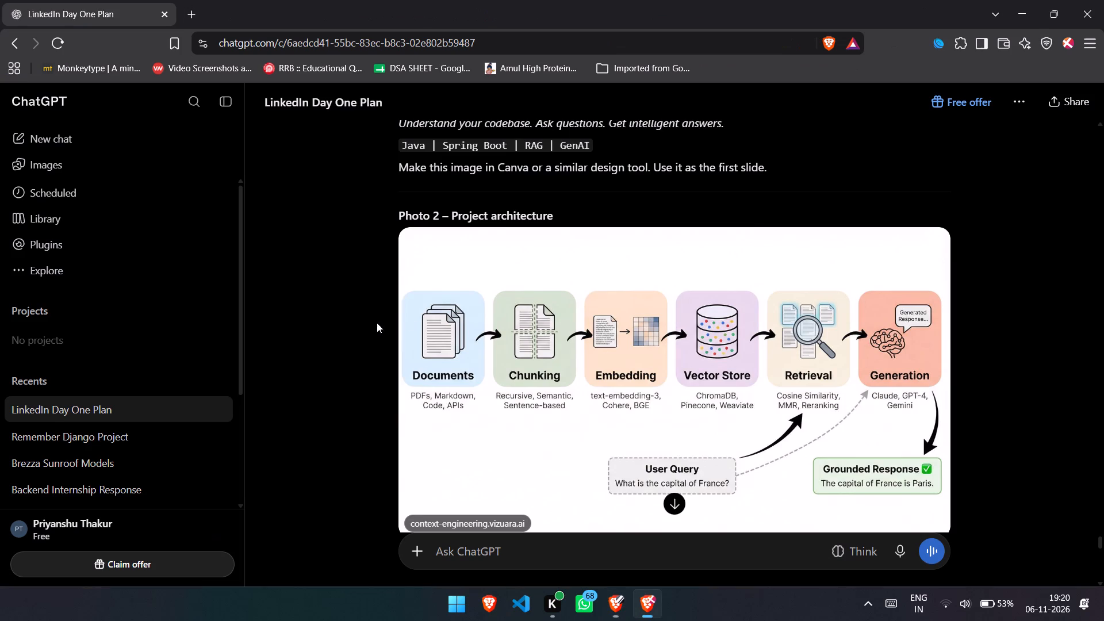
{"action": "key", "text": "alt+Tab"}
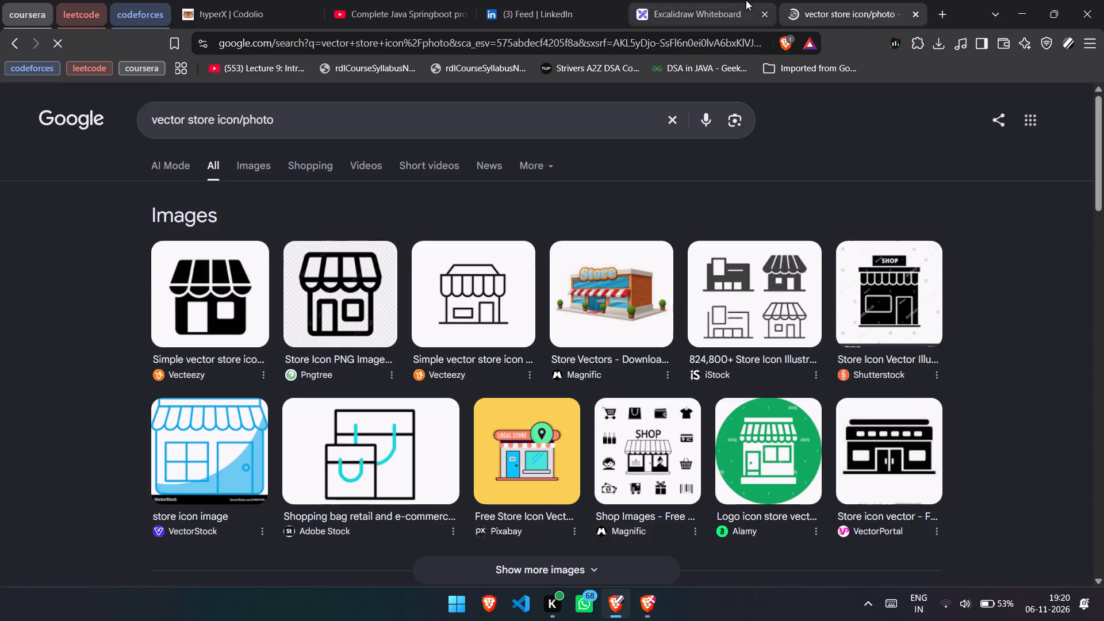
{"action": "left_click", "coordinate": [697, 0]}
{"action": "key", "text": "ctrl+t"}
{"action": "type", "text": "search"}
{"action": "key", "text": "Tab"}
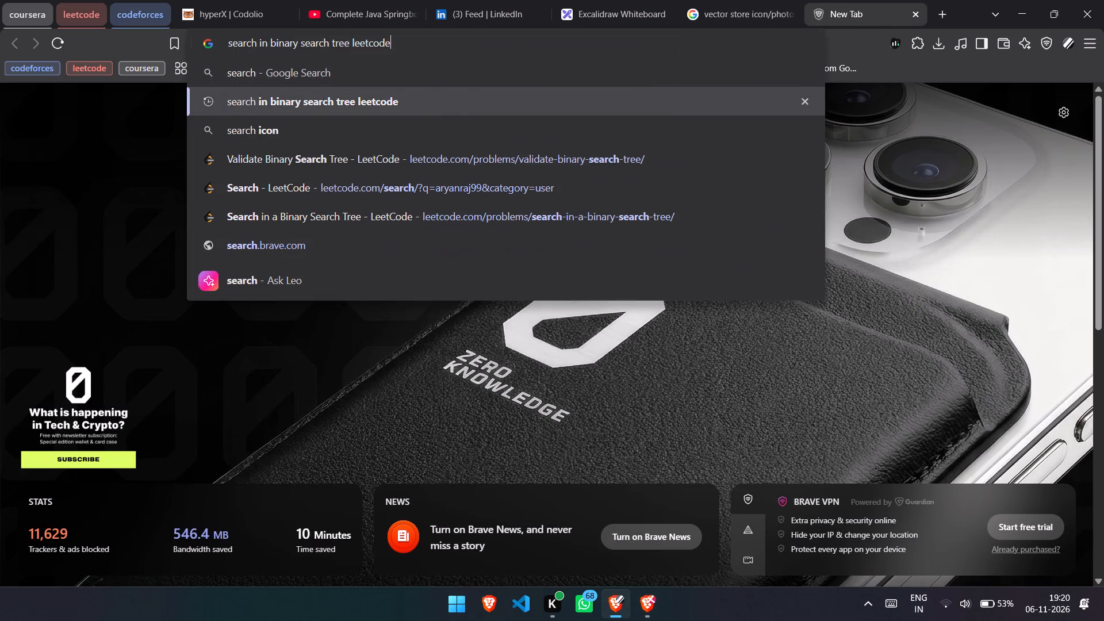
{"action": "key", "text": "alt+Tab"}
{"action": "key", "text": "alt+Tab"}
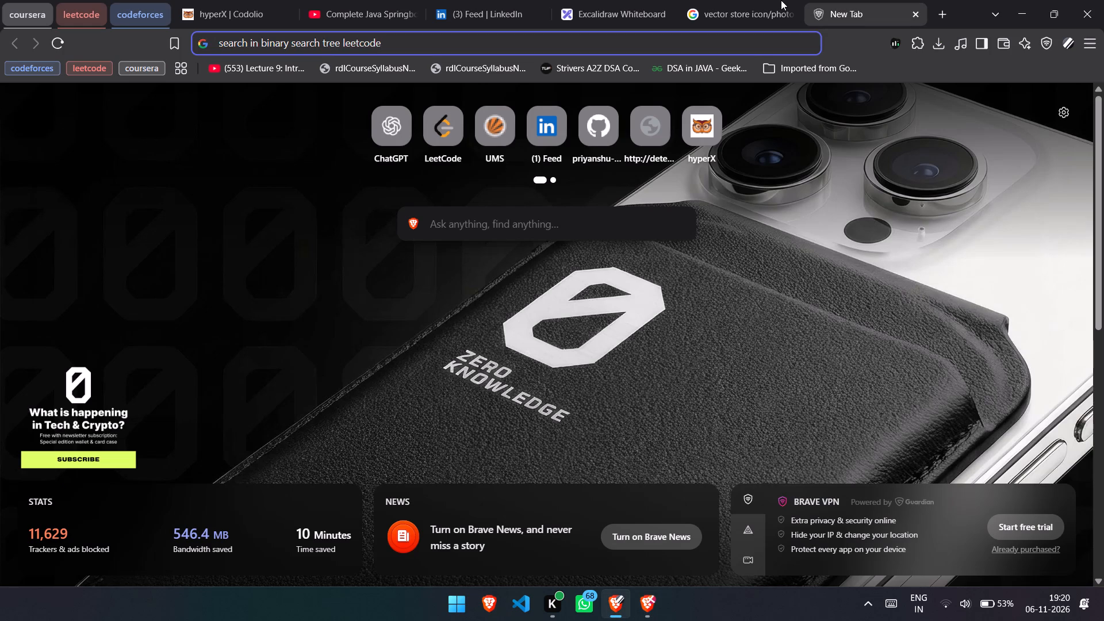
{"action": "key", "text": "ctrl+shift+Left"}
{"action": "key", "text": "ctrl+shift+Left"}
{"action": "key", "text": "ctrl+shift+Left"}
{"action": "key", "text": "ctrl+shift+Left"}
{"action": "key", "text": "ctrl+shift+Left"}
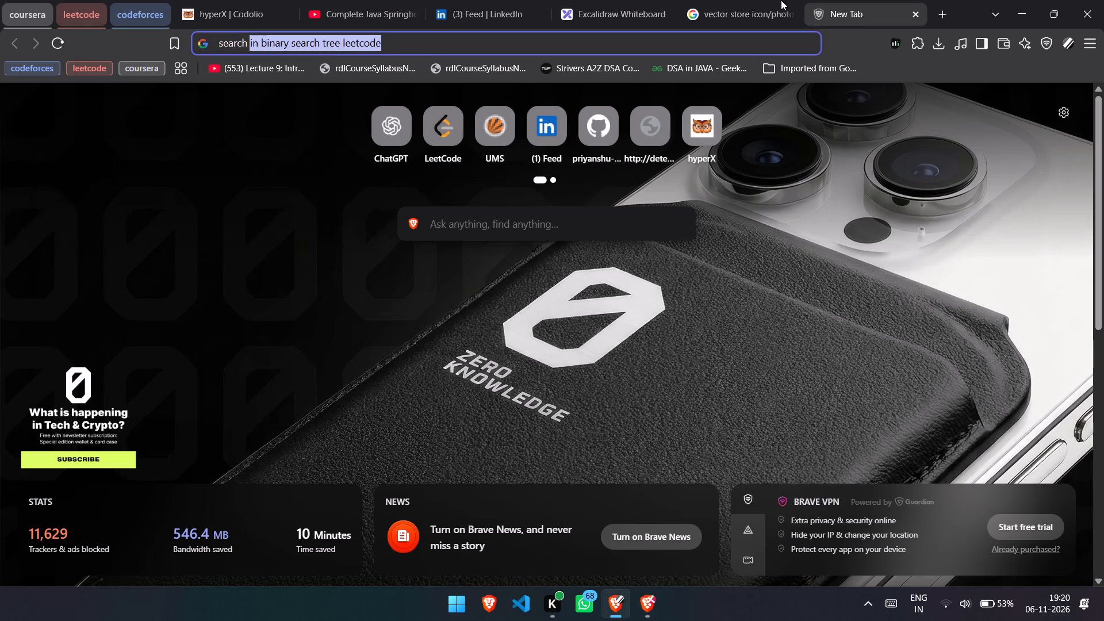
{"action": "key", "text": "shift+Left"}
{"action": "type", "text": "/retreive"}
{"action": "key", "text": "space"}
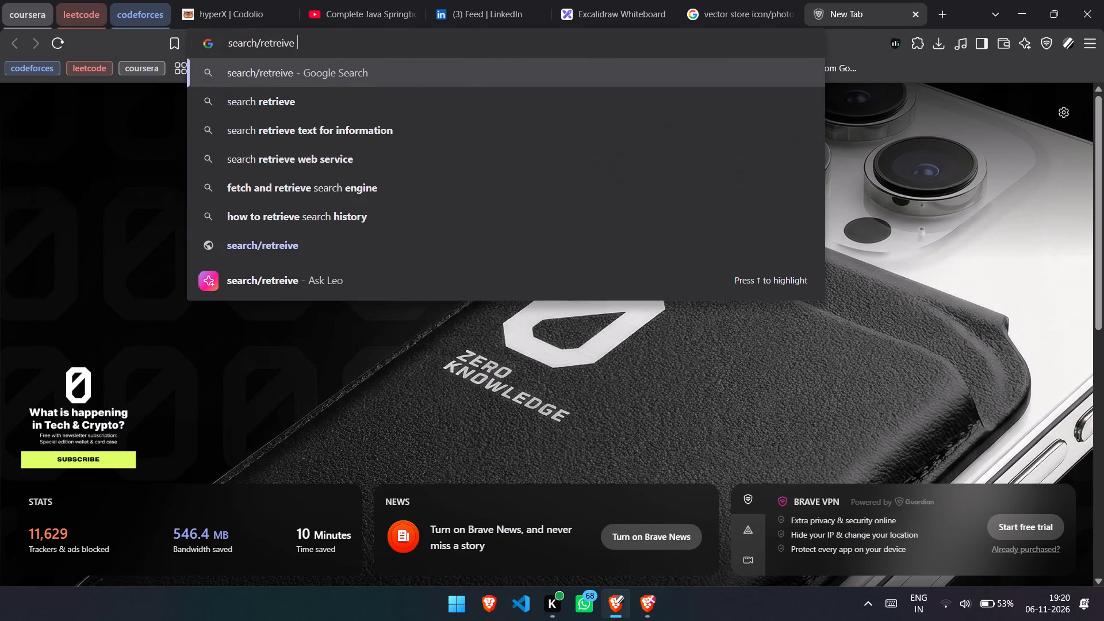
{"action": "type", "text": "icon'photo"}
{"action": "key", "text": "Return"}
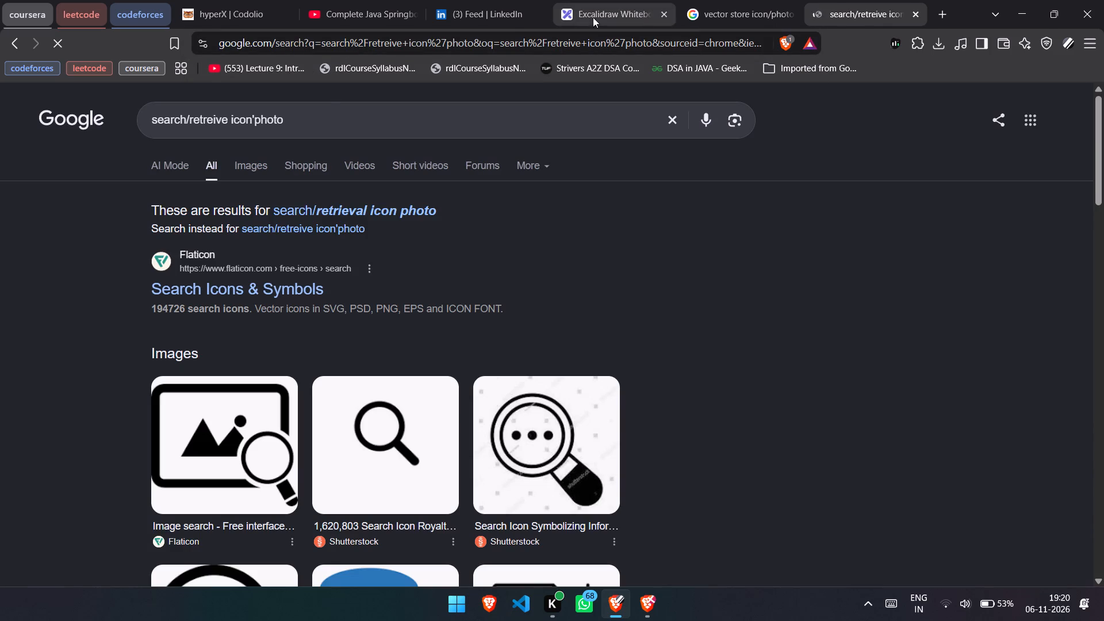
Correct the Google query to "search/retreive icon/photo" and run the search again.
{"action": "left_click", "coordinate": [255, 121]}
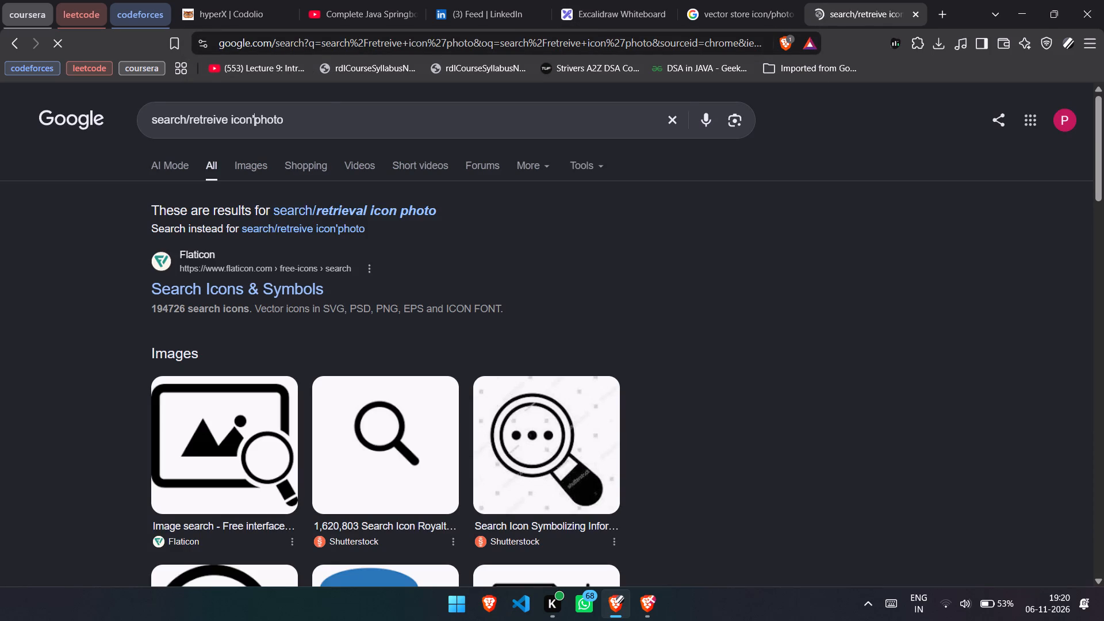
{"action": "key", "text": "BackSpace"}
{"action": "key", "text": "slash"}
{"action": "key", "text": "Return"}
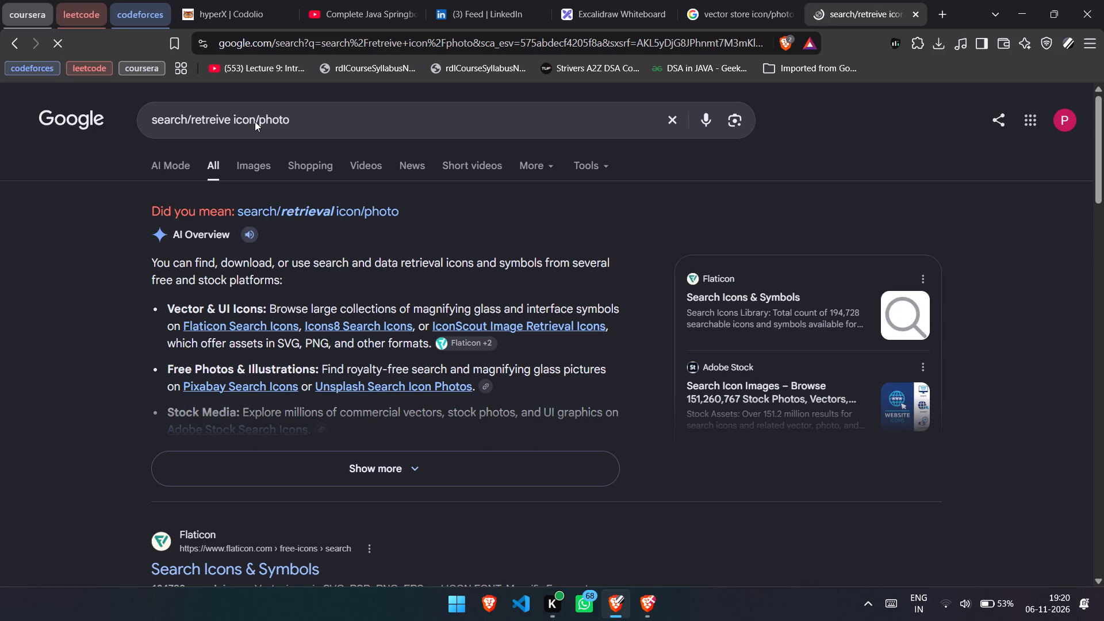
Open the Icons8 free icons page from the search results.
{"action": "scroll", "coordinate": [178, 462], "scroll_direction": "down", "scroll_amount": 1}
{"action": "scroll", "coordinate": [269, 500], "scroll_direction": "down", "scroll_amount": 1}
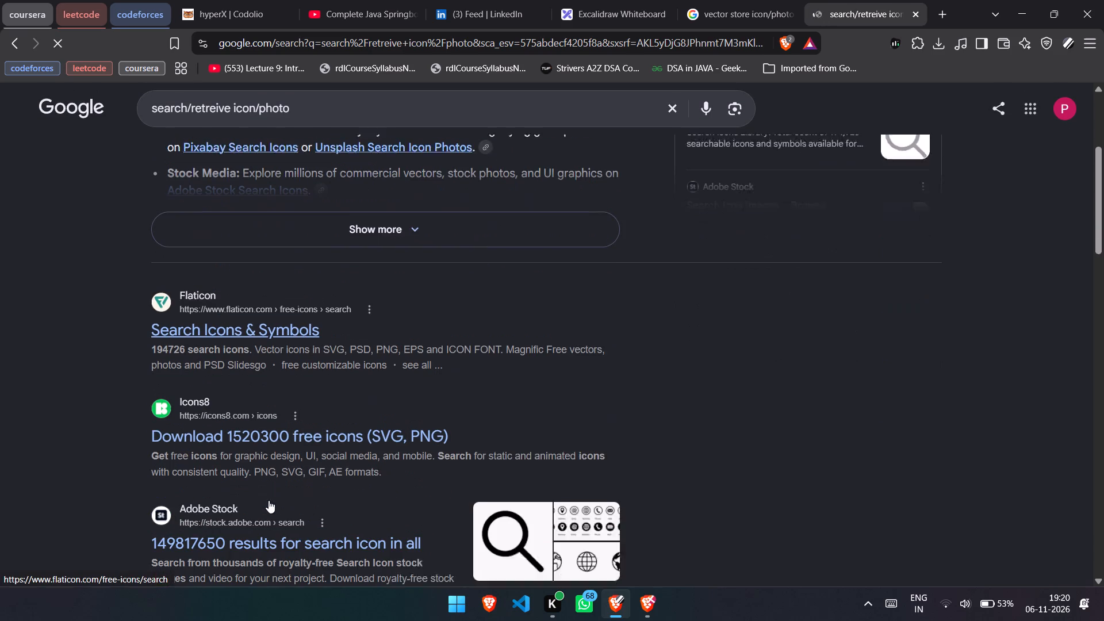
{"action": "scroll", "coordinate": [269, 500], "scroll_direction": "down", "scroll_amount": 1}
{"action": "left_click", "coordinate": [316, 411]}
{"action": "left_click", "coordinate": [728, 0]}
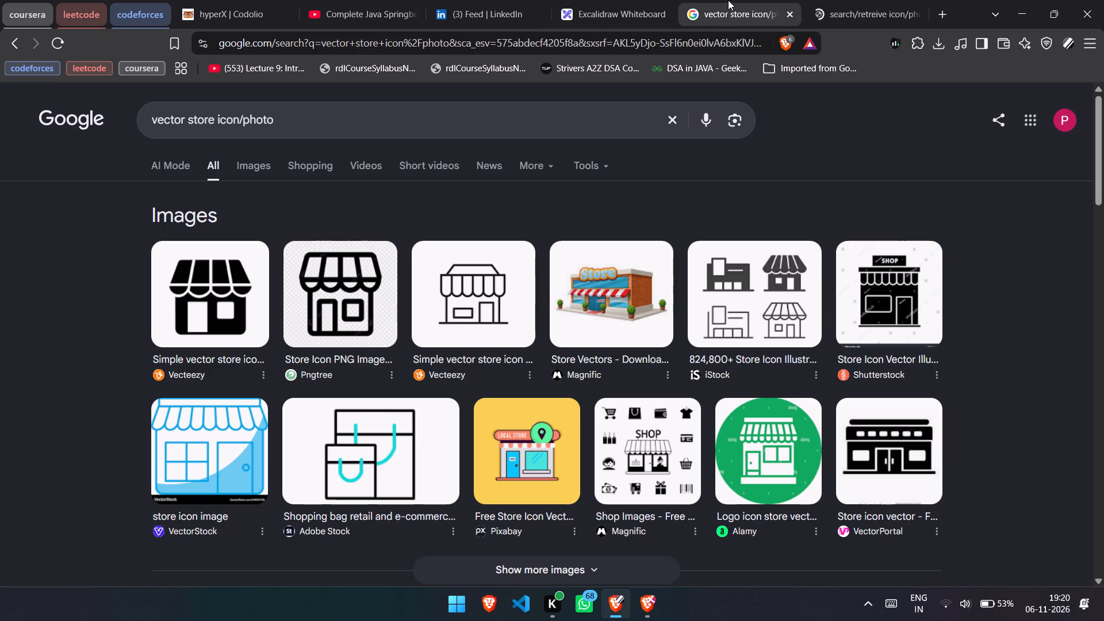
{"action": "scroll", "coordinate": [617, 340], "scroll_direction": "right", "scroll_amount": 1}
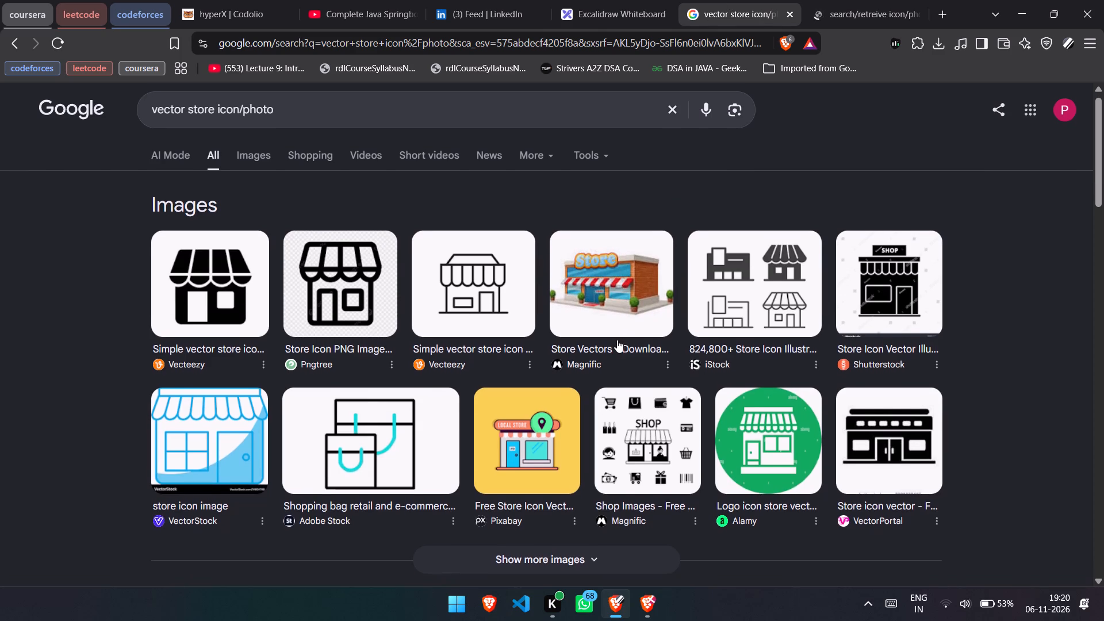
{"action": "scroll", "coordinate": [617, 340], "scroll_direction": "right", "scroll_amount": 1}
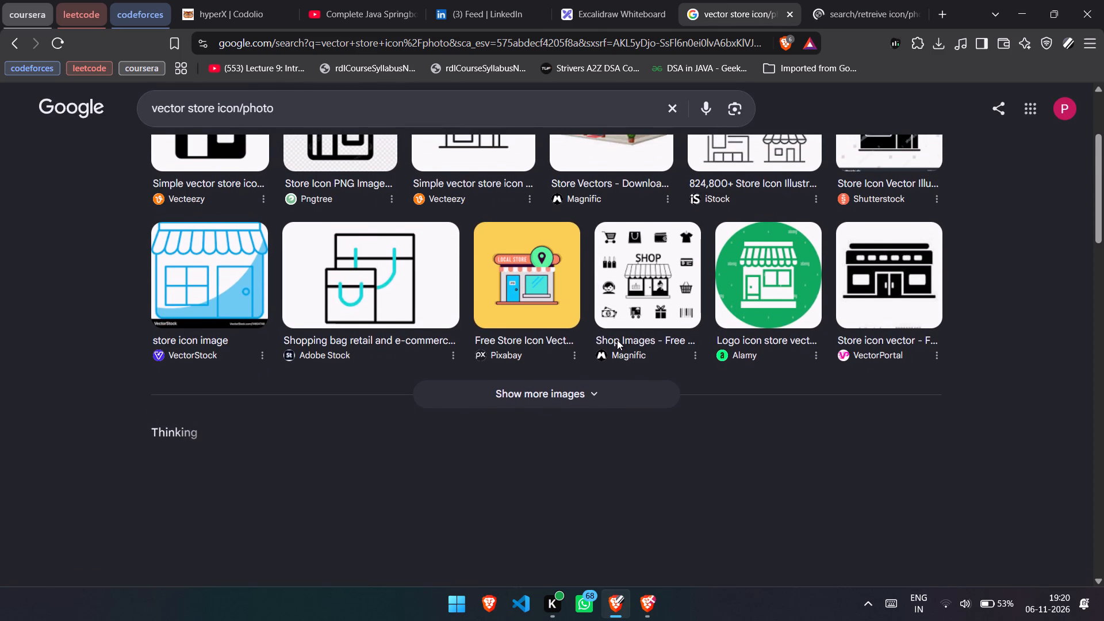
{"action": "scroll", "coordinate": [617, 340], "scroll_direction": "right", "scroll_amount": 1}
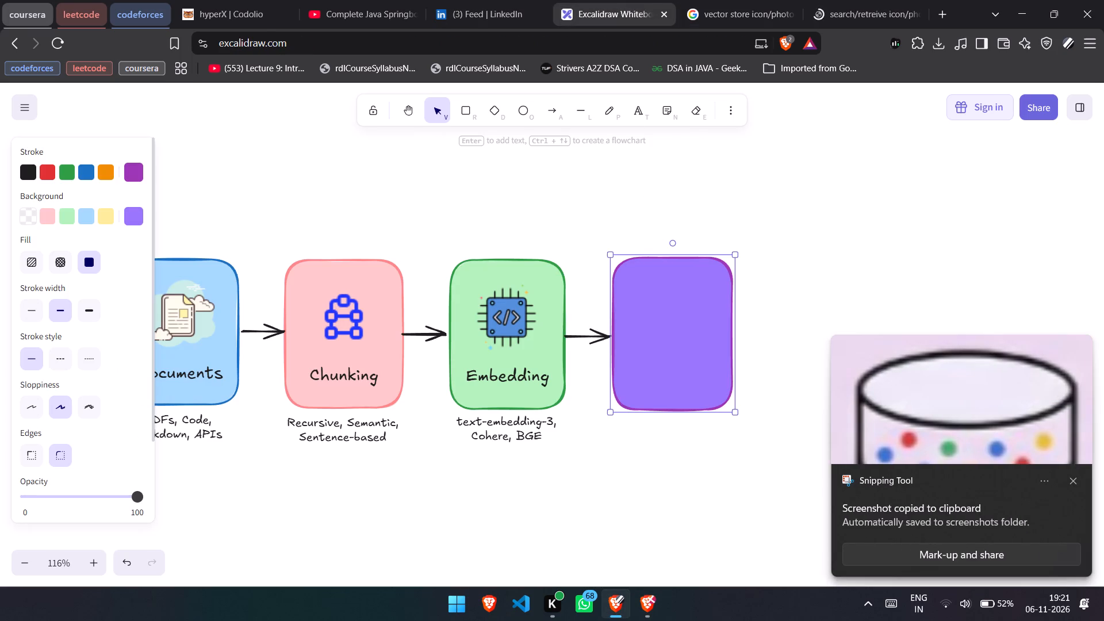
{"action": "key", "text": "ctrl+v"}
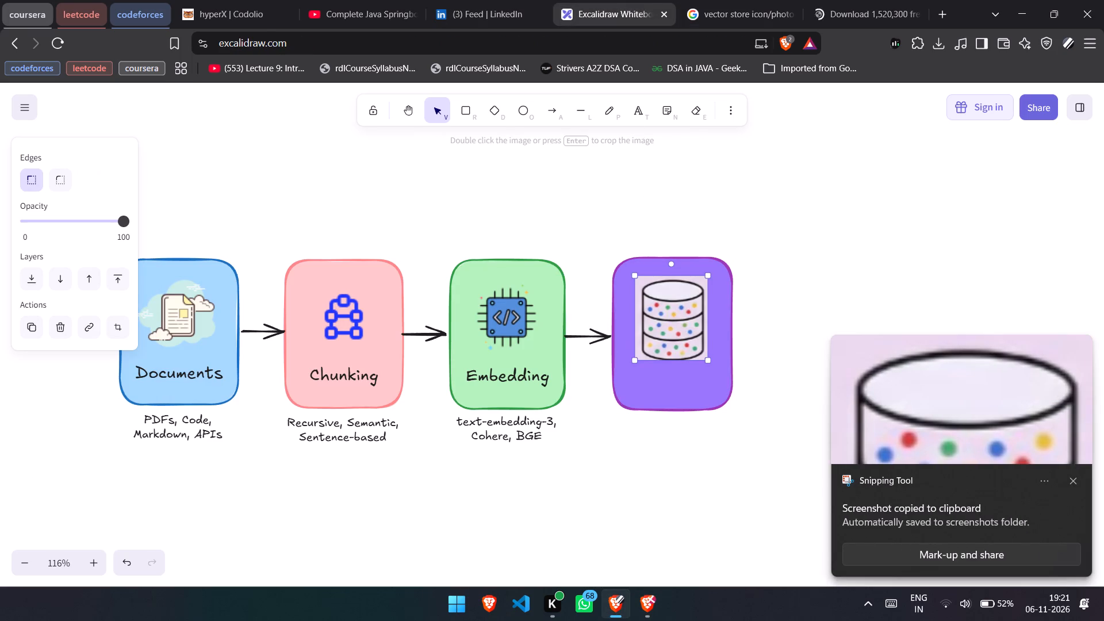
Shrink the pasted cylinder image and centre it in the upper part of the violet box.
{"action": "left_click_drag", "start_coordinate": [708, 362], "coordinate": [696, 355]}
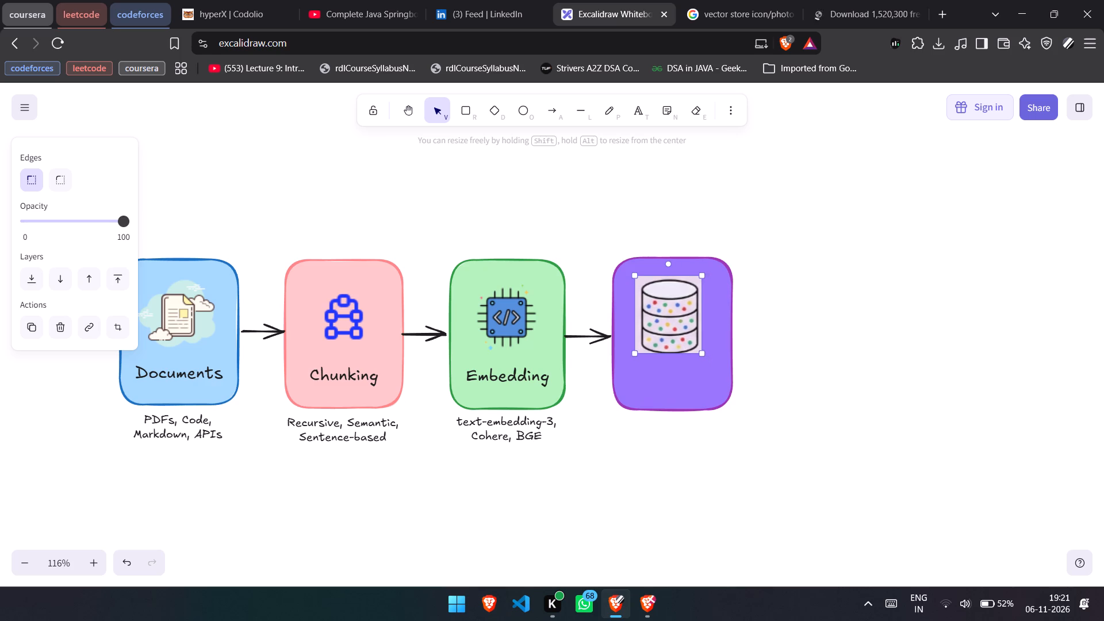
{"action": "left_click_drag", "start_coordinate": [696, 355], "coordinate": [696, 355]}
{"action": "left_click_drag", "start_coordinate": [670, 327], "coordinate": [680, 331]}
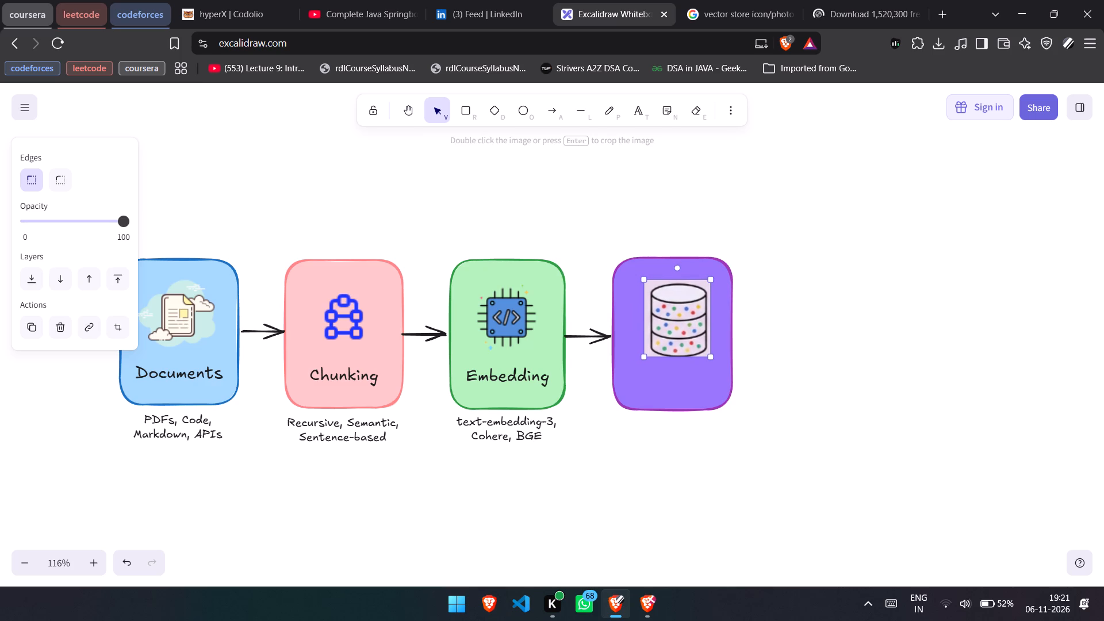
{"action": "left_click_drag", "start_coordinate": [680, 331], "coordinate": [677, 332]}
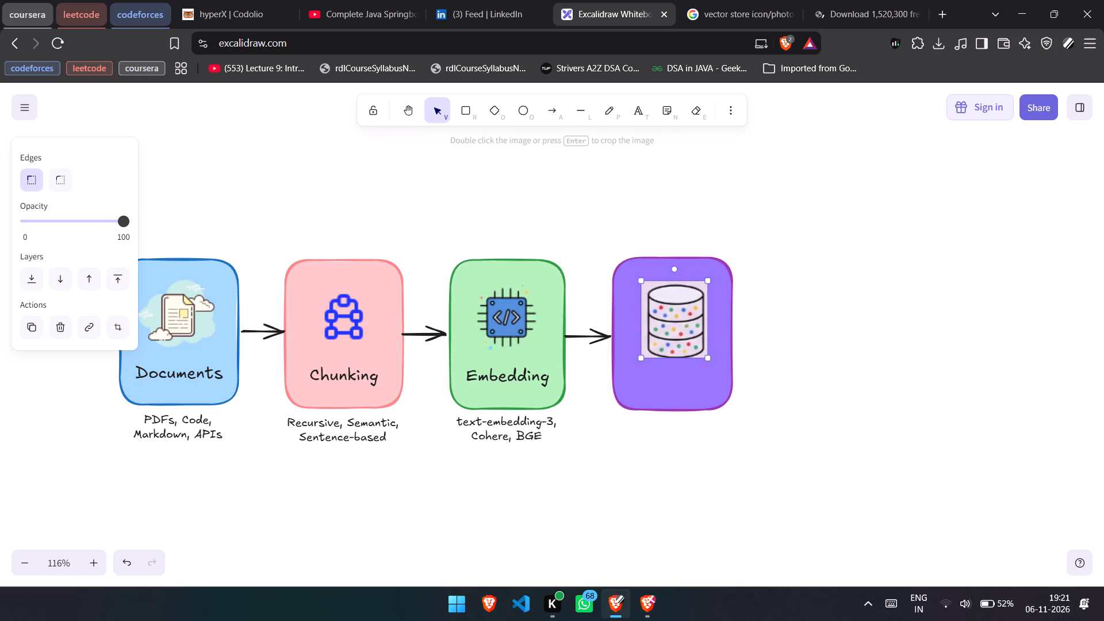
{"action": "left_click_drag", "start_coordinate": [643, 360], "coordinate": [654, 345]}
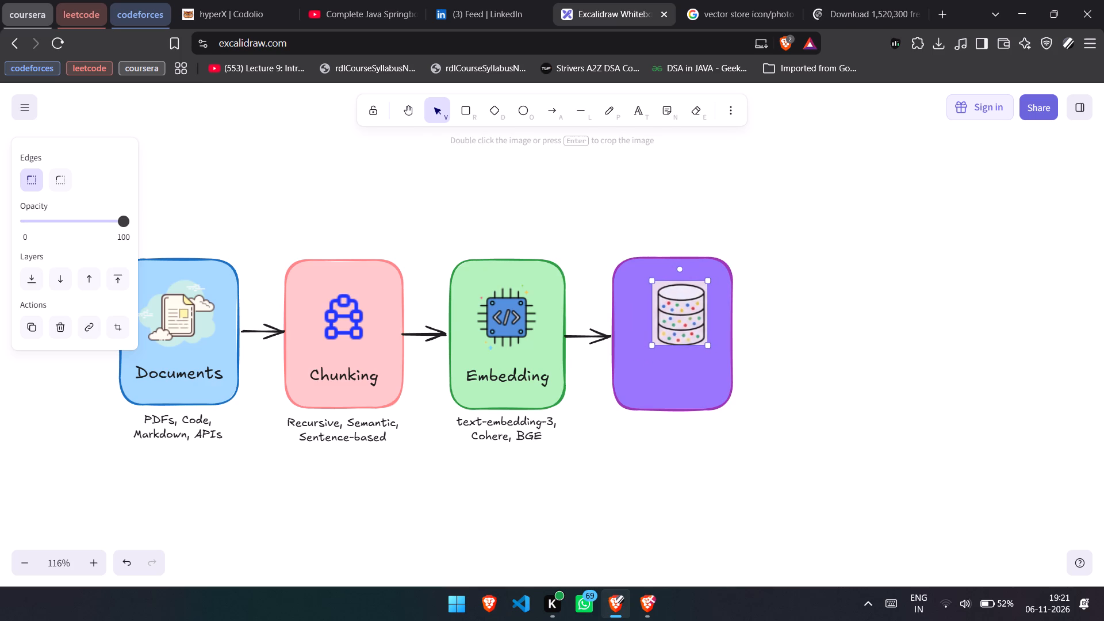
{"action": "left_click_drag", "start_coordinate": [684, 314], "coordinate": [680, 319]}
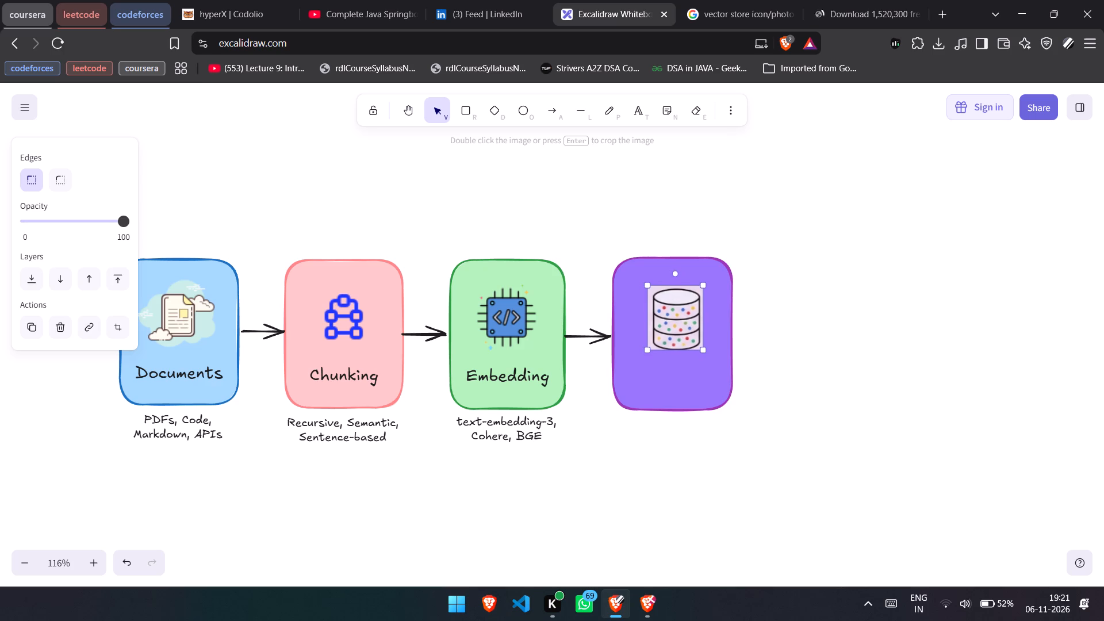
{"action": "left_click_drag", "start_coordinate": [680, 319], "coordinate": [680, 320]}
{"action": "left_click", "coordinate": [680, 320]}
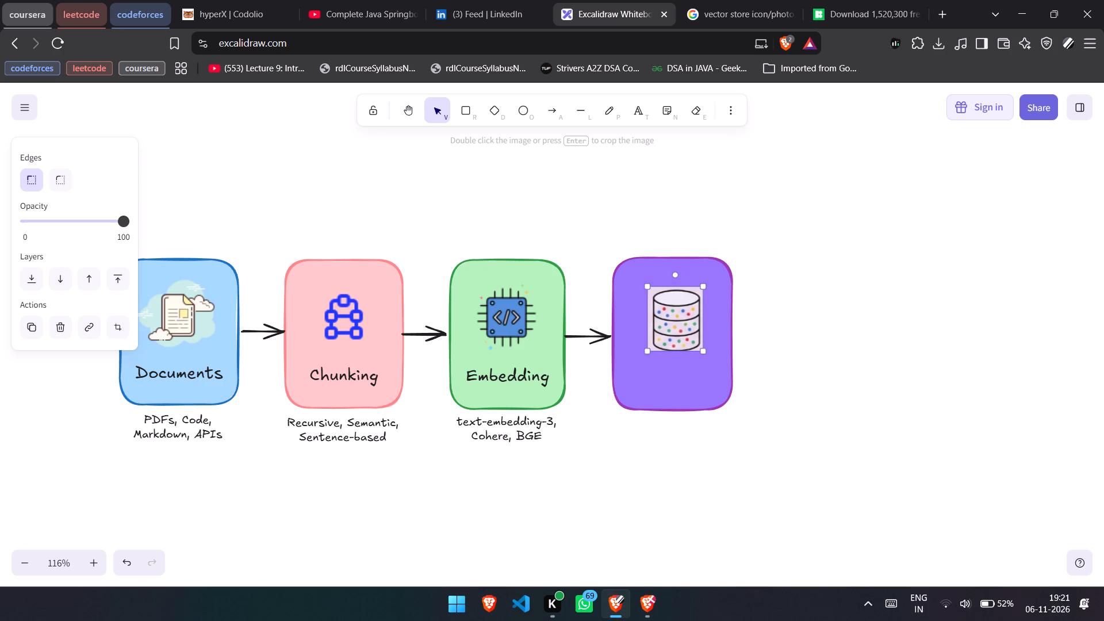
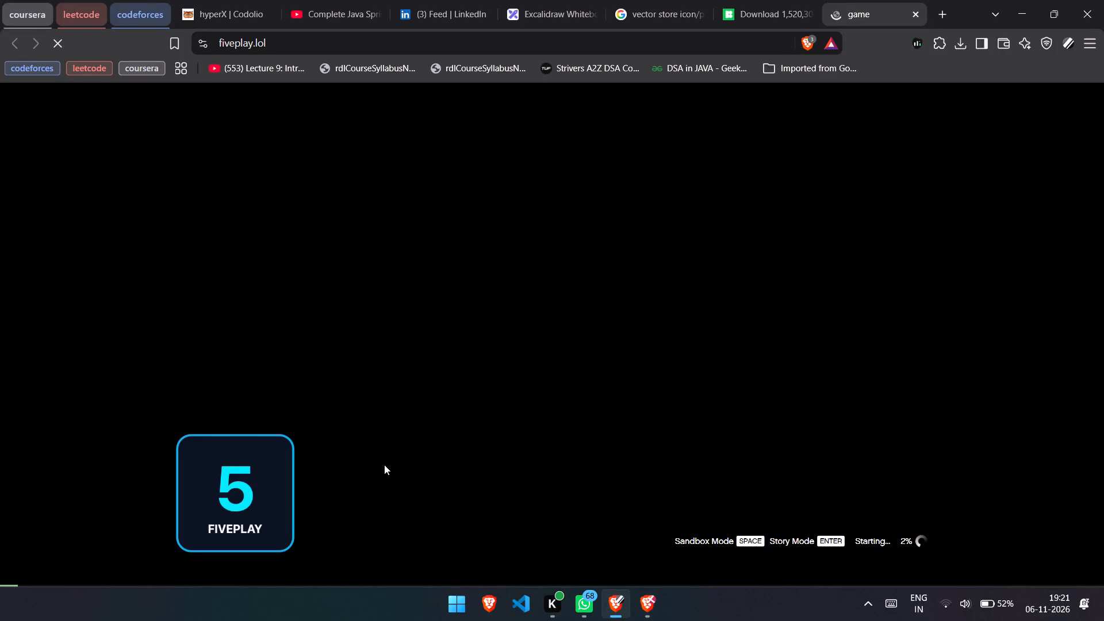
Start Story Mode in the Fiveplay game.
{"action": "key", "text": "5"}
{"action": "scroll", "coordinate": [394, 464], "scroll_direction": "right", "scroll_amount": 1}
{"action": "key", "text": "Return"}
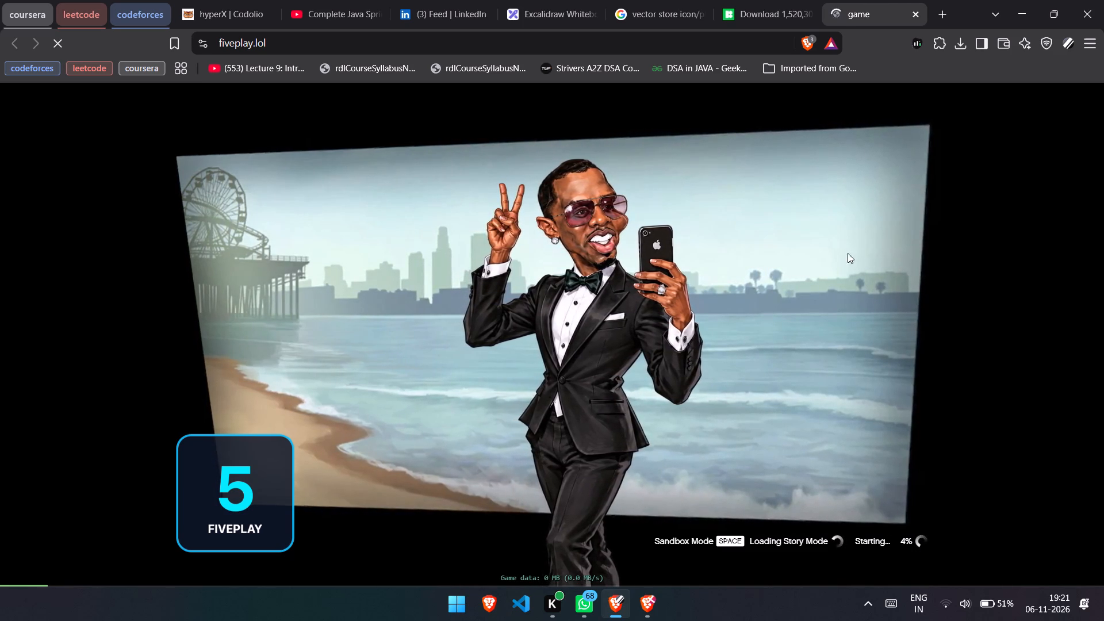
Switch to the Icons8 page and search its icon library for "retreive".
{"action": "left_click", "coordinate": [753, 0]}
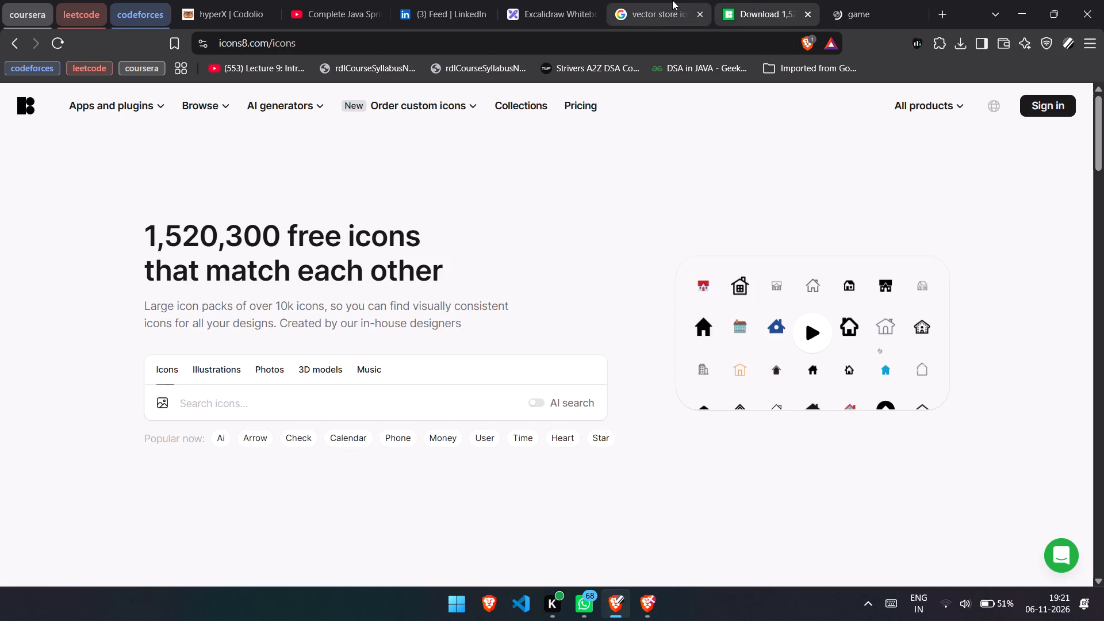
{"action": "left_click", "coordinate": [672, 0]}
{"action": "left_click", "coordinate": [548, 0]}
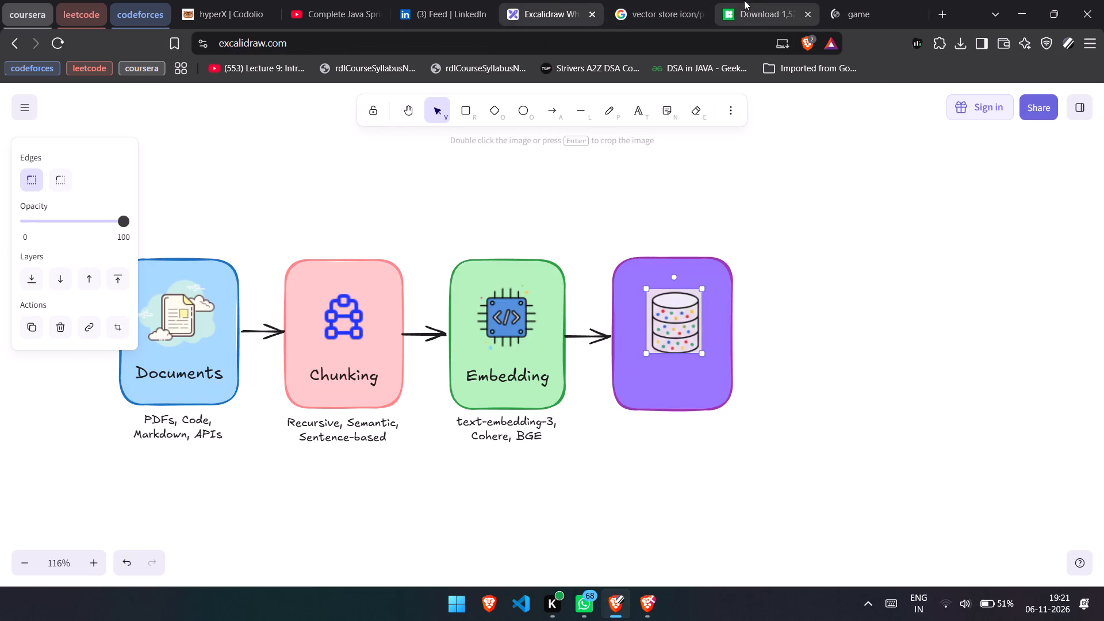
{"action": "left_click", "coordinate": [744, 0]}
{"action": "left_click", "coordinate": [297, 390]}
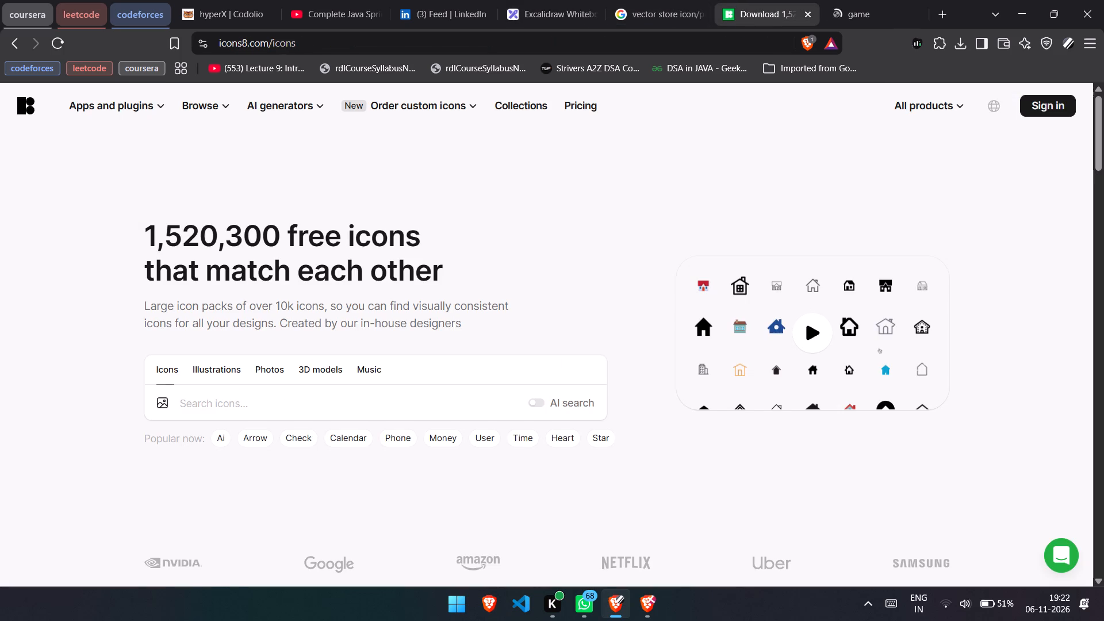
{"action": "left_click", "coordinate": [243, 400]}
{"action": "type", "text": "retr"}
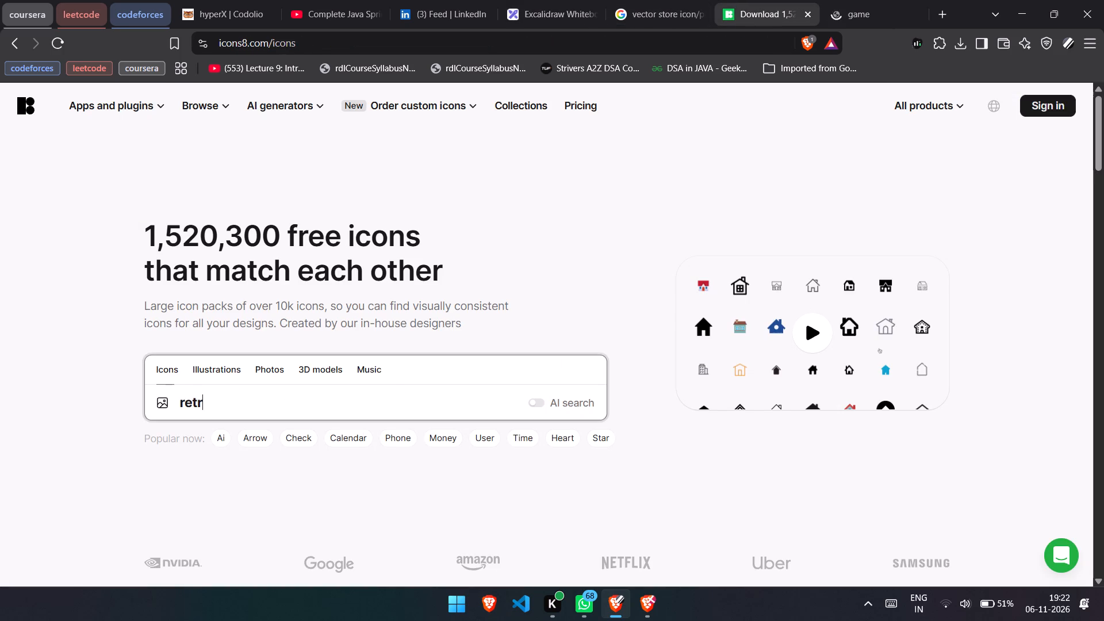
{"action": "type", "text": "eive"}
{"action": "key", "text": "Return"}
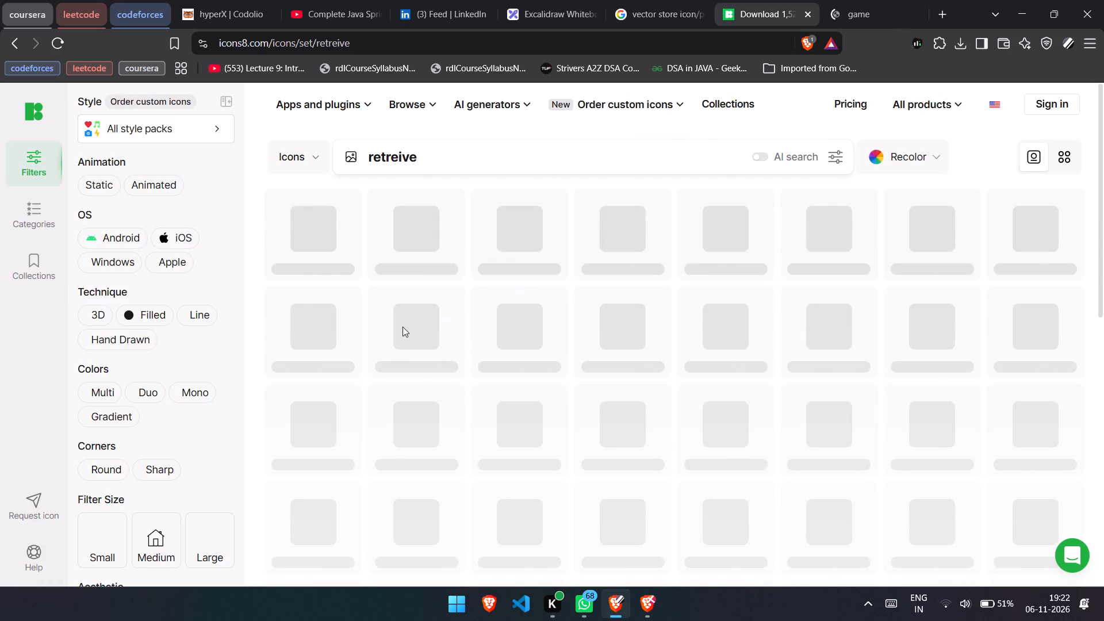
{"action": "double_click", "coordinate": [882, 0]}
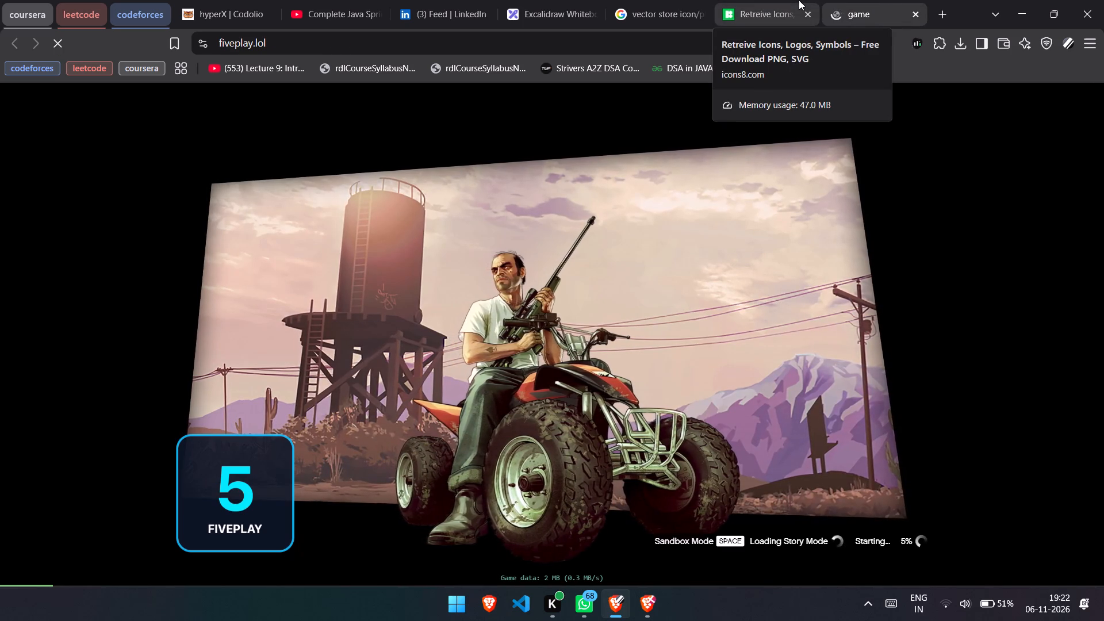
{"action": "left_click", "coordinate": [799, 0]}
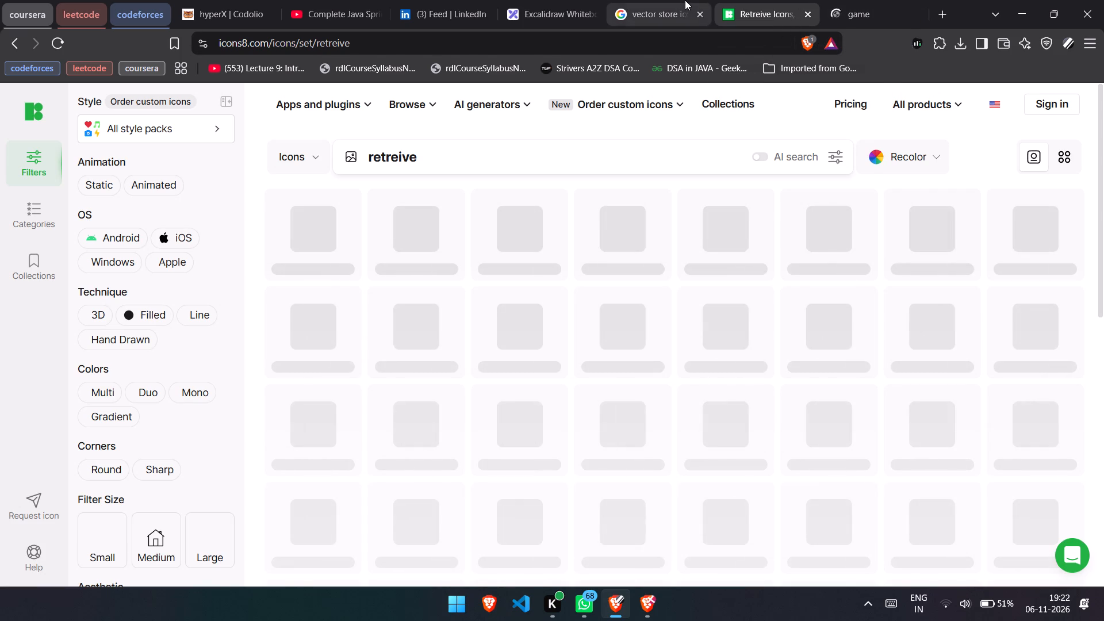
Close the "vector store icon/photo" search results page and return to the Excalidraw drawing.
{"action": "left_click", "coordinate": [685, 0]}
{"action": "key", "text": "ctrl+w"}
{"action": "left_click", "coordinate": [620, 0]}
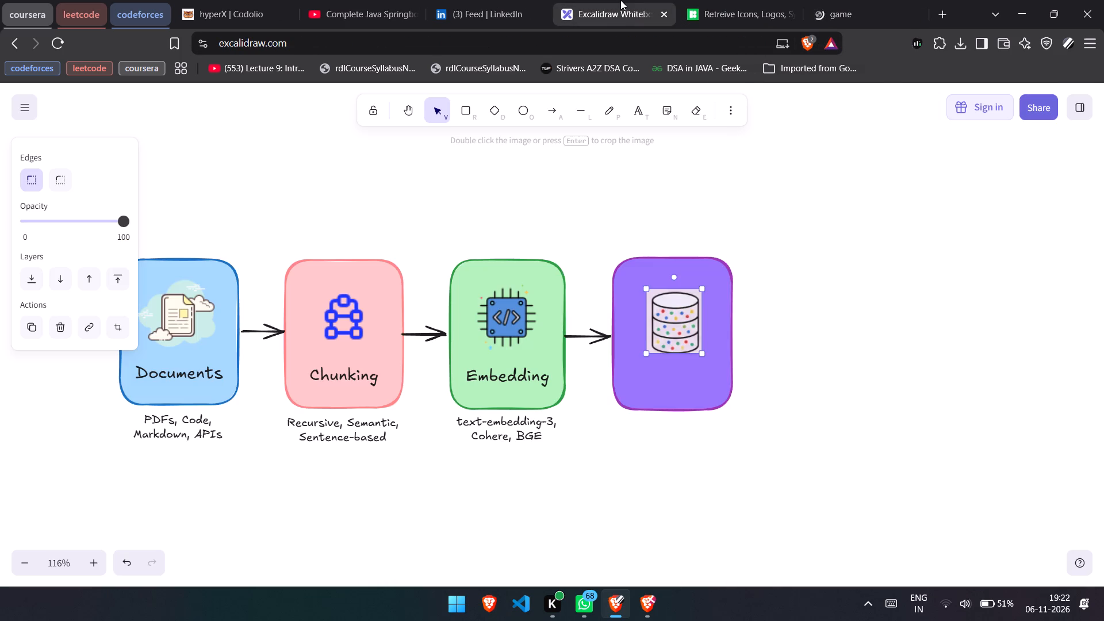
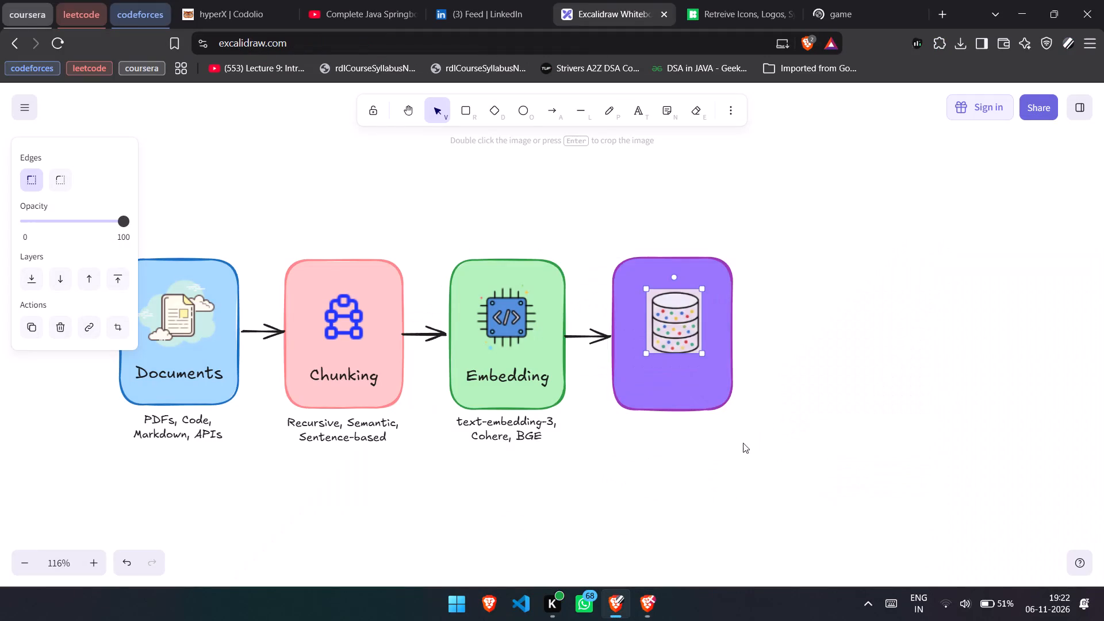
Label the purple box "Vector Store", positioning the text below the cylinder image with blank lines.
{"action": "double_click", "coordinate": [660, 390]}
{"action": "key", "text": "ctrl+v"}
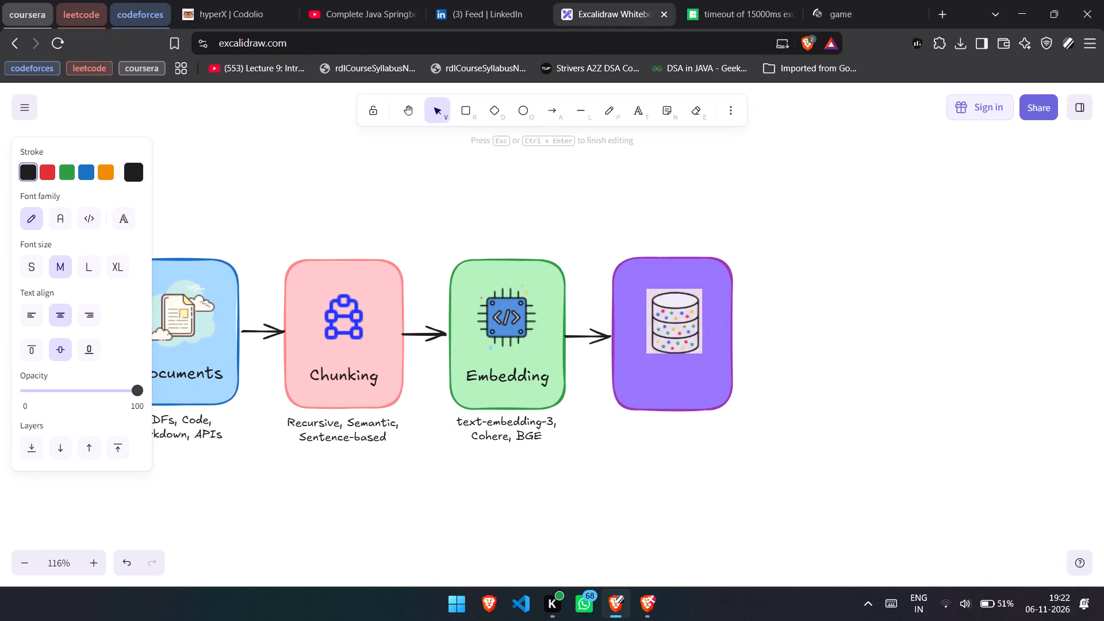
{"action": "key", "text": "ctrl+v"}
{"action": "double_click", "coordinate": [672, 399]}
{"action": "key", "text": "ctrl+v"}
{"action": "type", "text": "ec"}
{"action": "key", "text": "BackSpace"}
{"action": "key", "text": "BackSpace"}
{"action": "key", "text": "BackSpace"}
{"action": "key", "text": "shift+v"}
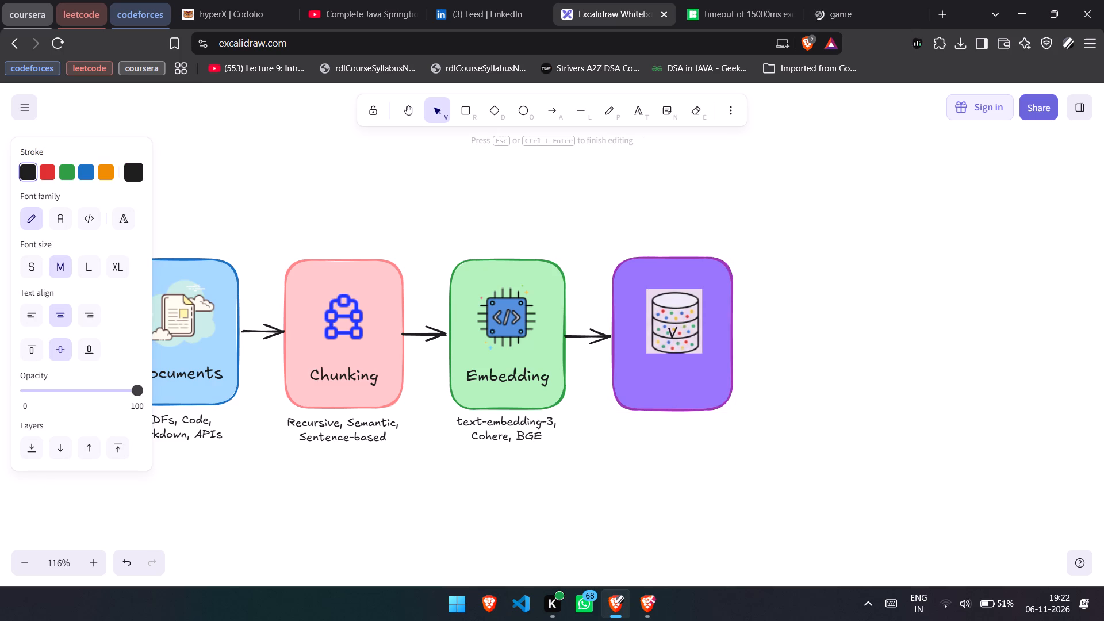
{"action": "type", "text": "ectr"}
{"action": "key", "text": "BackSpace"}
{"action": "type", "text": "or Store"}
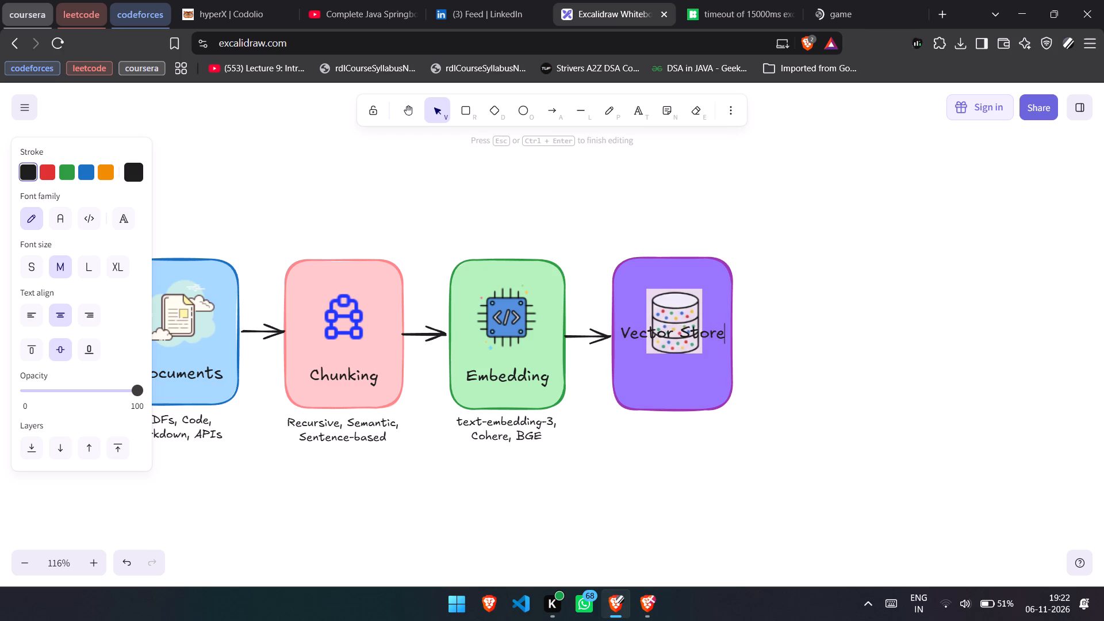
{"action": "key", "text": "ctrl+Left"}
{"action": "key", "text": "ctrl+Left"}
{"action": "key", "text": "Return"}
{"action": "key", "text": "Return"}
{"action": "key", "text": "Return"}
{"action": "key", "text": "Return"}
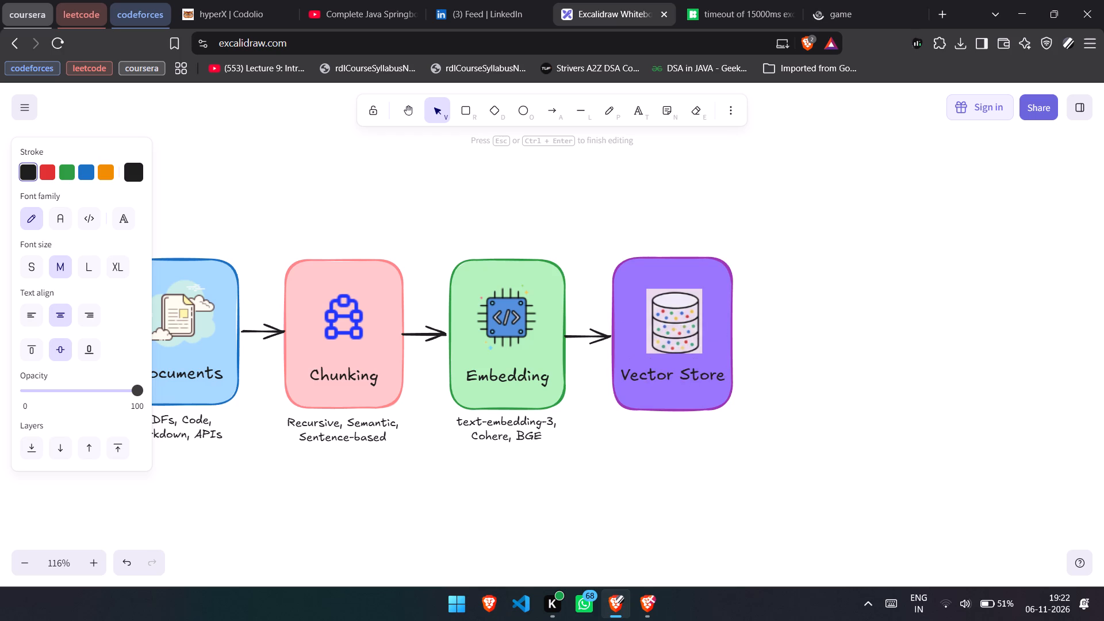
{"action": "left_click", "coordinate": [653, 430]}
{"action": "key", "text": "alt+Tab"}
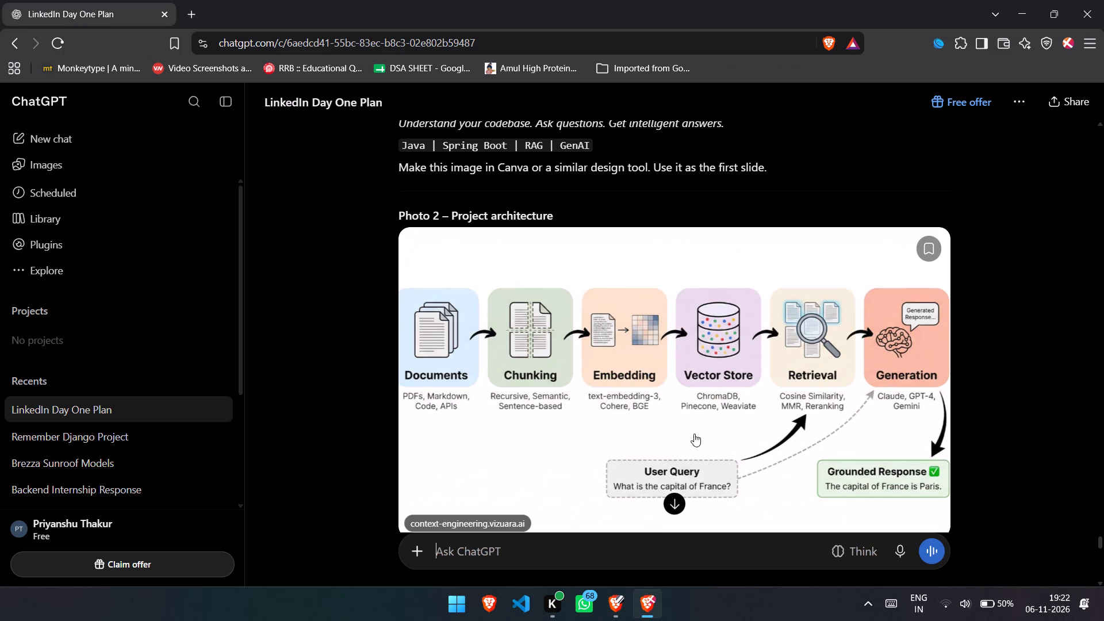
{"action": "key", "text": "alt+Tab"}
{"action": "double_click", "coordinate": [694, 434]}
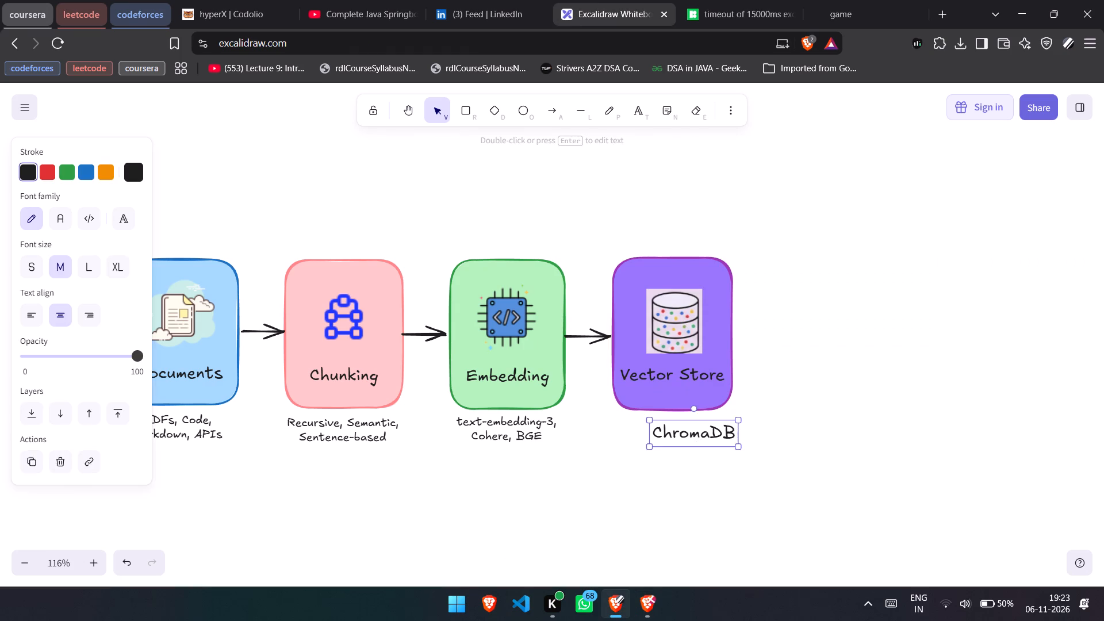
{"action": "key", "text": "Right"}
{"action": "key", "text": "Return"}
{"action": "type", "text": "Pinc"}
{"action": "key", "text": "BackSpace"}
{"action": "type", "text": "econe"}
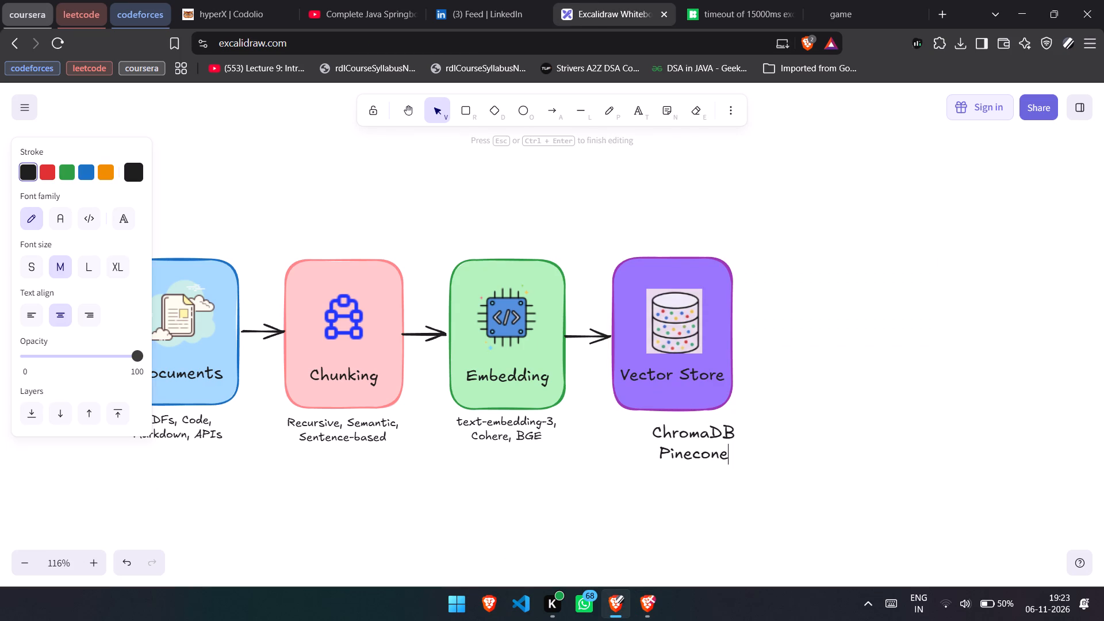
{"action": "type", "text": ","}
{"action": "key", "text": "space"}
Complete the caption's second line with "Weaviate", matching the spelling in the ChatGPT reference diagram.
{"action": "key", "text": "alt+Tab"}
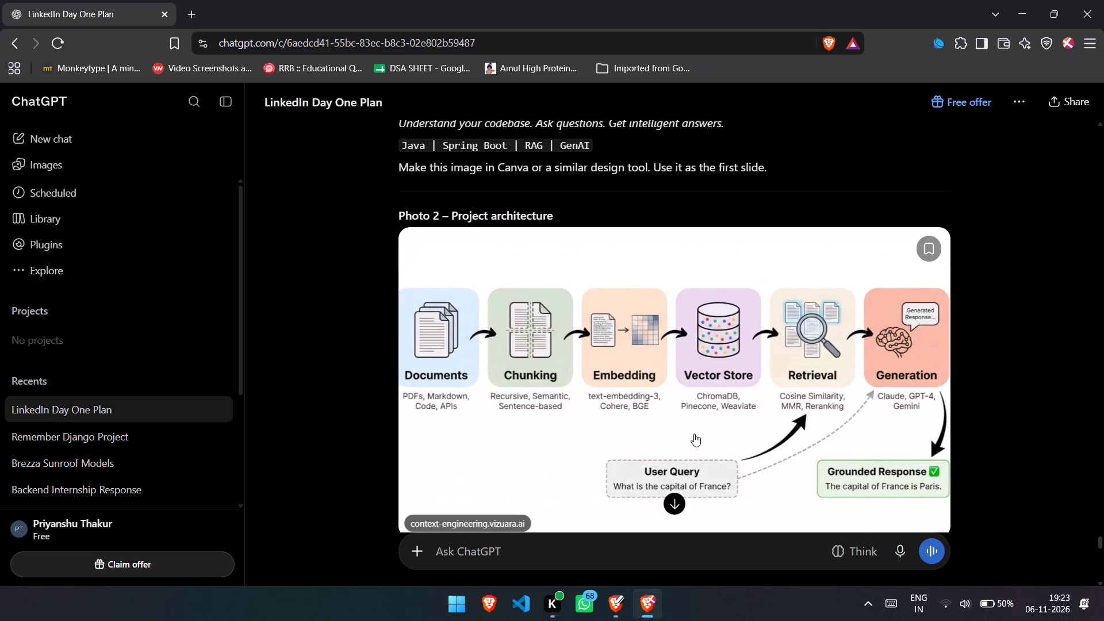
{"action": "key", "text": "alt+Tab"}
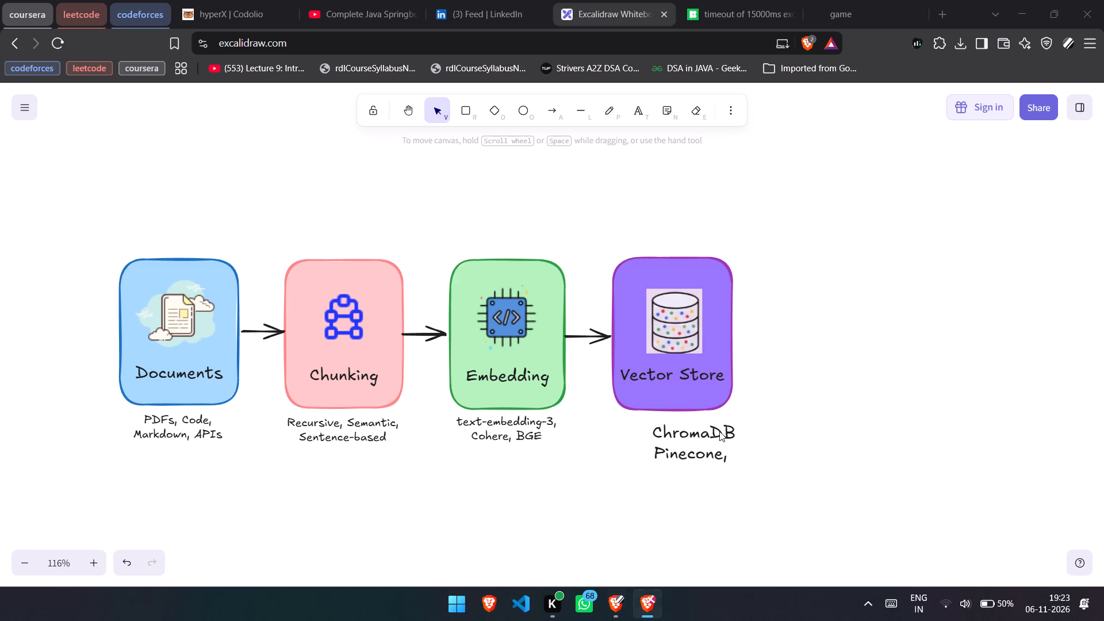
{"action": "double_click", "coordinate": [735, 450]}
{"action": "key", "text": "Right"}
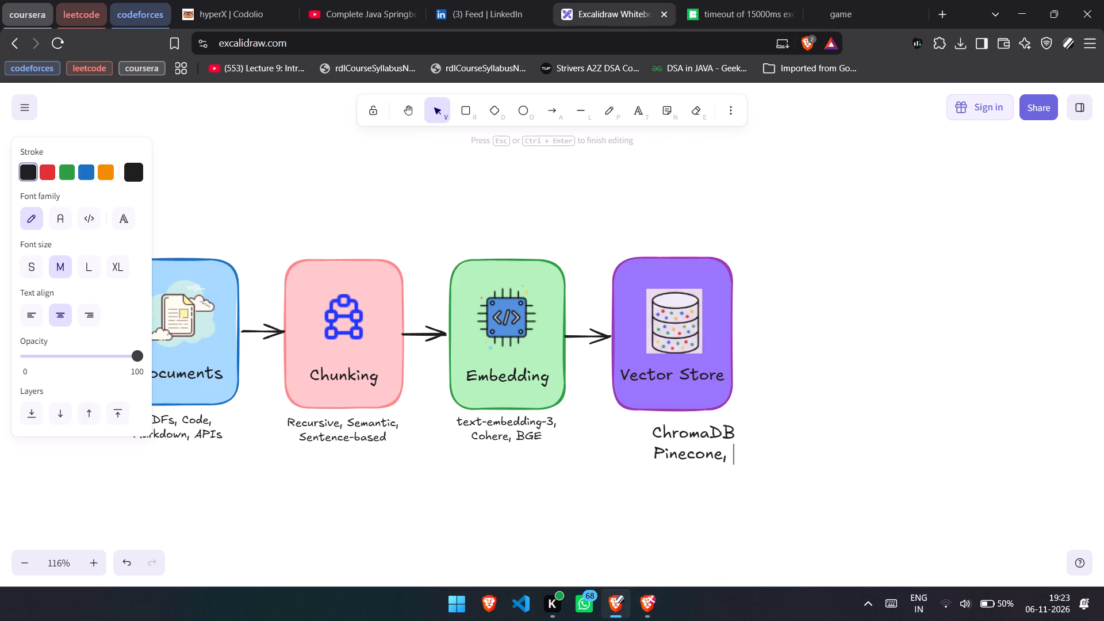
{"action": "type", "text": "Weive"}
{"action": "key", "text": "alt+Tab"}
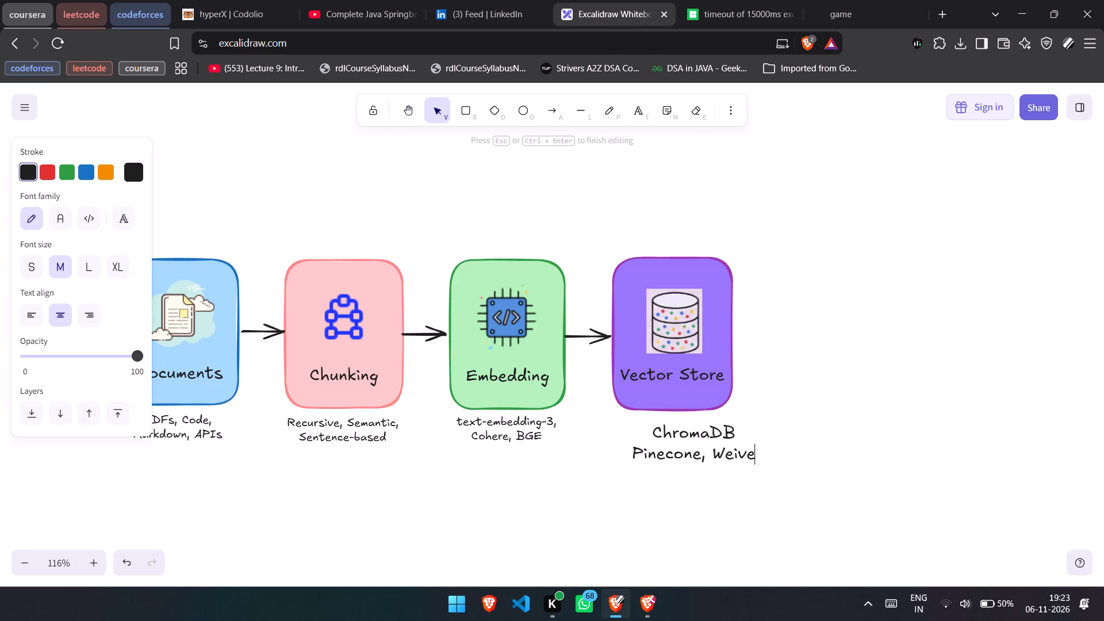
{"action": "key", "text": "alt+Tab"}
{"action": "double_click", "coordinate": [734, 453]}
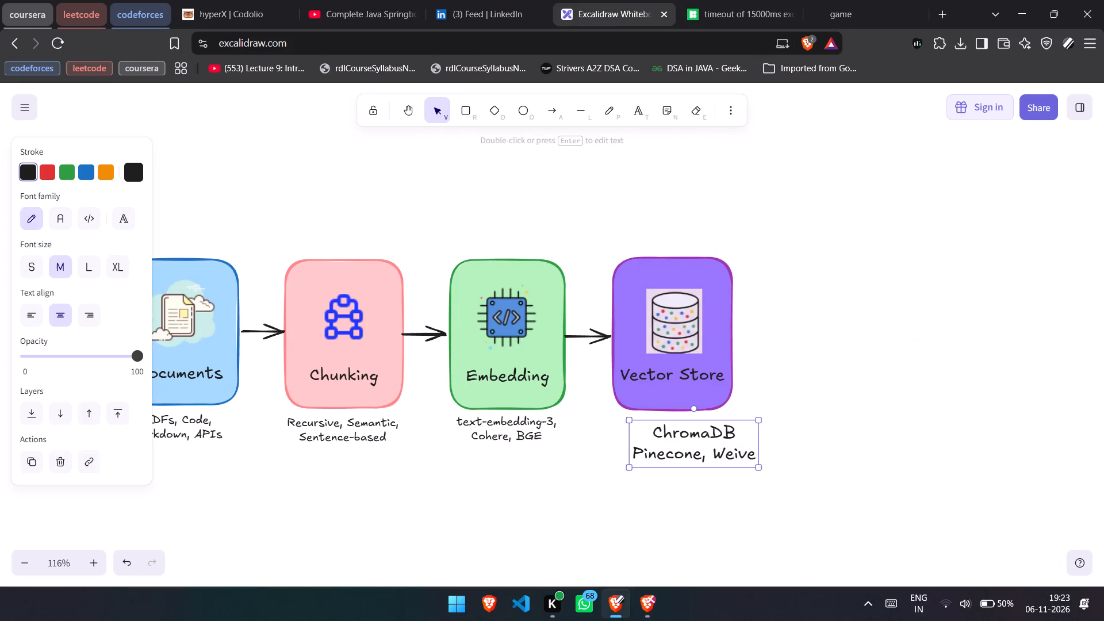
{"action": "key", "text": "Right"}
{"action": "key", "text": "Left"}
{"action": "key", "text": "Left"}
{"action": "key", "text": "BackSpace"}
{"action": "key", "text": "a"}
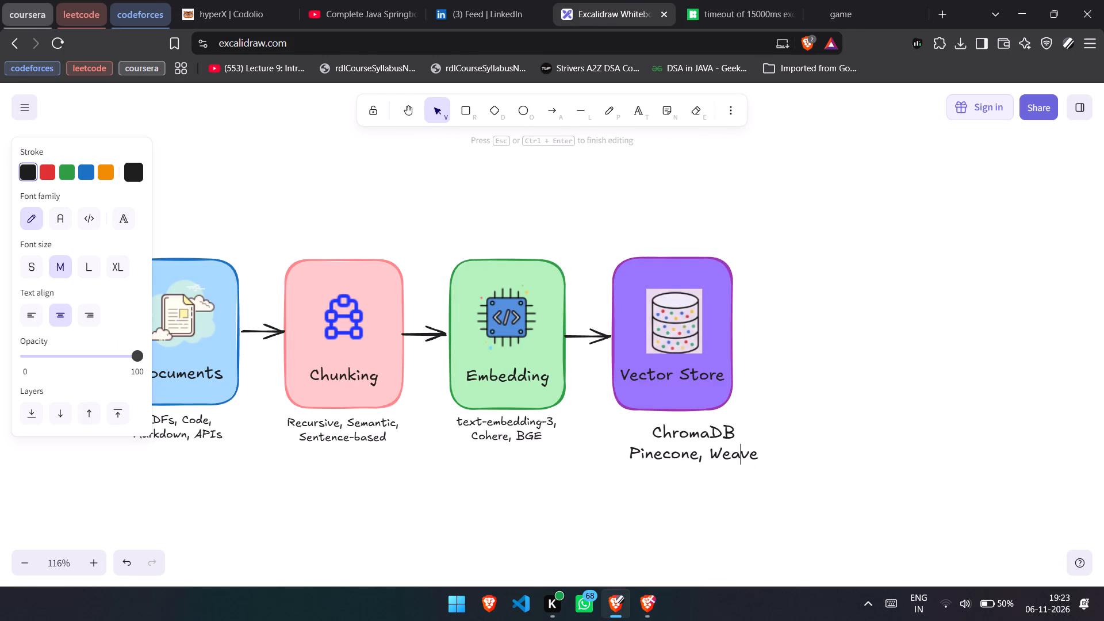
{"action": "key", "text": "alt+Tab"}
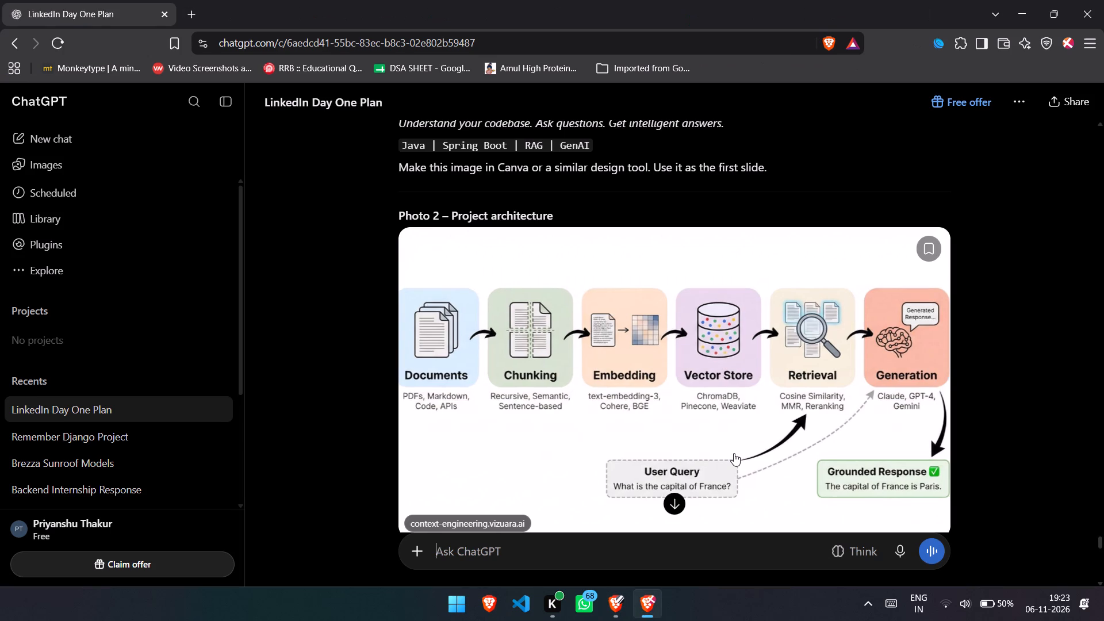
{"action": "key", "text": "alt+Tab"}
{"action": "double_click", "coordinate": [745, 453]}
{"action": "key", "text": "Right"}
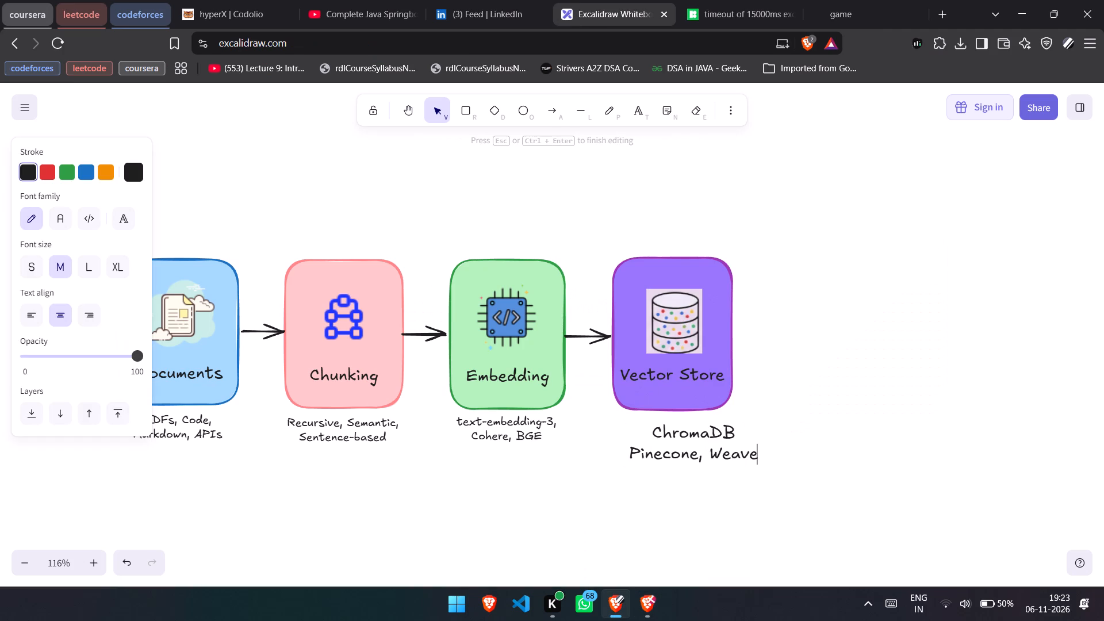
{"action": "key", "text": "BackSpace"}
{"action": "type", "text": "iate"}
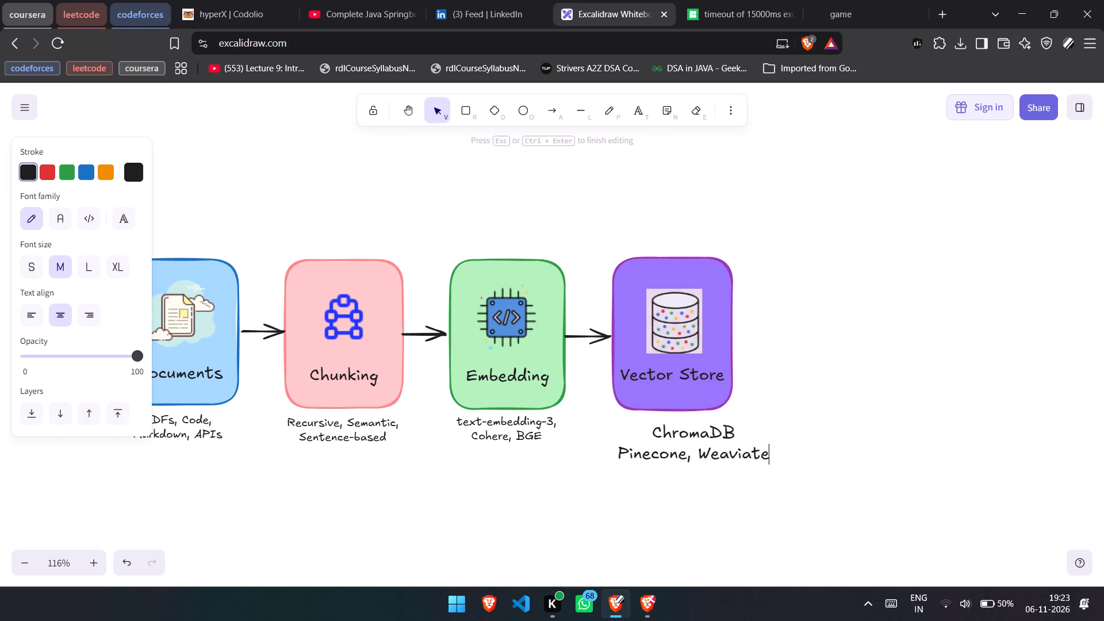
{"action": "left_click", "coordinate": [764, 467]}
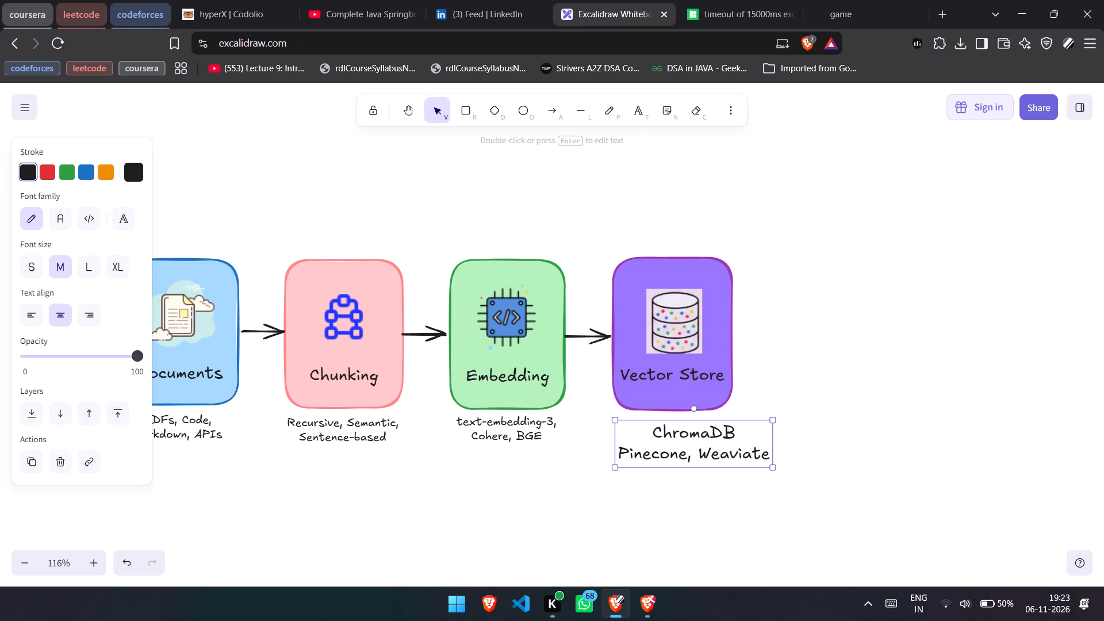
Shrink the Vector Store caption to match the neighbouring captions and place it centred just below the purple box.
{"action": "left_click_drag", "start_coordinate": [773, 467], "coordinate": [705, 452]}
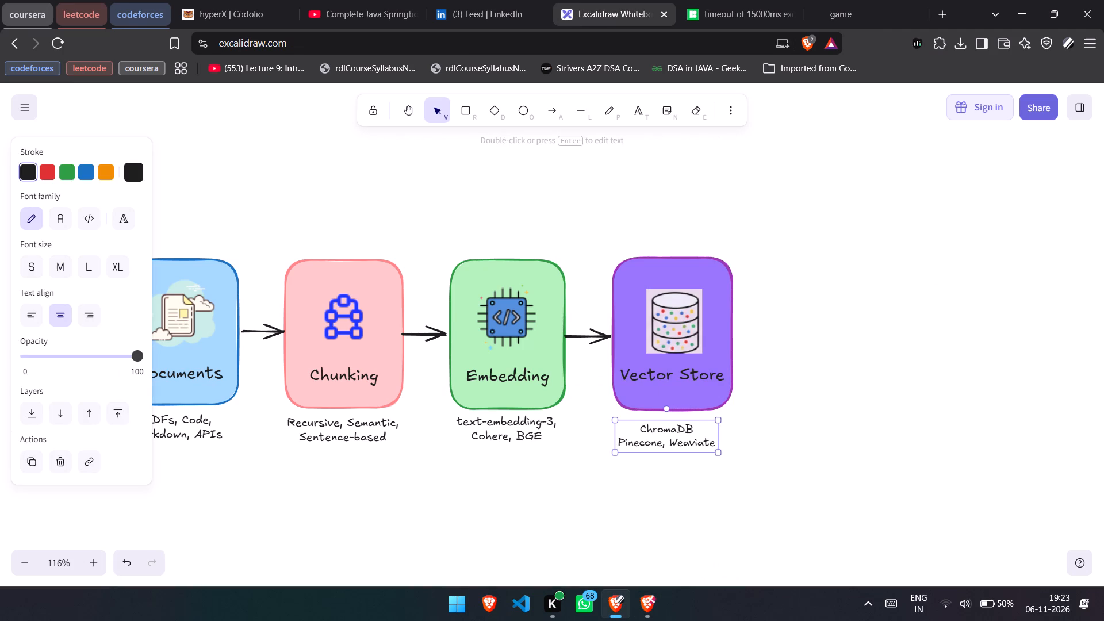
{"action": "left_click_drag", "start_coordinate": [674, 438], "coordinate": [677, 428]}
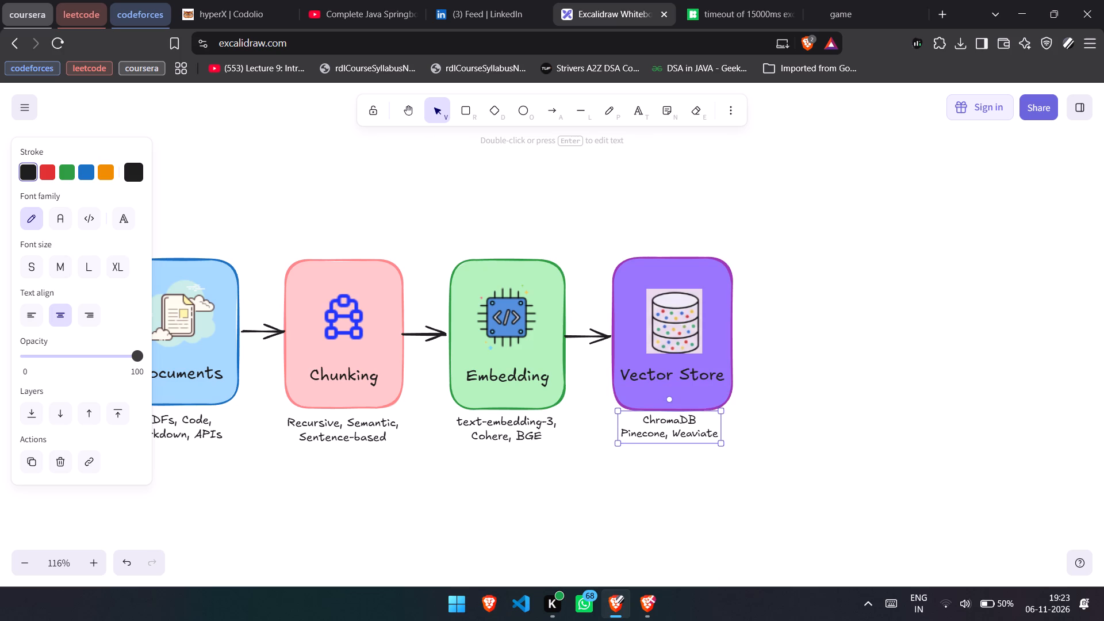
{"action": "left_click_drag", "start_coordinate": [677, 428], "coordinate": [677, 431]}
{"action": "left_click", "coordinate": [696, 497]}
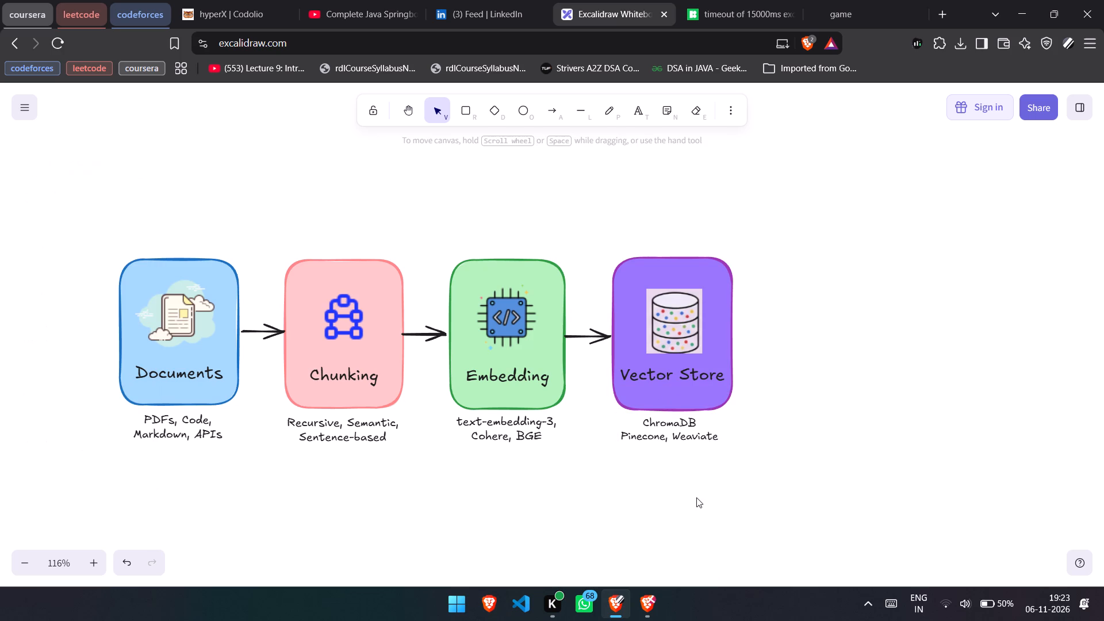
Switch to the Fiveplay game page and reload it.
{"action": "left_click", "coordinate": [861, 0]}
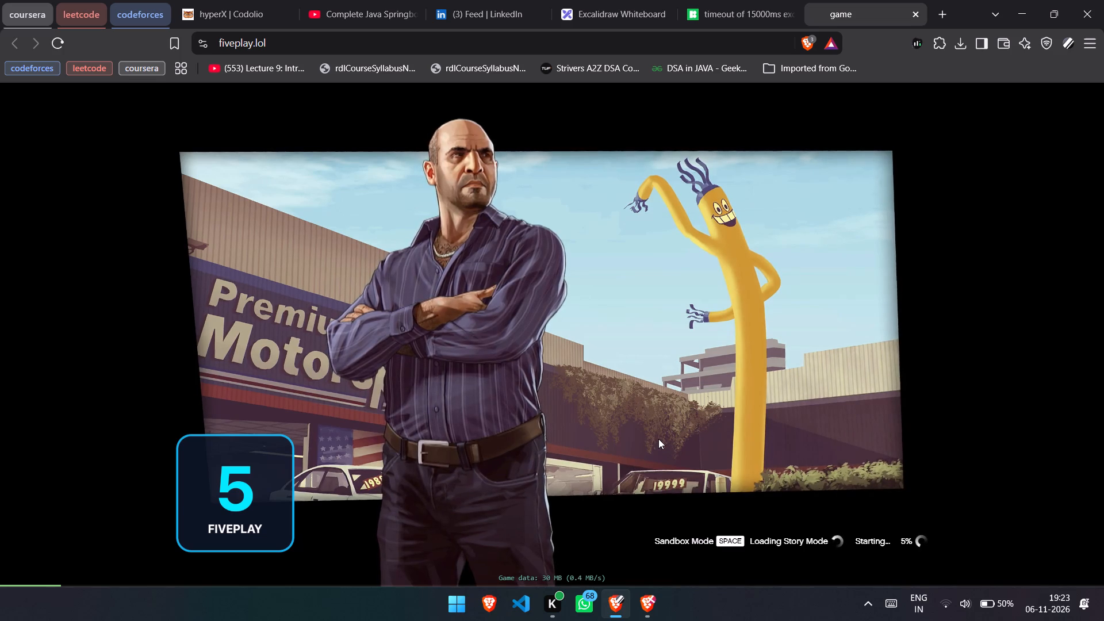
{"action": "key", "text": "ctrl+r"}
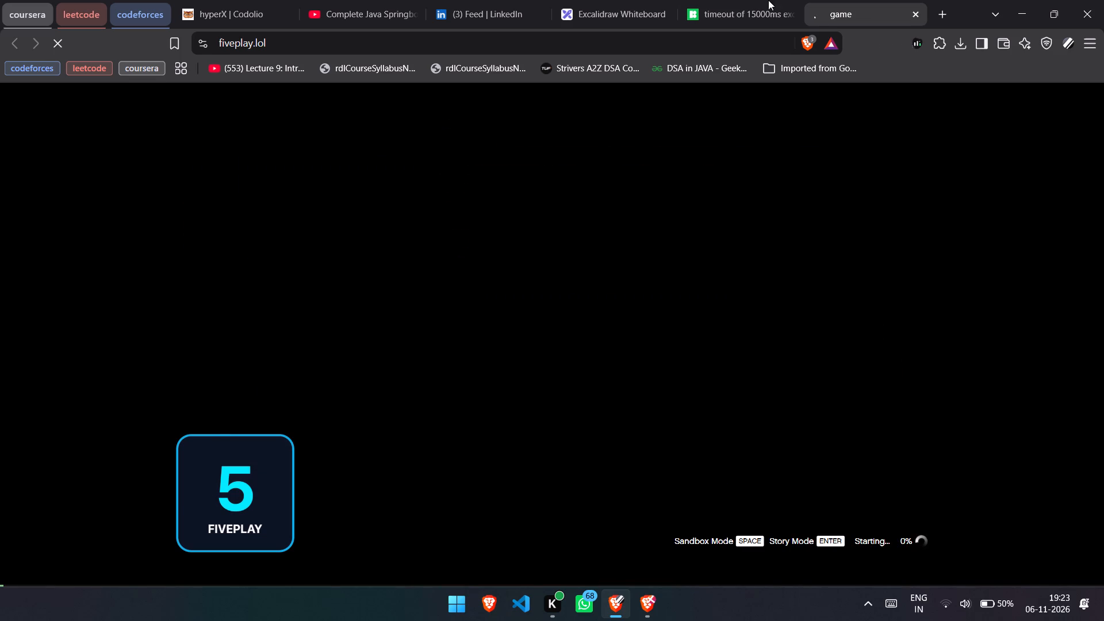
Switch to the Icons8 page and search its icon library for "search".
{"action": "left_click", "coordinate": [738, 0]}
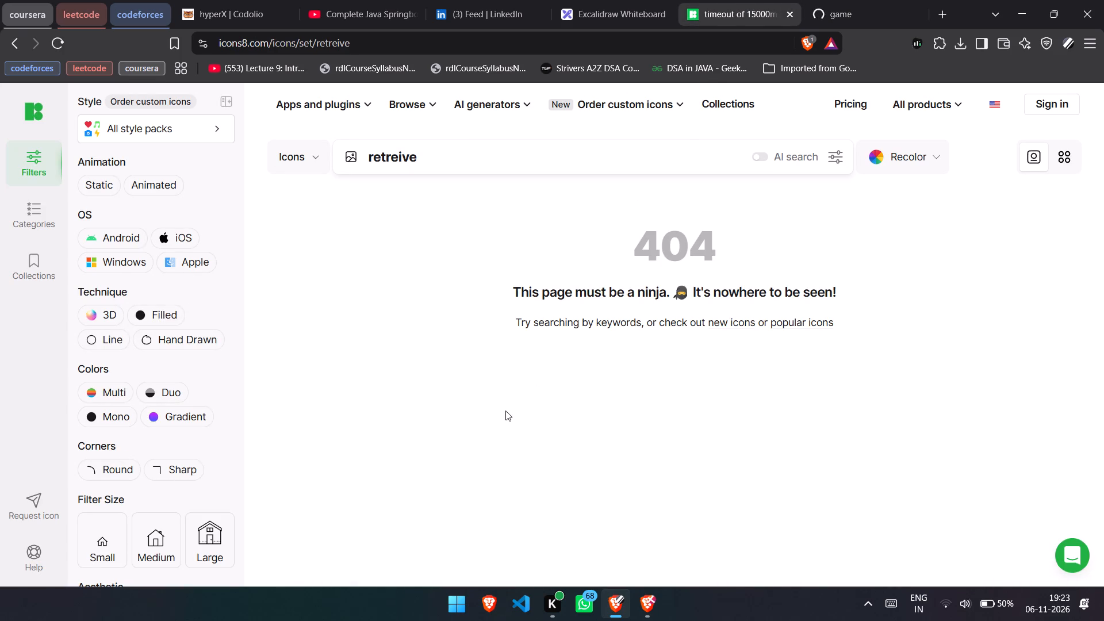
{"action": "left_click", "coordinate": [448, 163]}
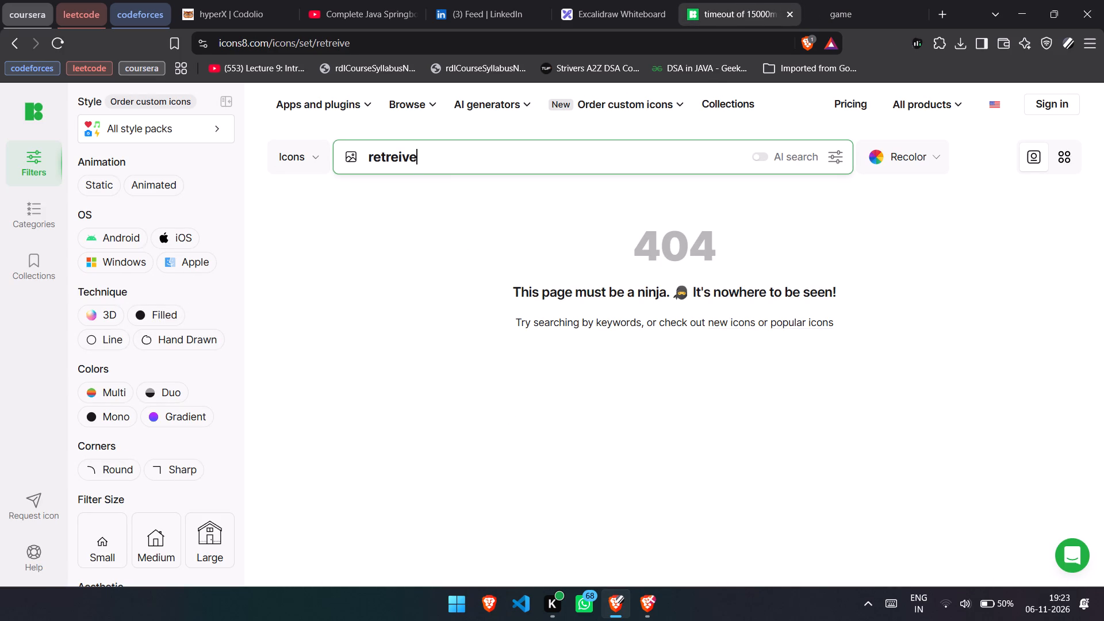
{"action": "key", "text": "ctrl+a"}
{"action": "type", "text": "search"}
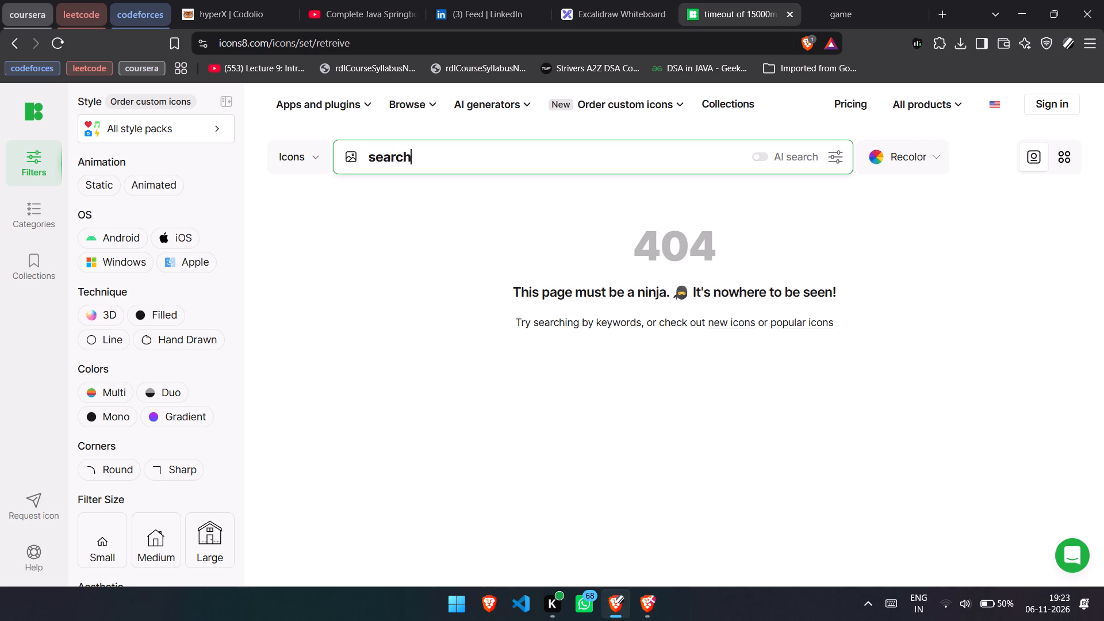
{"action": "key", "text": "Return"}
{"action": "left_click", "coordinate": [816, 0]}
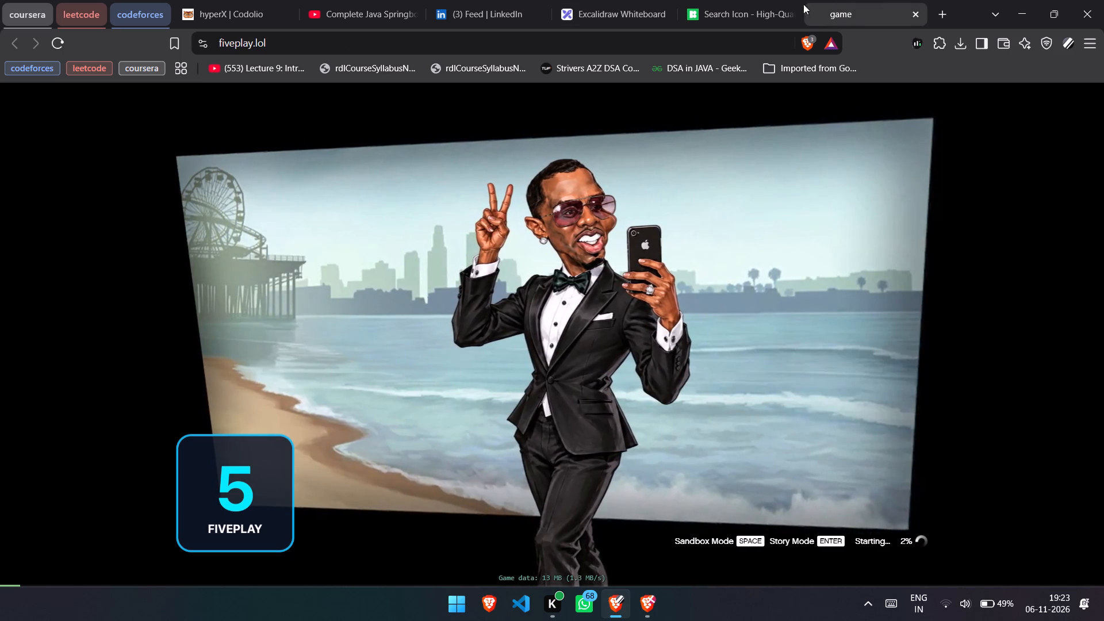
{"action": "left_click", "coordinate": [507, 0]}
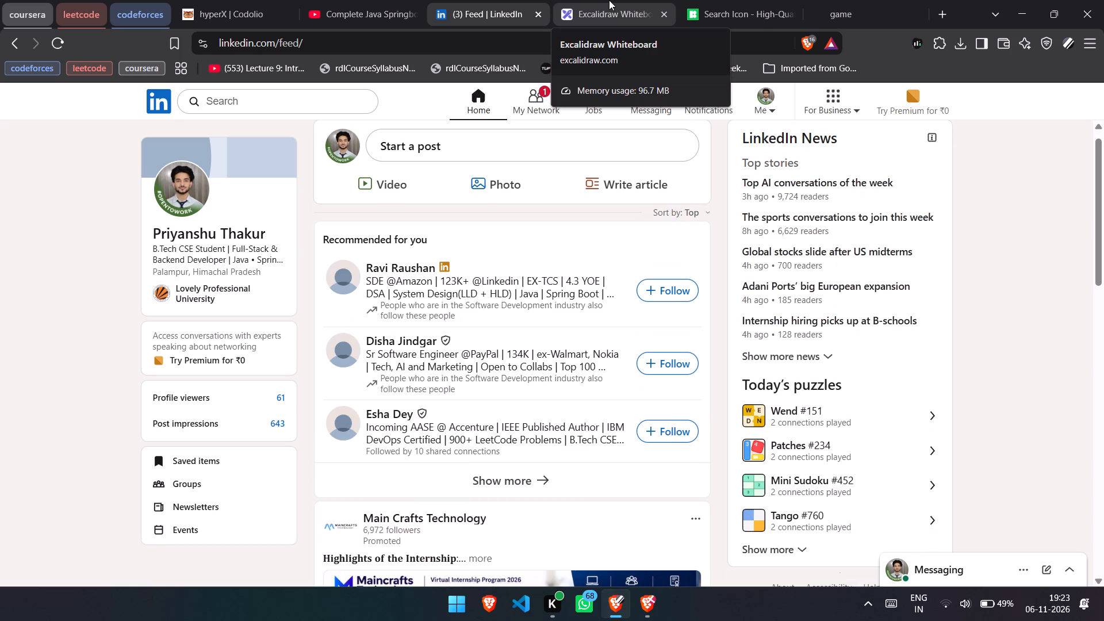
Open the My Network page on LinkedIn.
{"action": "left_click", "coordinate": [546, 110]}
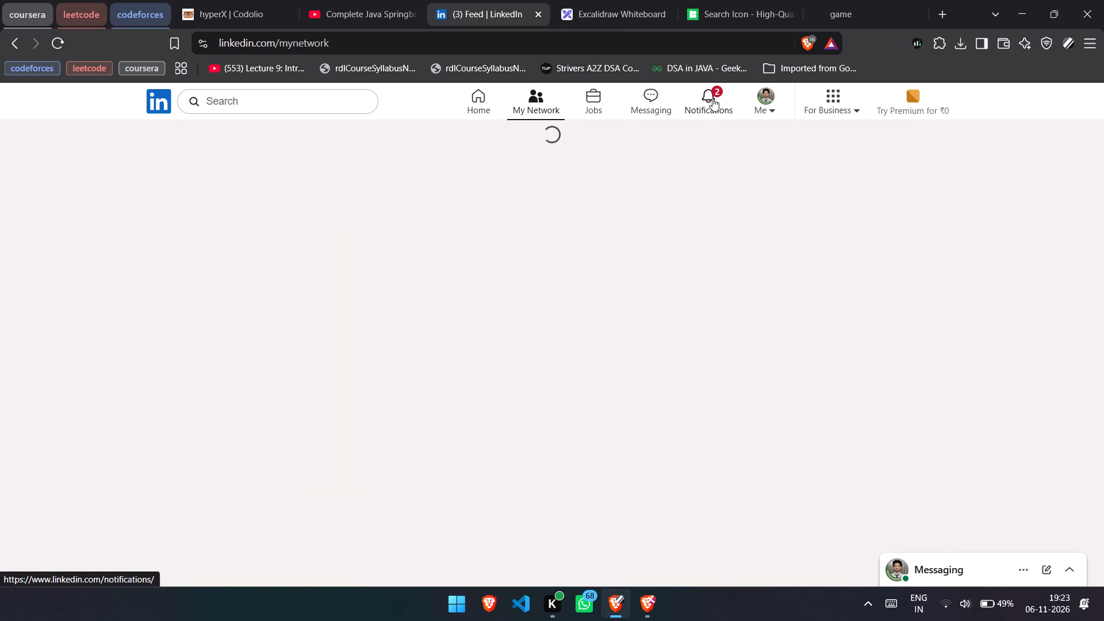
Download the Scribby-style blue Search icon from Icons8 as icons8-search.svg into the Downloads folder.
{"action": "left_click", "coordinate": [765, 0]}
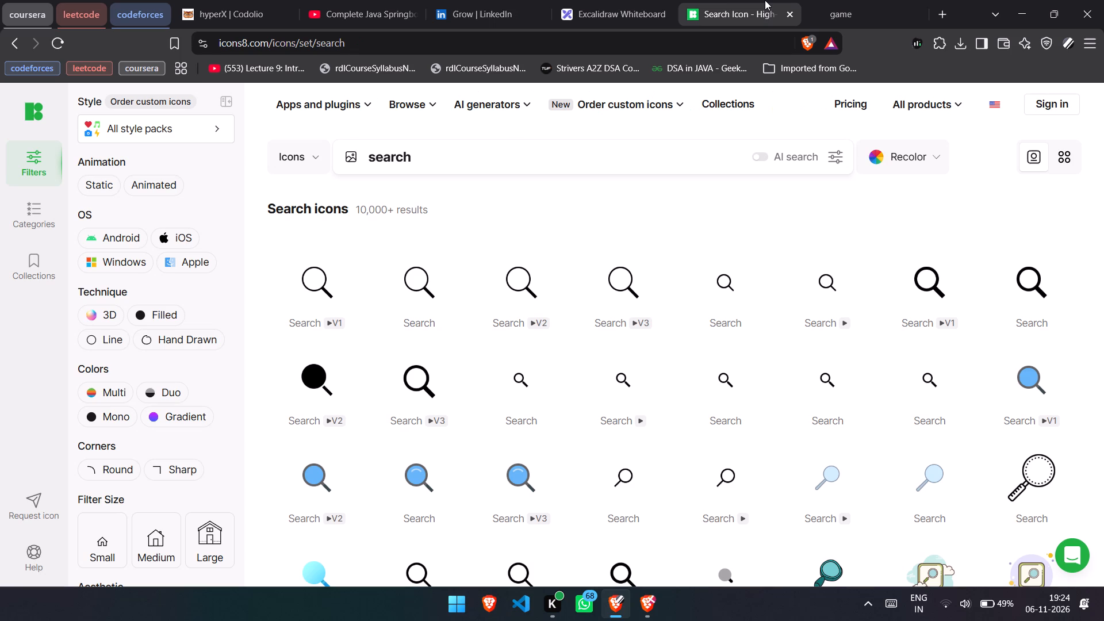
{"action": "scroll", "coordinate": [701, 368], "scroll_direction": "down", "scroll_amount": 1}
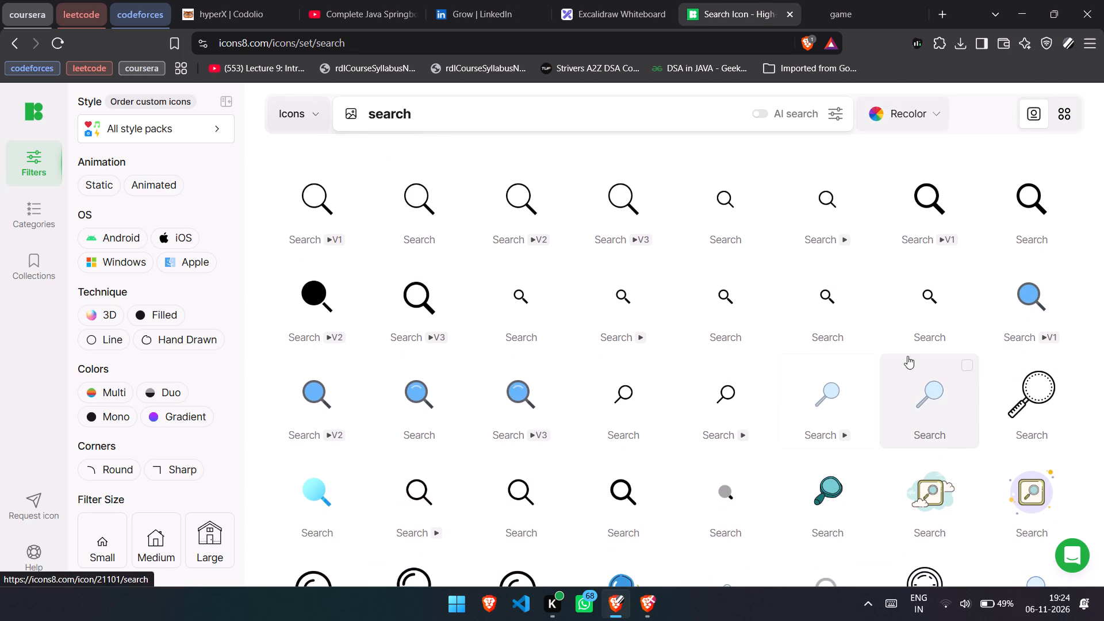
{"action": "scroll", "coordinate": [592, 456], "scroll_direction": "down", "scroll_amount": 2}
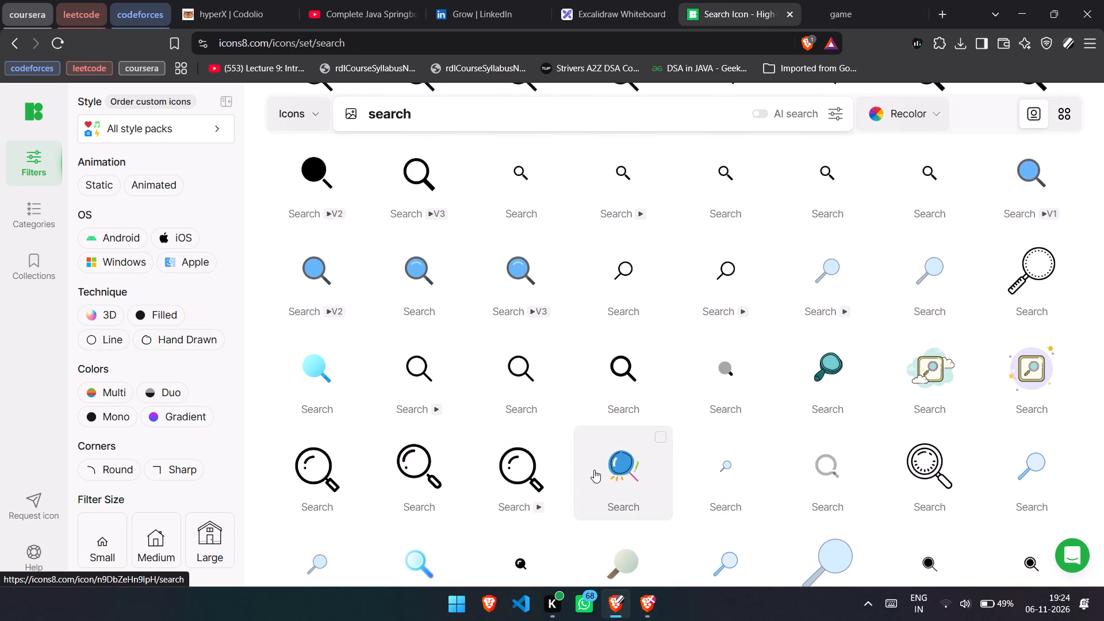
{"action": "left_click", "coordinate": [626, 471]}
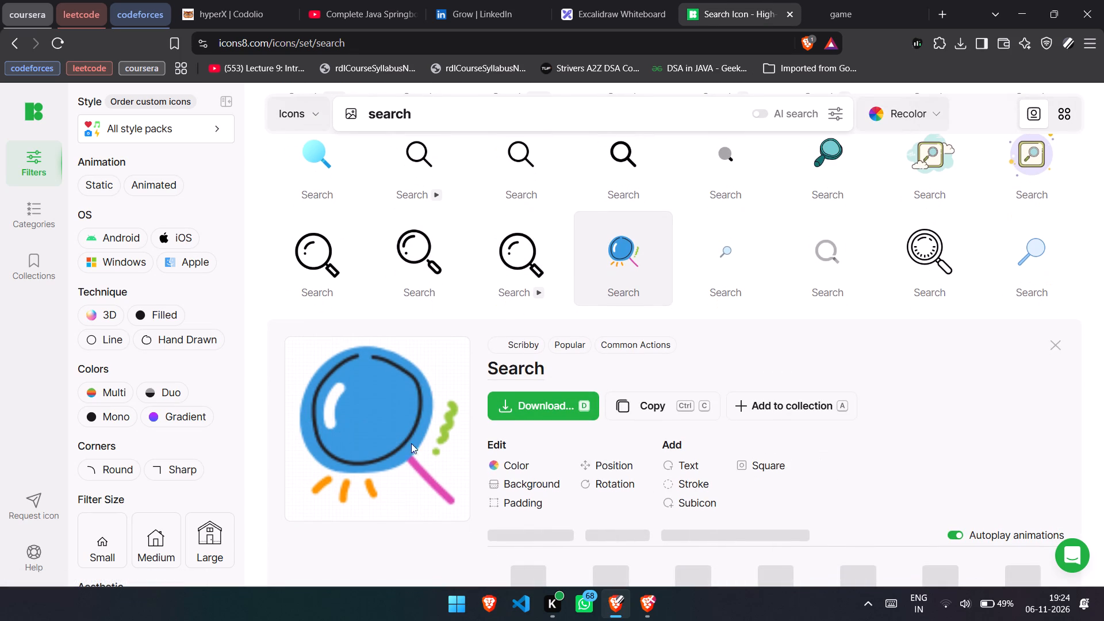
{"action": "key", "text": "d"}
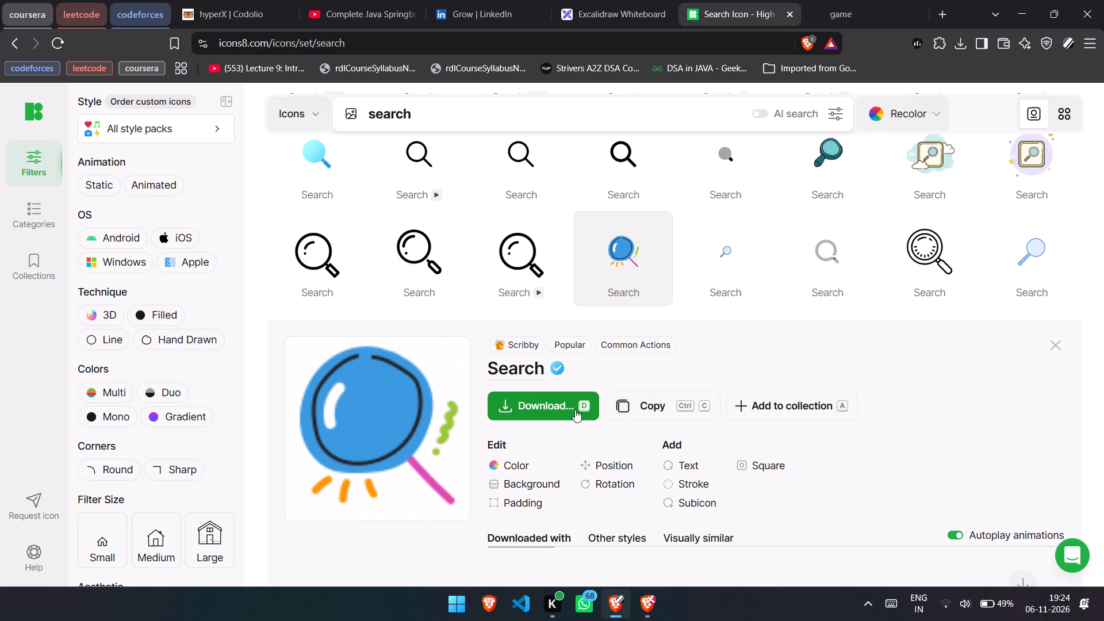
{"action": "left_click", "coordinate": [545, 406]}
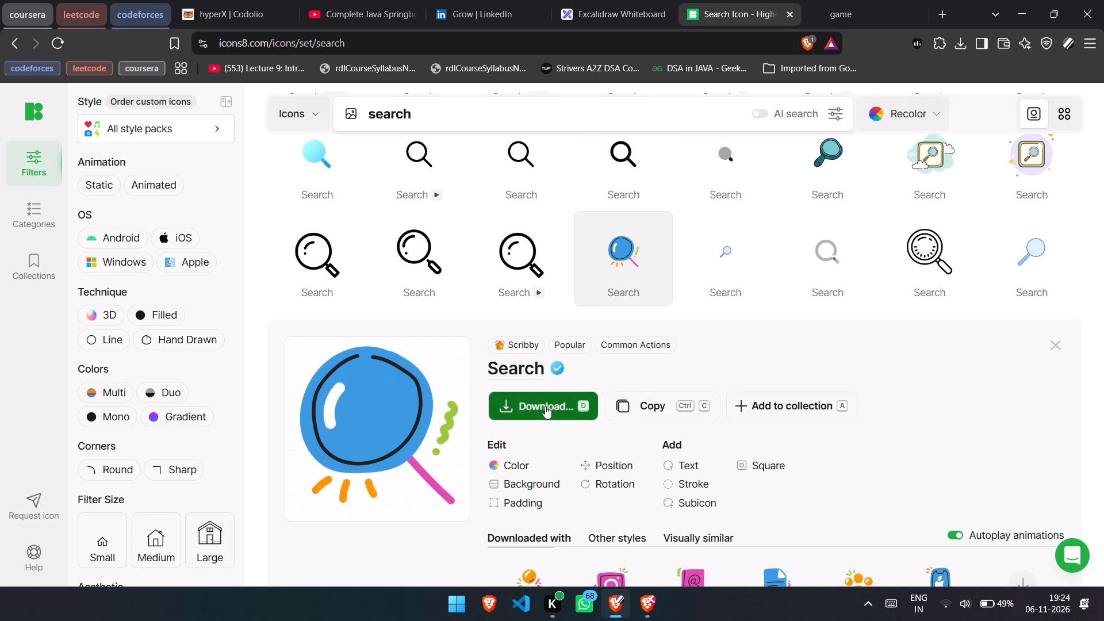
{"action": "left_click", "coordinate": [325, 520]}
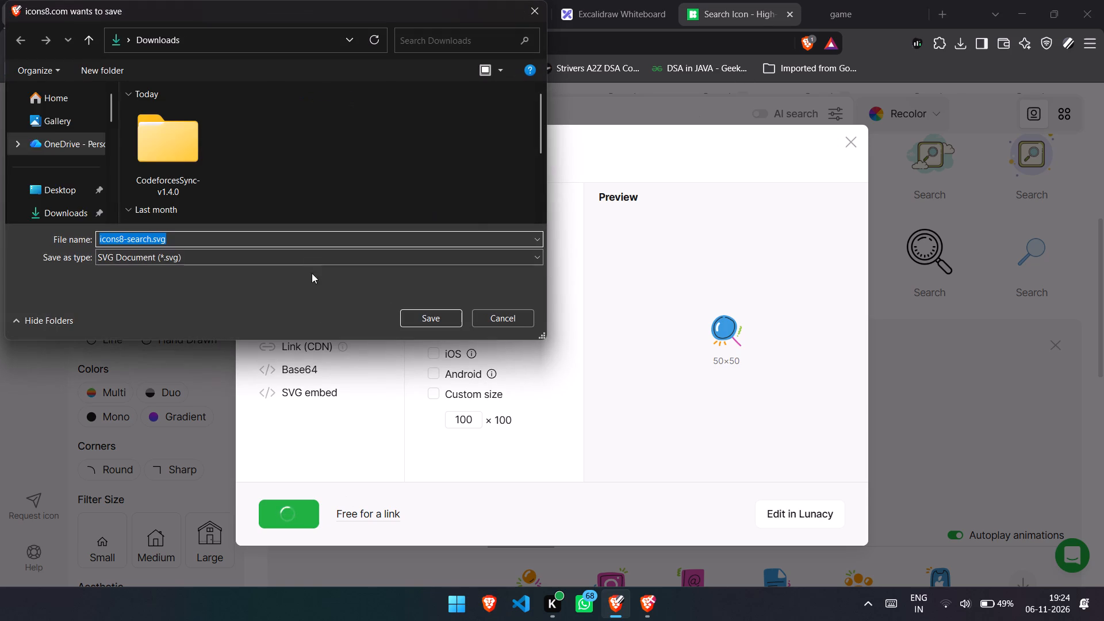
{"action": "left_click", "coordinate": [53, 160]}
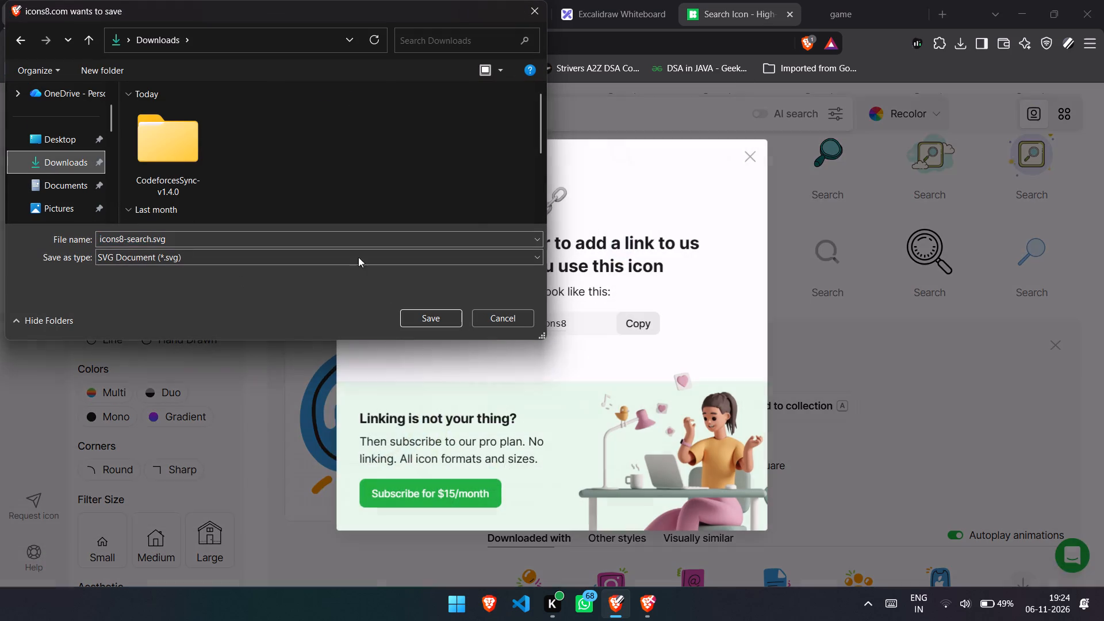
{"action": "left_click", "coordinate": [419, 309]}
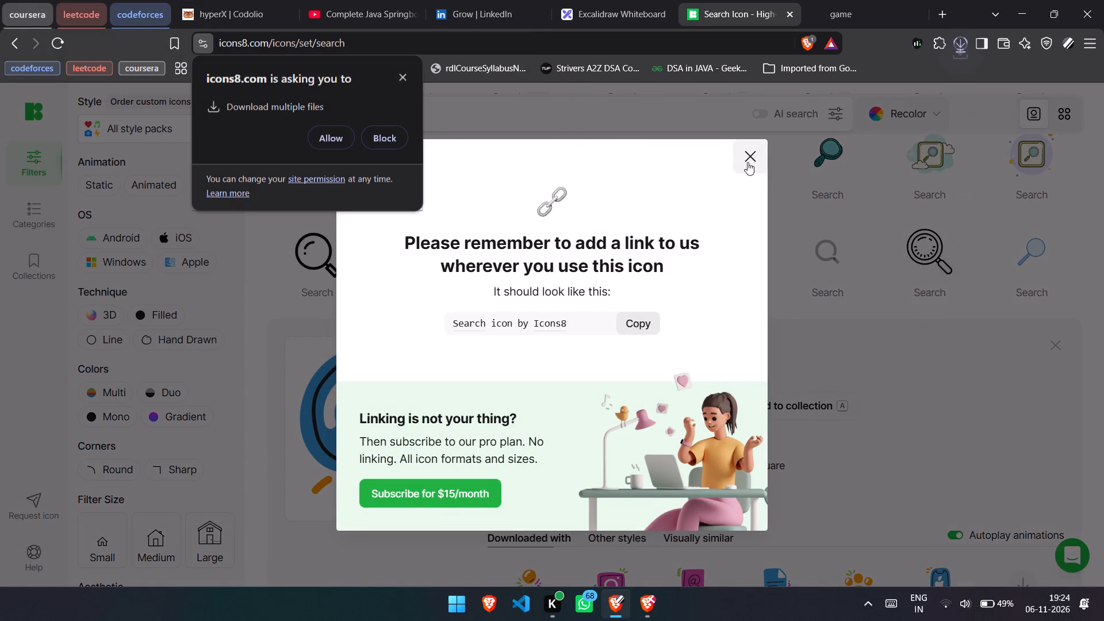
{"action": "left_click", "coordinate": [747, 162]}
Check the loading progress on the Fiveplay game page.
{"action": "left_click", "coordinate": [913, 0]}
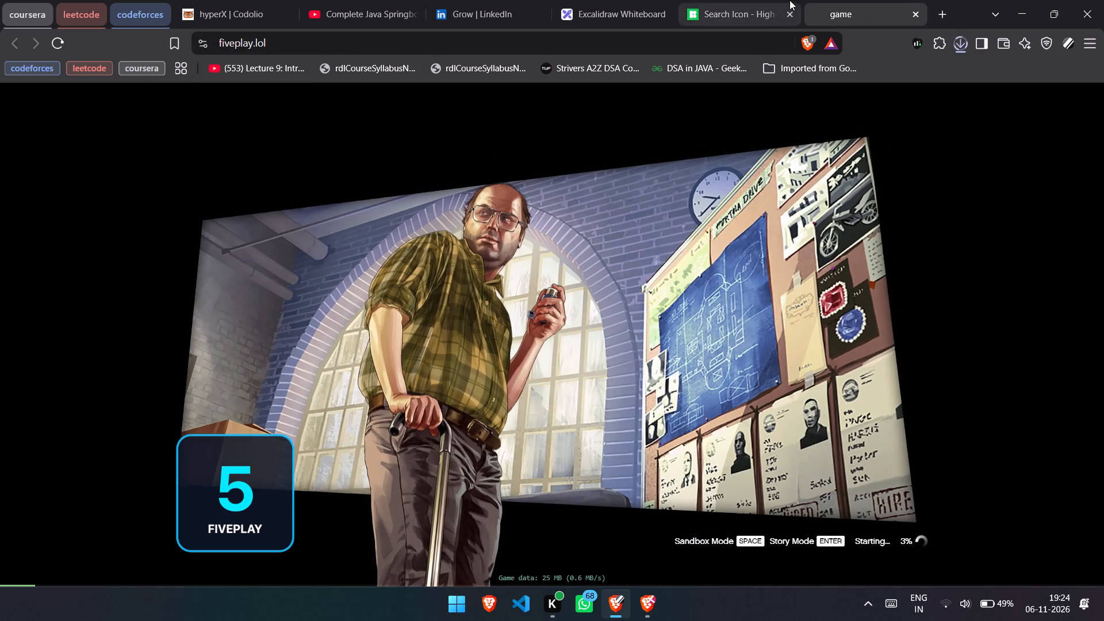
{"action": "left_click", "coordinate": [799, 0]}
Switch to the Excalidraw whiteboard and glance at the ChatGPT reference diagram.
{"action": "left_click", "coordinate": [670, 0]}
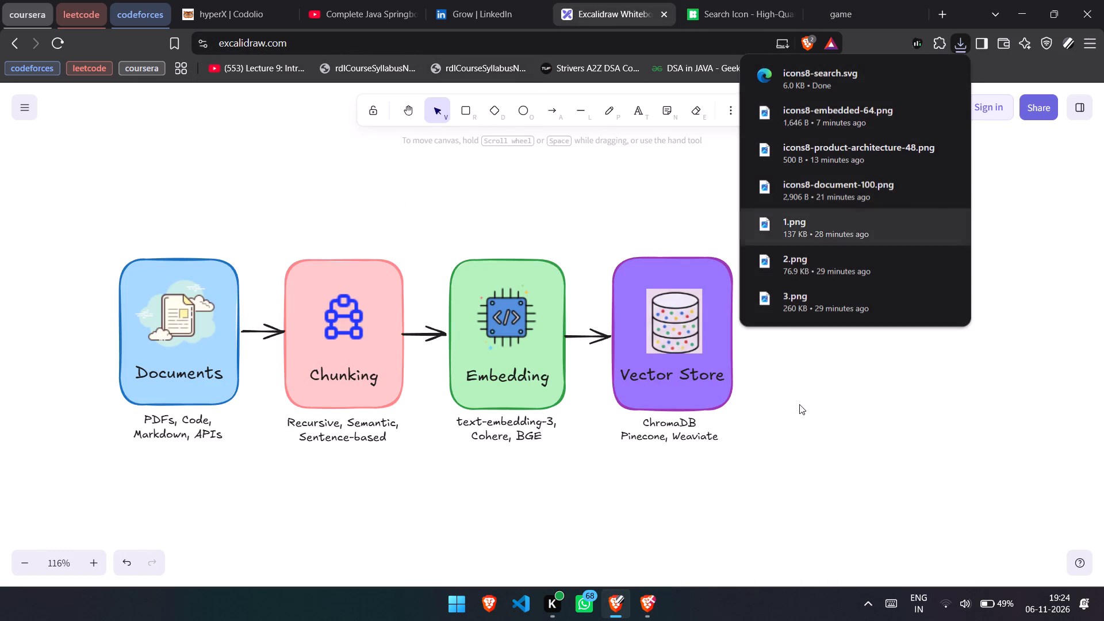
{"action": "left_click", "coordinate": [780, 438]}
{"action": "scroll", "coordinate": [780, 438], "scroll_direction": "left", "scroll_amount": 1}
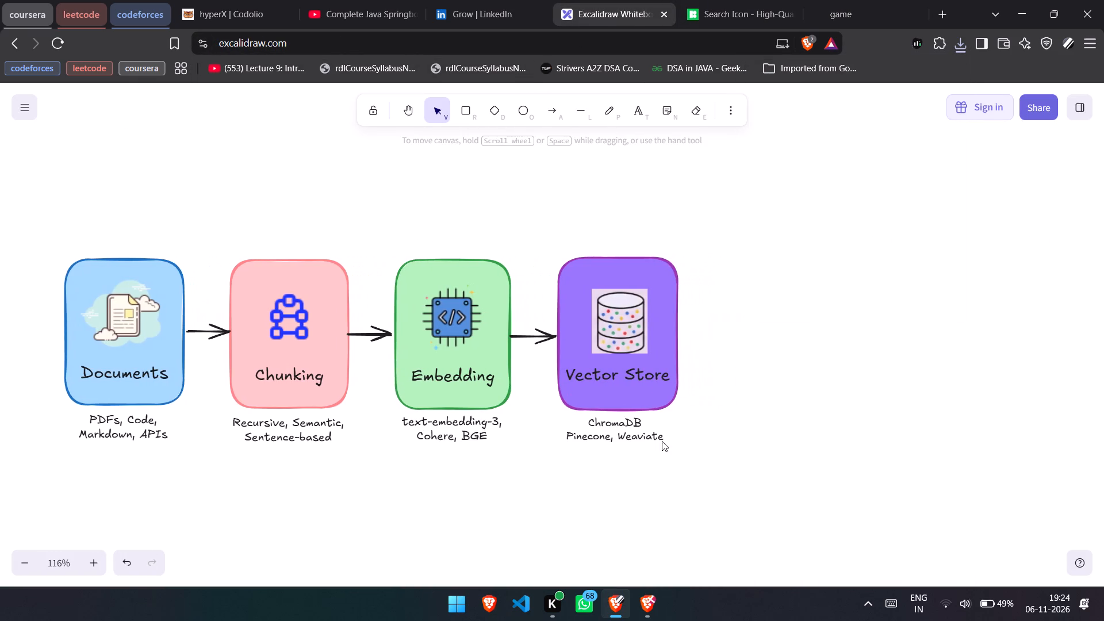
{"action": "key", "text": "alt+Tab"}
{"action": "key", "text": "alt+Tab"}
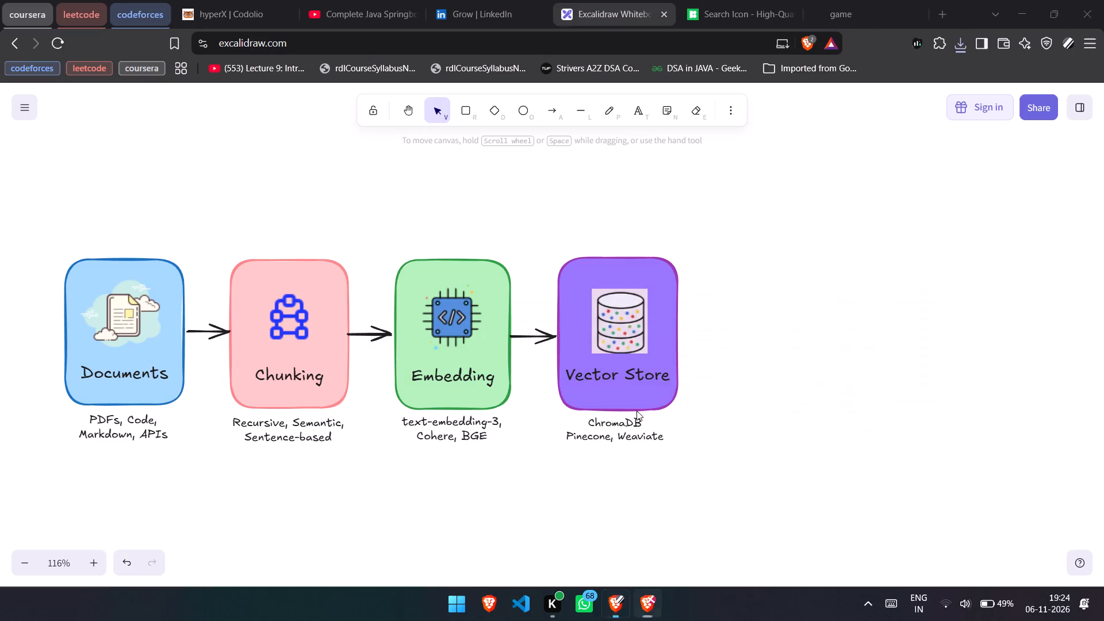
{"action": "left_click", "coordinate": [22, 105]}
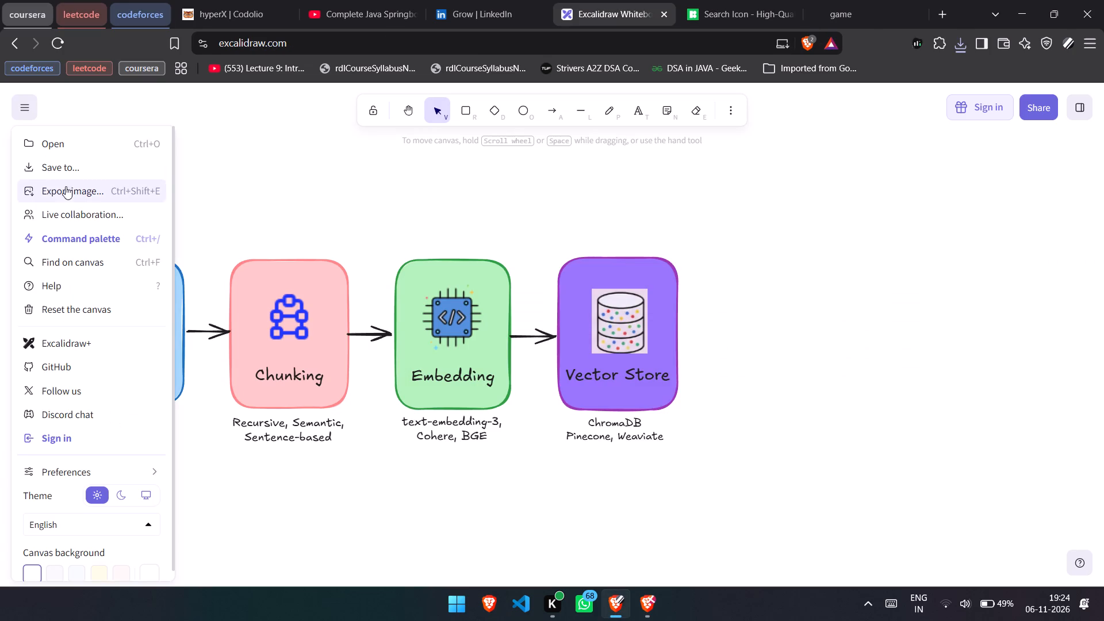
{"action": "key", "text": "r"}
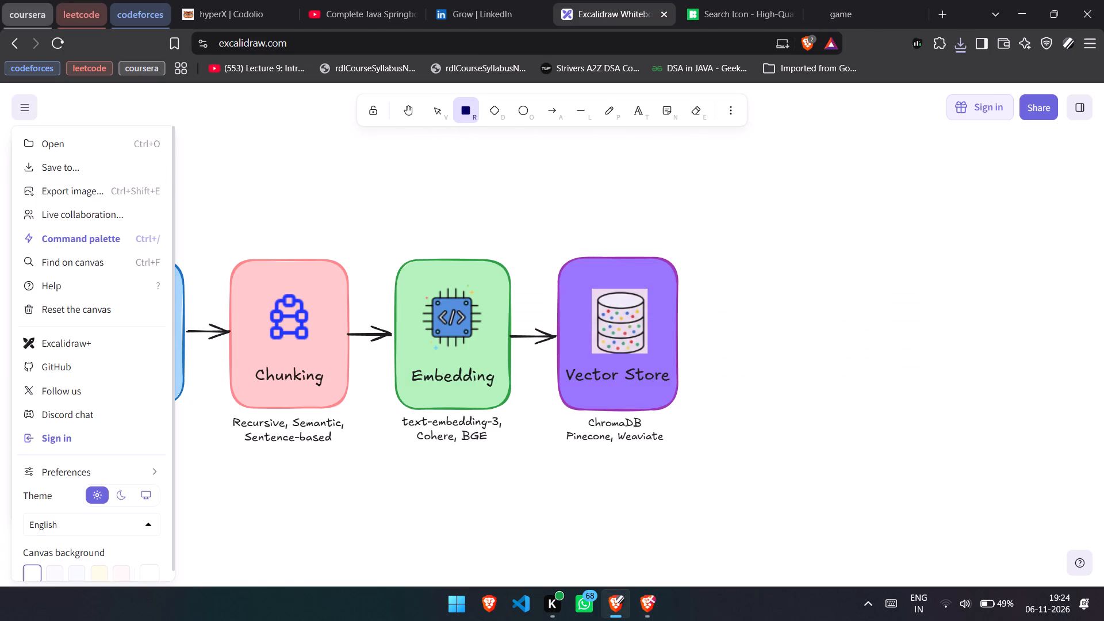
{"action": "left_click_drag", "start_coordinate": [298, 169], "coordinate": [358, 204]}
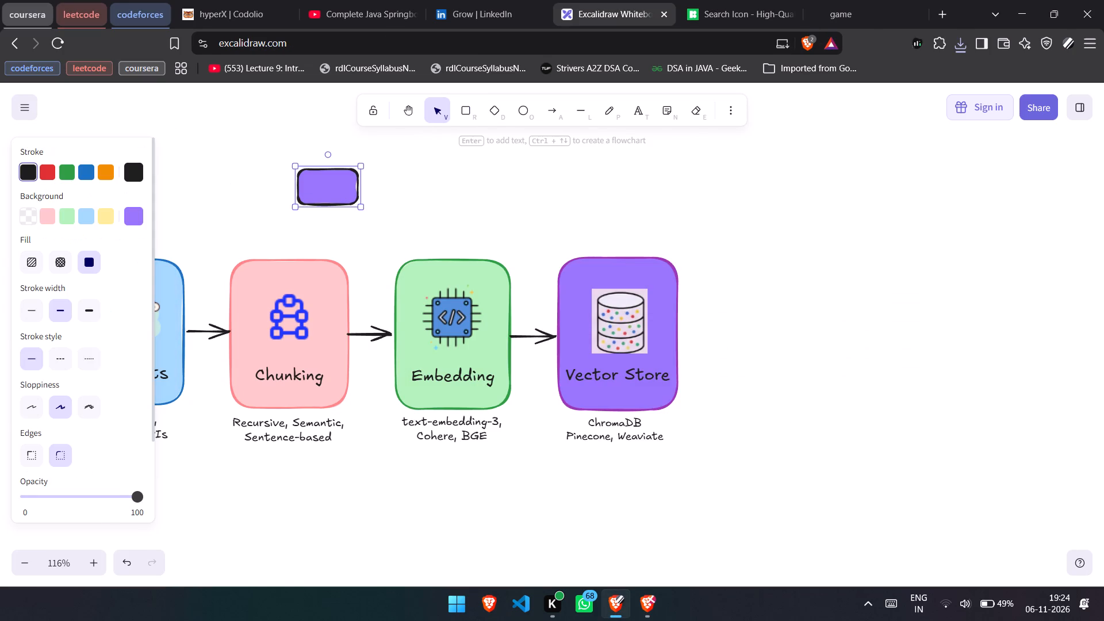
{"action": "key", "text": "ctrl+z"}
Draw a rounded box with orange stroke and pale yellow fill beyond Vector Store, sized like its neighbours and aligned with the row.
{"action": "key", "text": "r"}
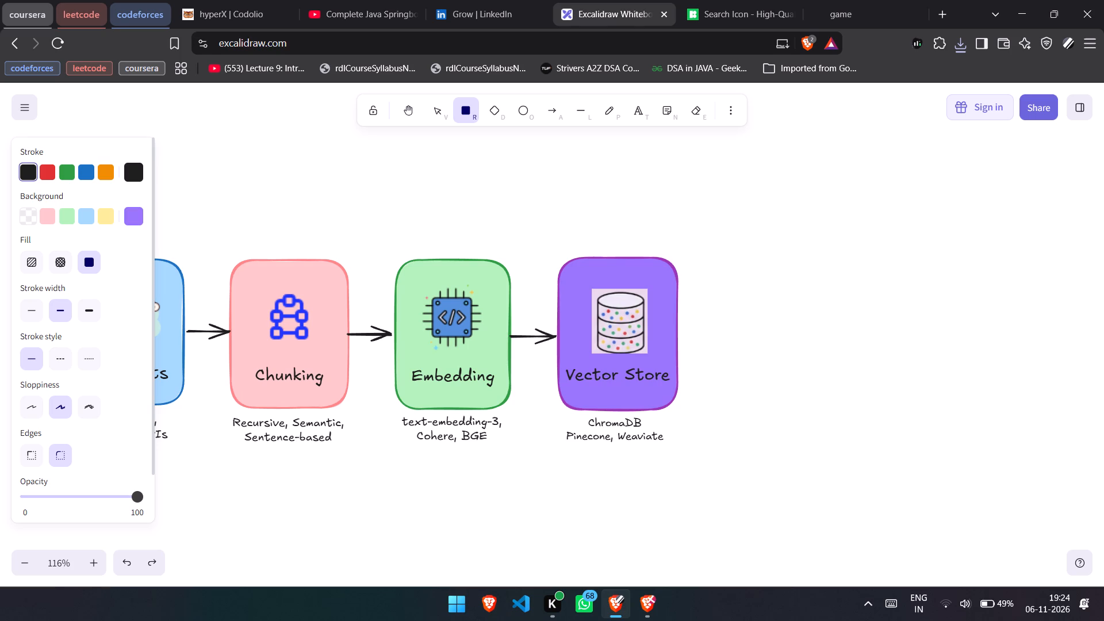
{"action": "left_click", "coordinate": [101, 177]}
{"action": "left_click", "coordinate": [107, 212]}
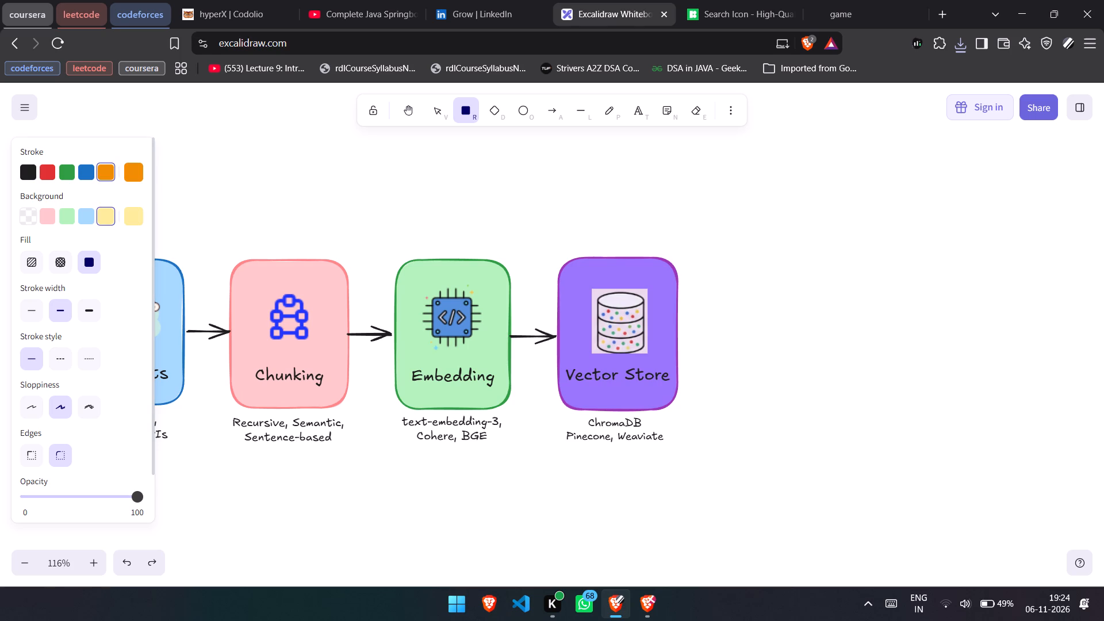
{"action": "left_click_drag", "start_coordinate": [714, 260], "coordinate": [837, 413]}
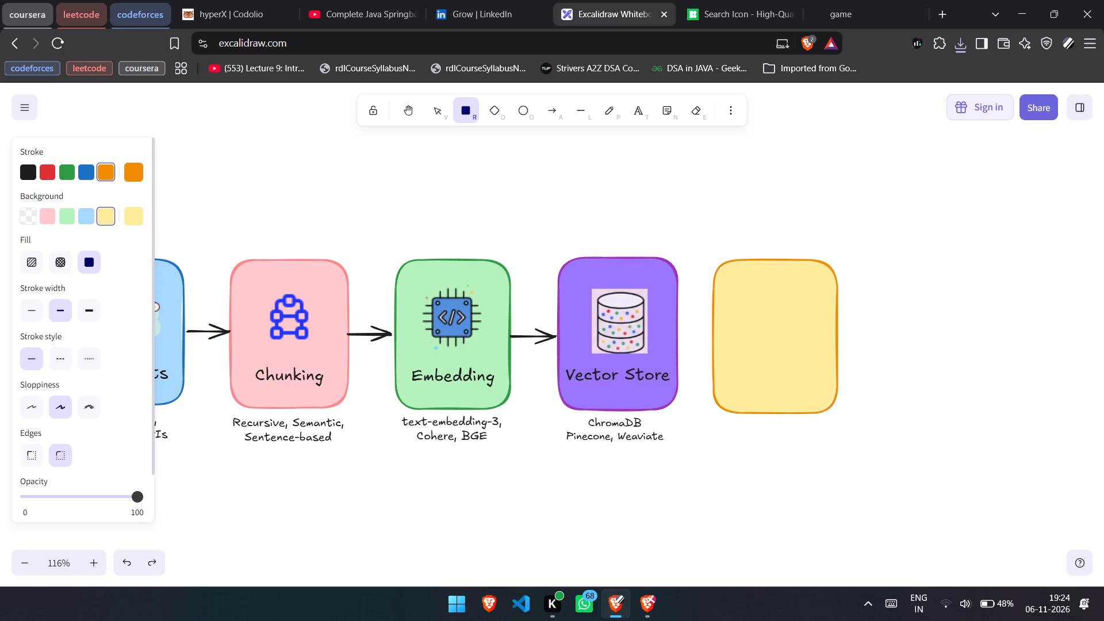
{"action": "left_click_drag", "start_coordinate": [837, 413], "coordinate": [834, 413]}
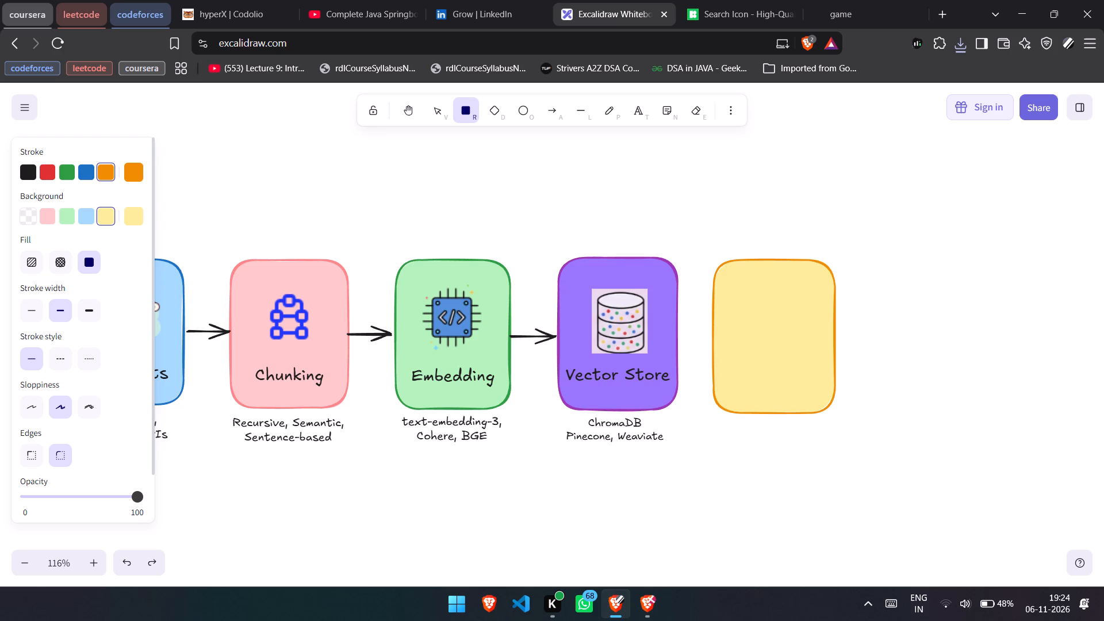
{"action": "left_click_drag", "start_coordinate": [834, 413], "coordinate": [832, 413]}
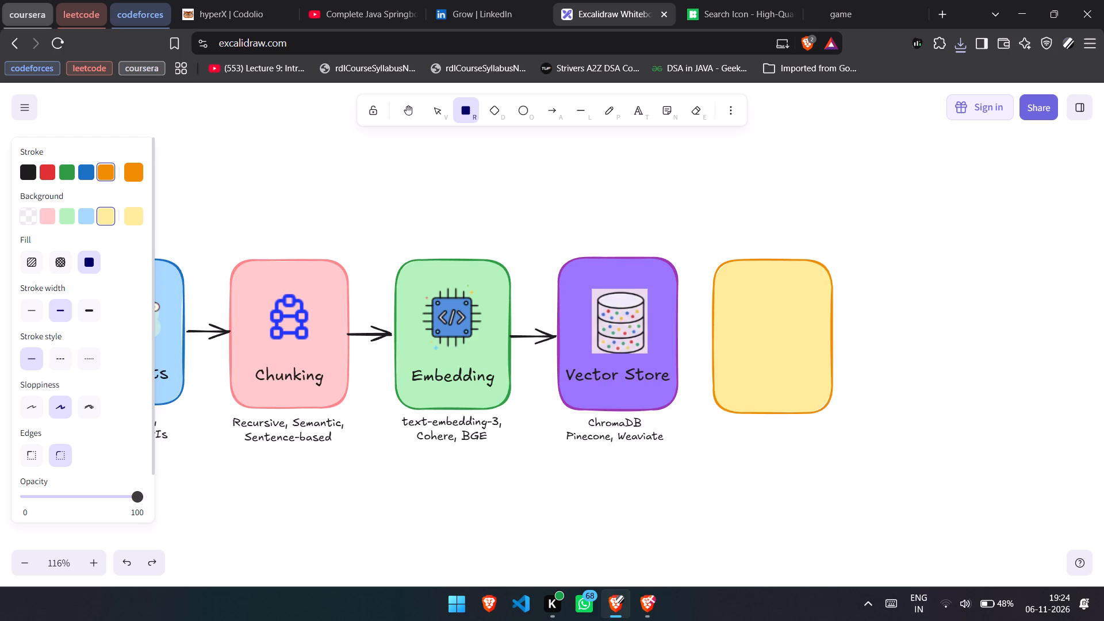
{"action": "left_click_drag", "start_coordinate": [832, 413], "coordinate": [832, 414]}
{"action": "left_click", "coordinate": [769, 348]}
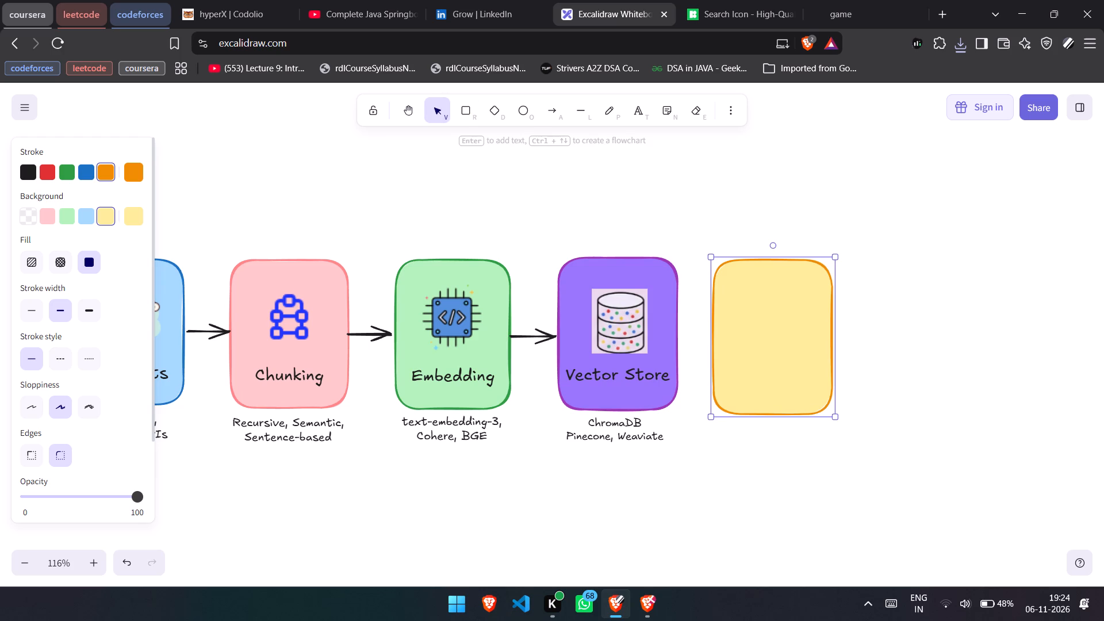
{"action": "left_click", "coordinate": [780, 456]}
{"action": "left_click_drag", "start_coordinate": [787, 362], "coordinate": [794, 359]}
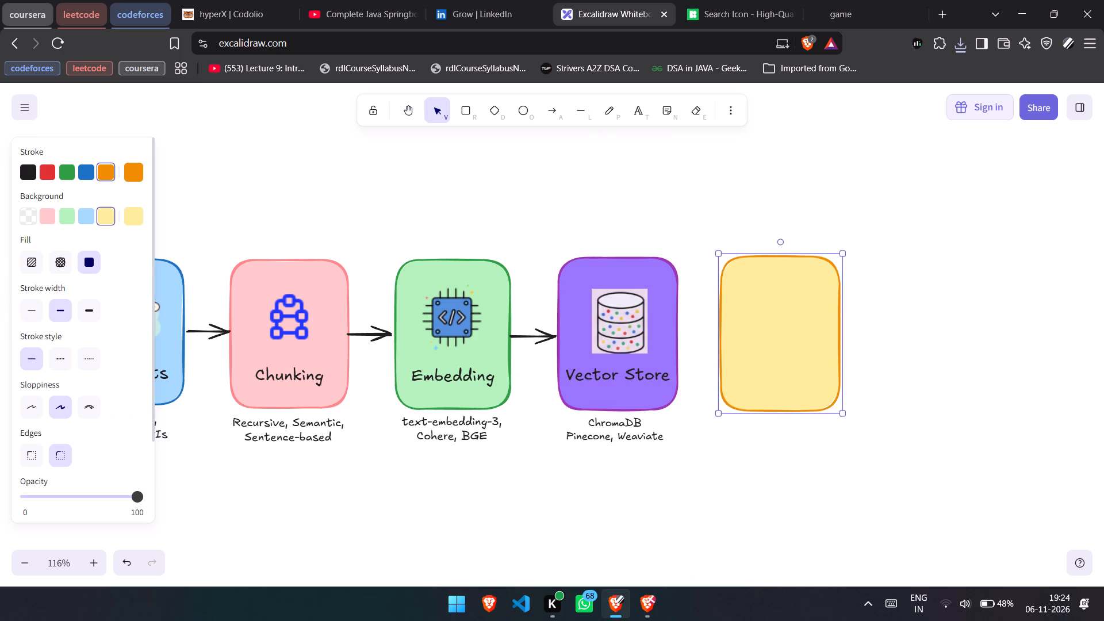
{"action": "left_click_drag", "start_coordinate": [794, 359], "coordinate": [796, 359]}
{"action": "left_click", "coordinate": [806, 488]}
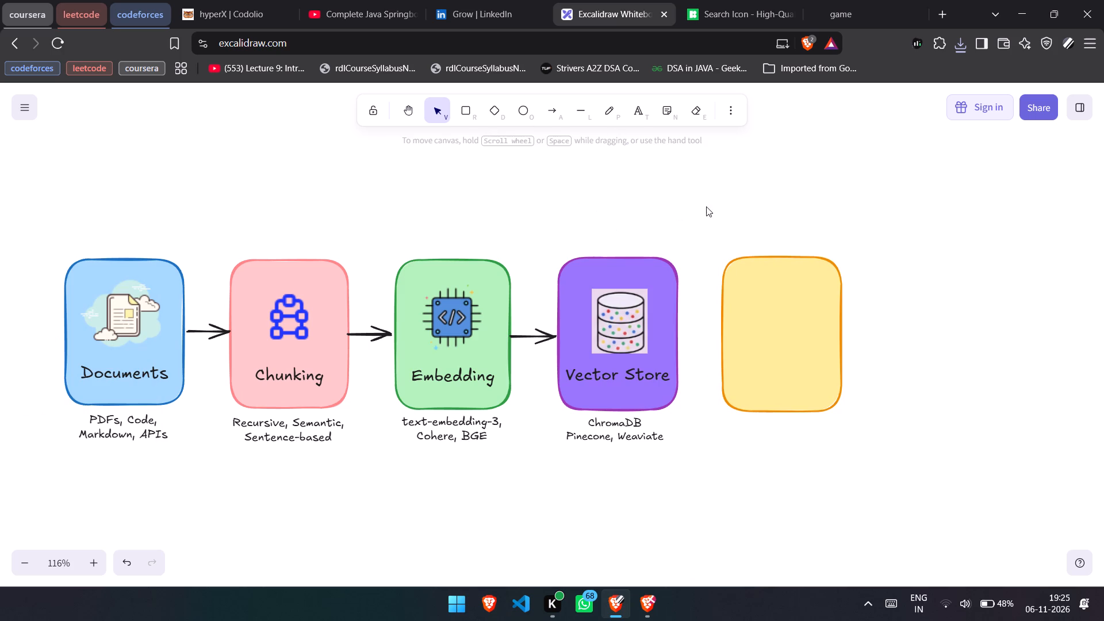
Draw an arrow from the Vector Store box to the yellow box and position it to fit the gap between them.
{"action": "key", "text": "a"}
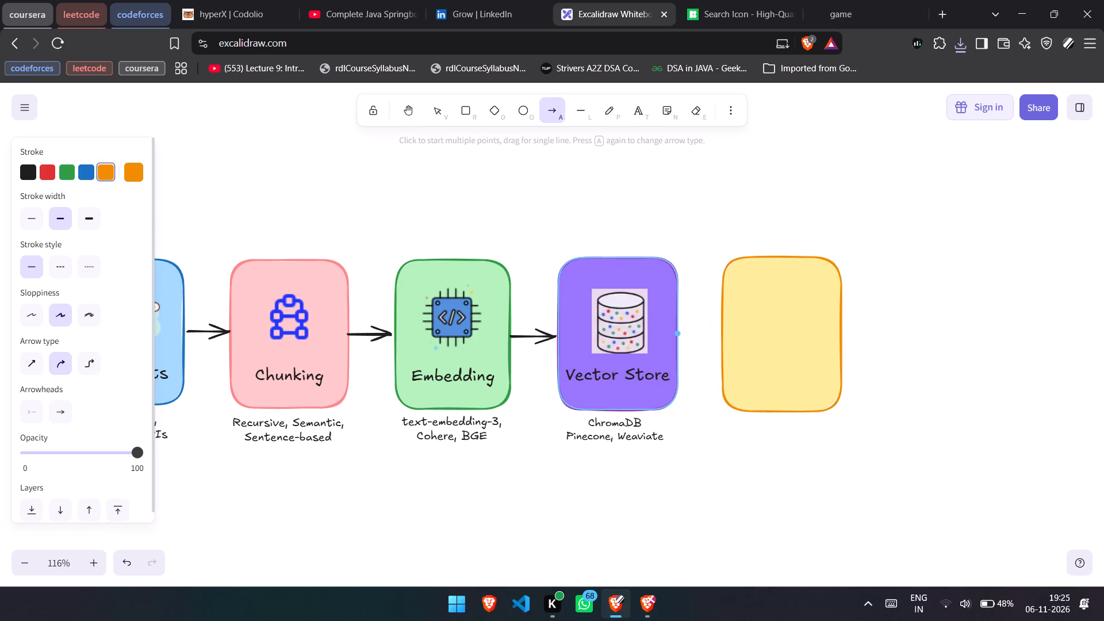
{"action": "left_click_drag", "start_coordinate": [678, 332], "coordinate": [703, 333]}
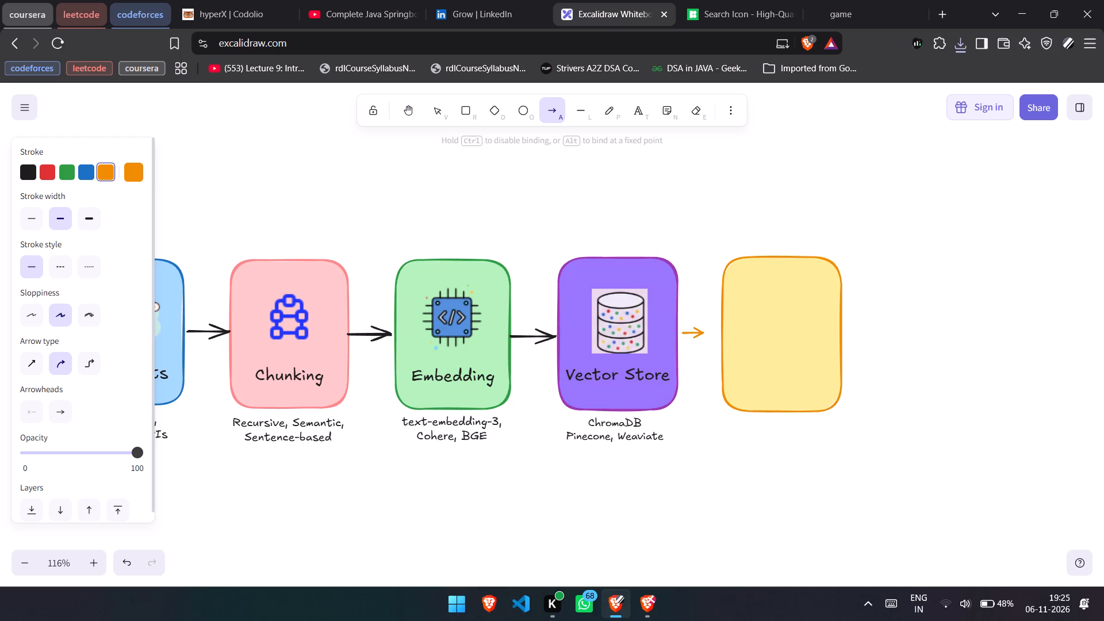
{"action": "left_click_drag", "start_coordinate": [703, 333], "coordinate": [725, 334]}
{"action": "left_click", "coordinate": [704, 405]}
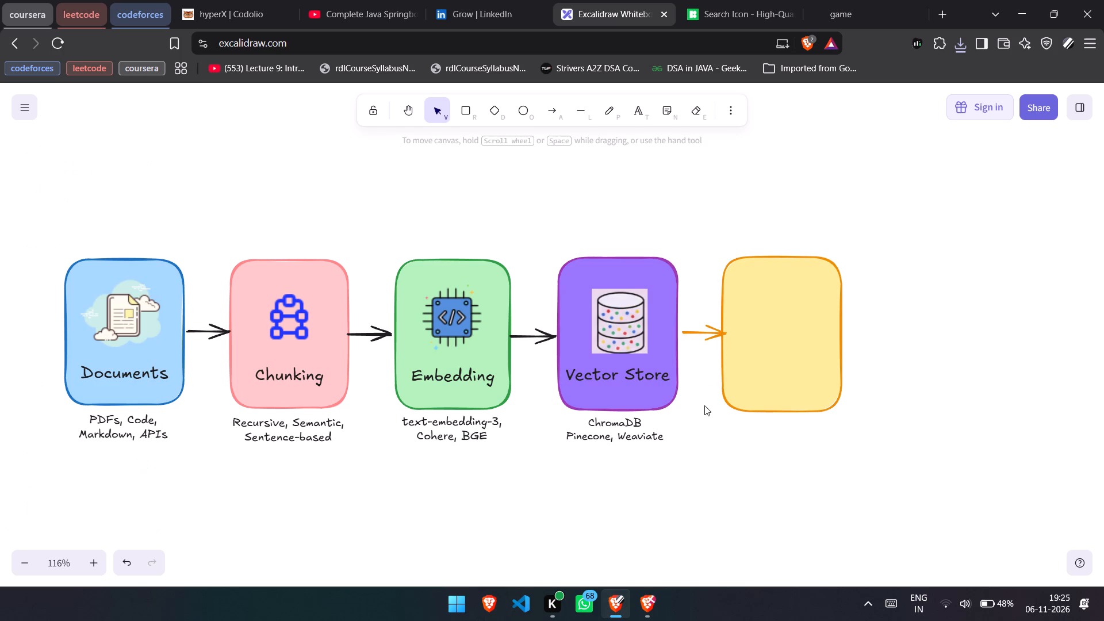
{"action": "key", "text": "ctrl+z"}
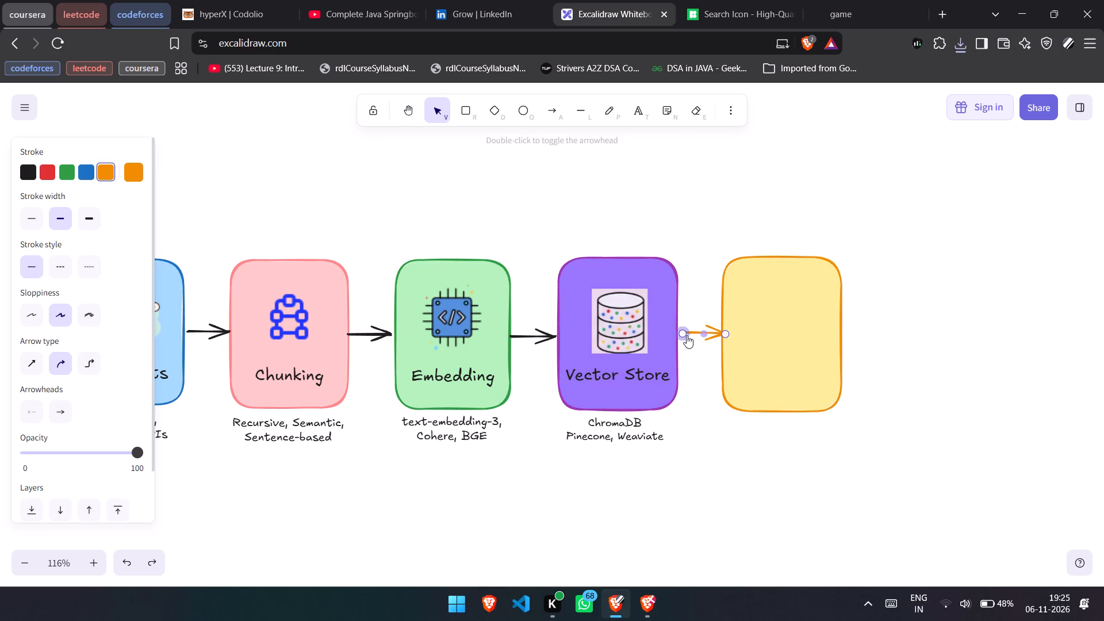
{"action": "left_click", "coordinate": [693, 332]}
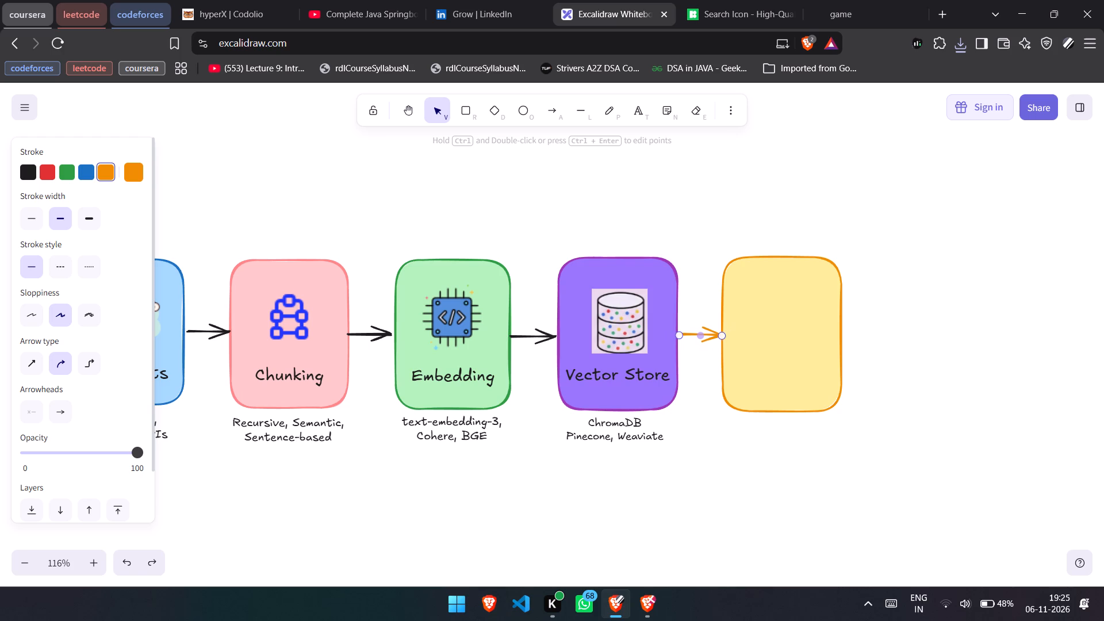
{"action": "left_click", "coordinate": [702, 407]}
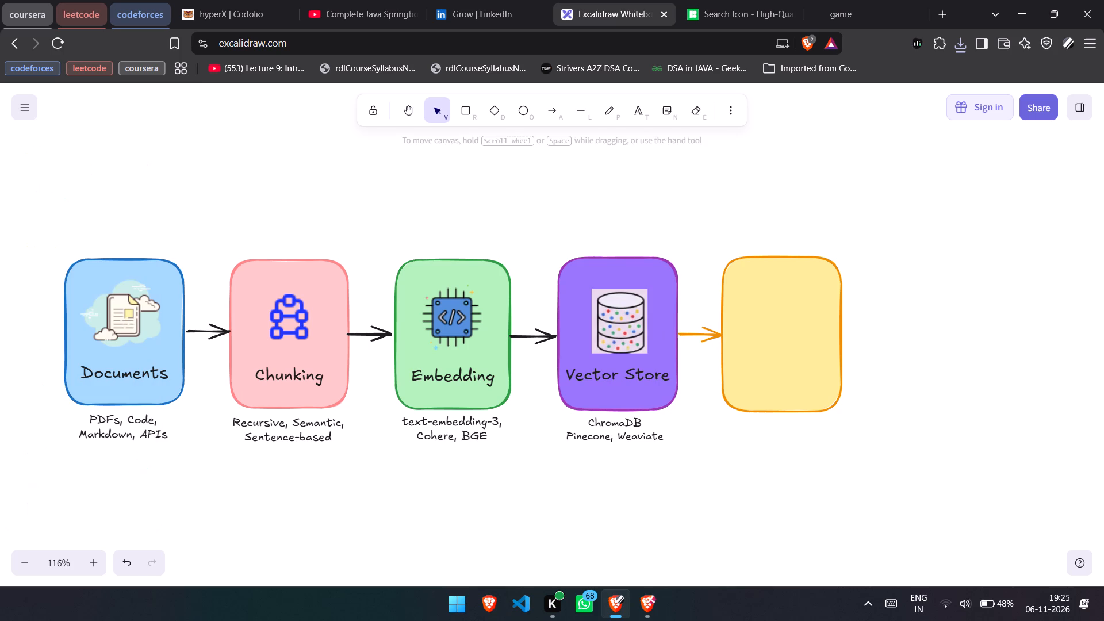
Set the stroke colour of the arrow between Vector Store and the yellow box to black.
{"action": "left_click", "coordinate": [697, 335]}
{"action": "left_click", "coordinate": [25, 177]}
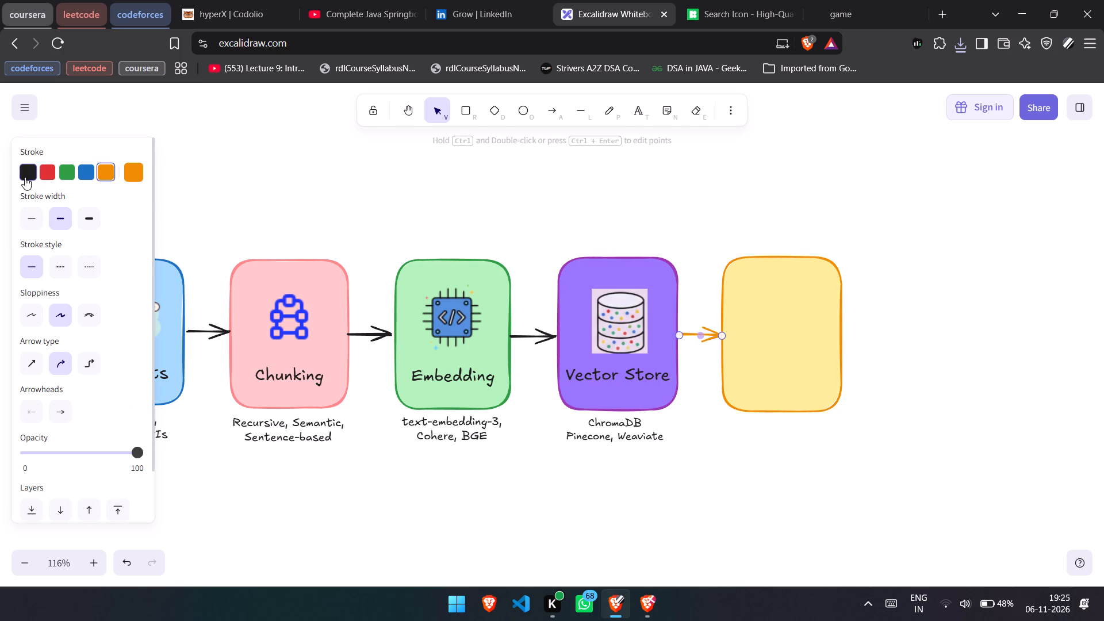
{"action": "left_click", "coordinate": [644, 482]}
Check the ChatGPT reference diagram, then return to the Excalidraw whiteboard.
{"action": "key", "text": "alt+Tab"}
{"action": "key", "text": "alt+Tab"}
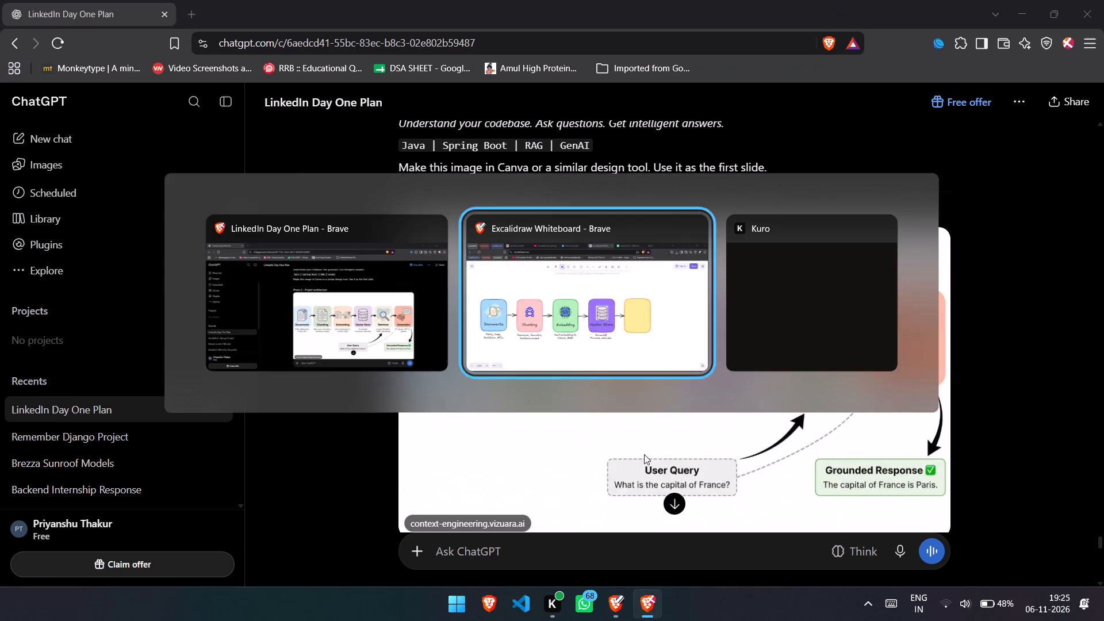
{"action": "key", "text": "alt+Tab"}
{"action": "key", "text": "alt+Tab"}
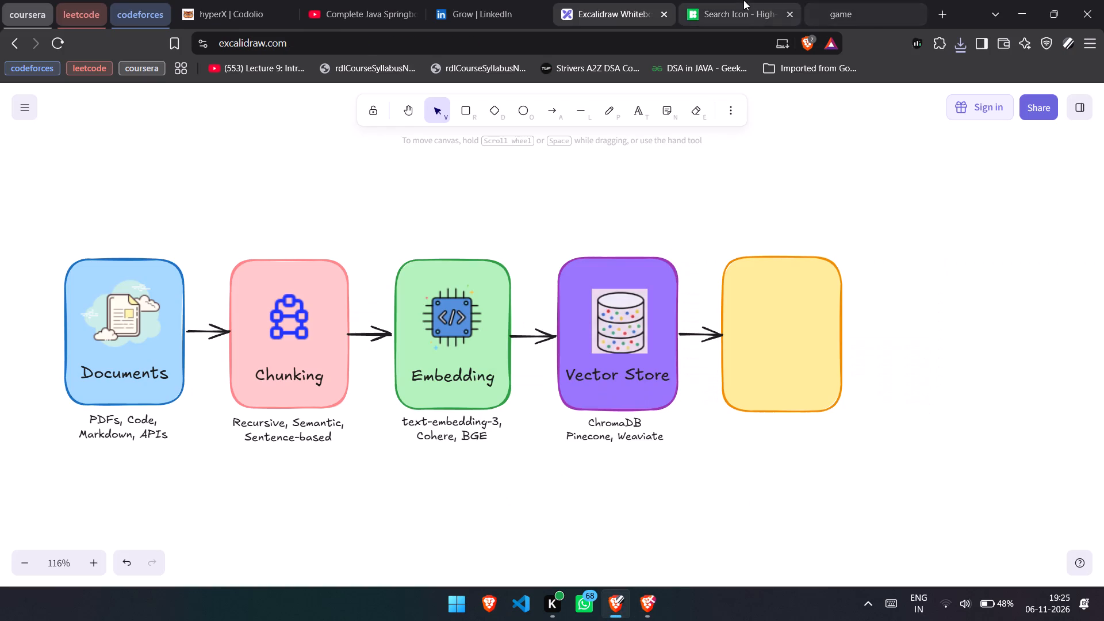
Switch to the Fiveplay game page to check its loading progress.
{"action": "left_click", "coordinate": [813, 0]}
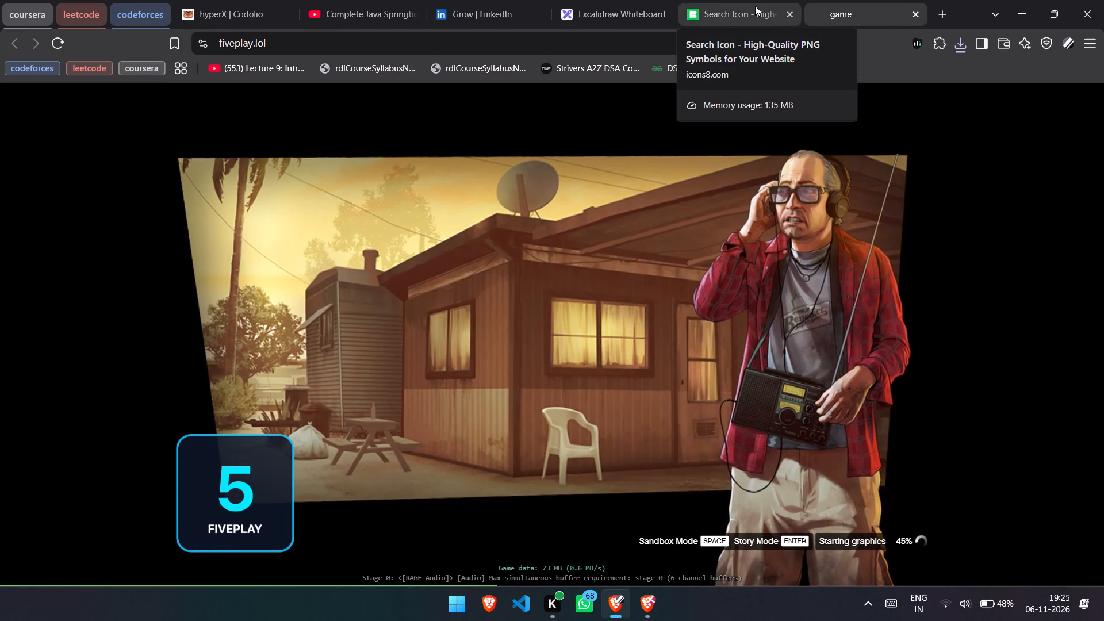
Dismiss the multiple-file download permission request on the Icons8 page and return to the Excalidraw whiteboard.
{"action": "left_click", "coordinate": [755, 6]}
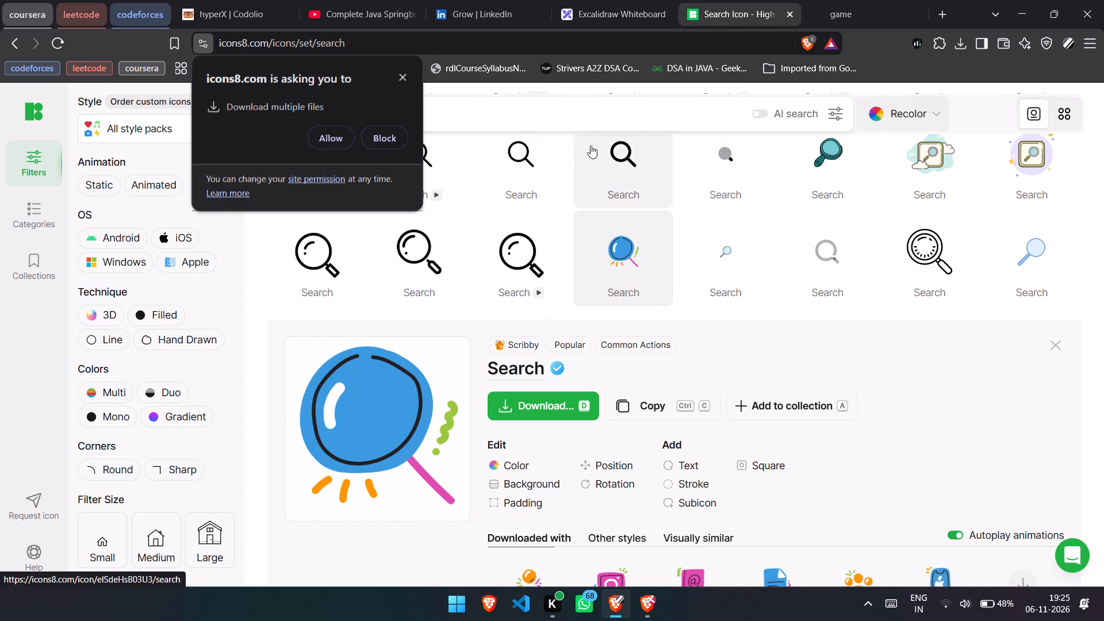
{"action": "left_click", "coordinate": [402, 84]}
{"action": "left_click", "coordinate": [668, 0]}
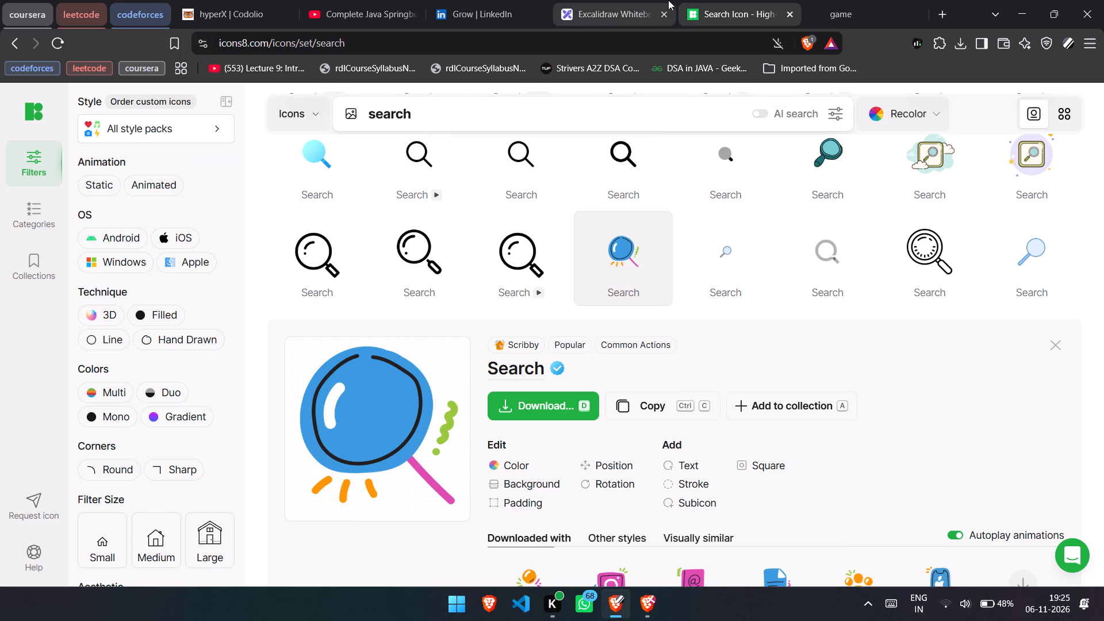
Insert the downloaded blue magnifying-glass image and scale it down to sit centred in the upper part of the yellow box.
{"action": "left_click", "coordinate": [771, 305]}
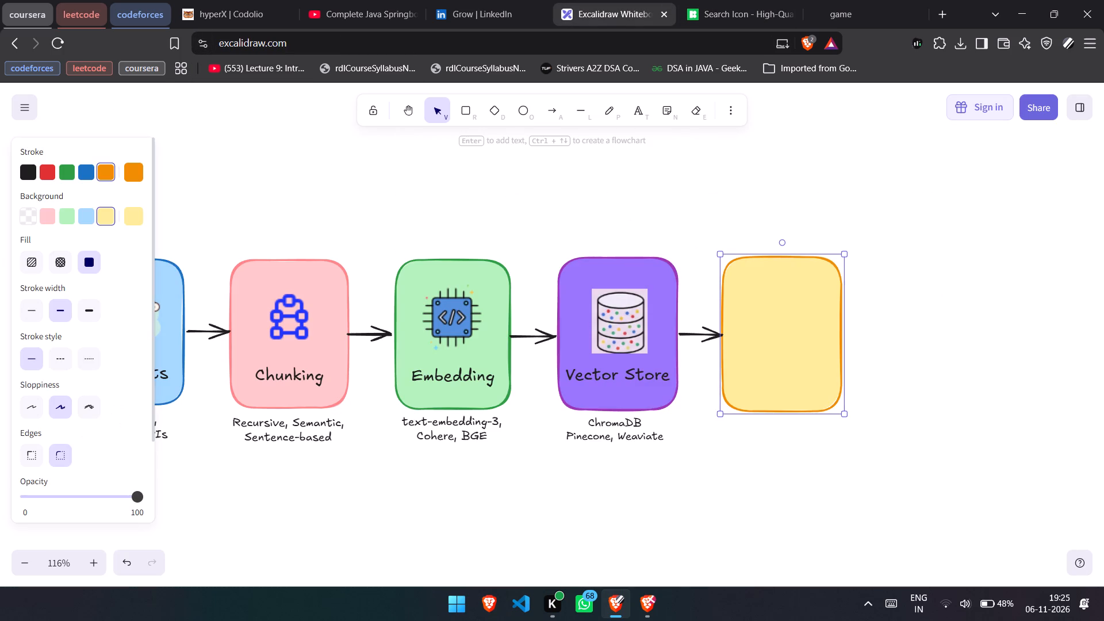
{"action": "key", "text": "9"}
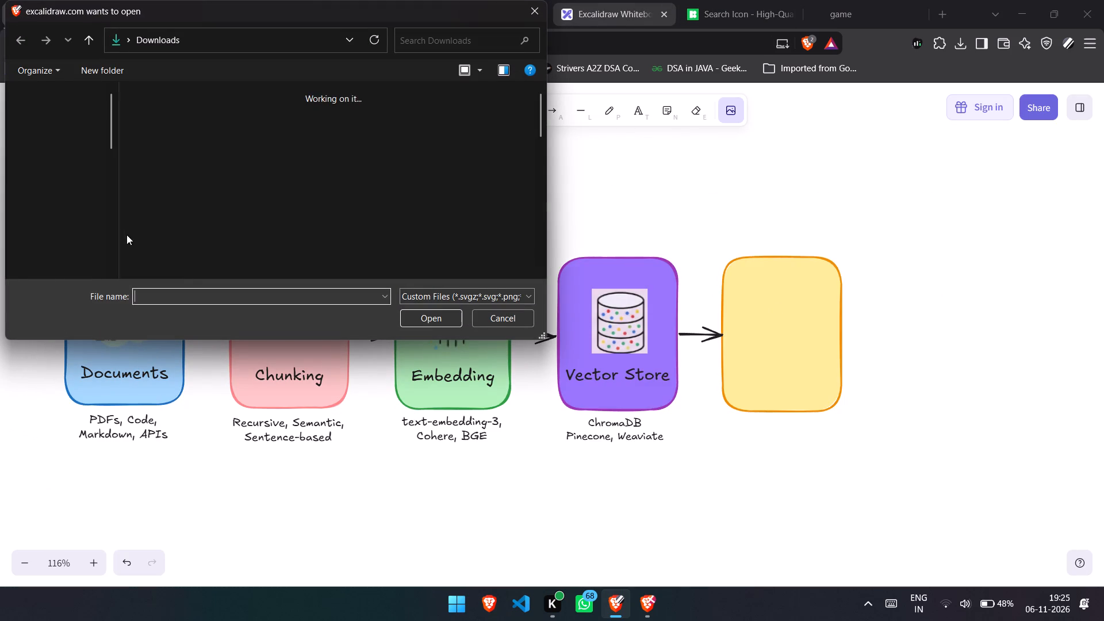
{"action": "double_click", "coordinate": [177, 155]}
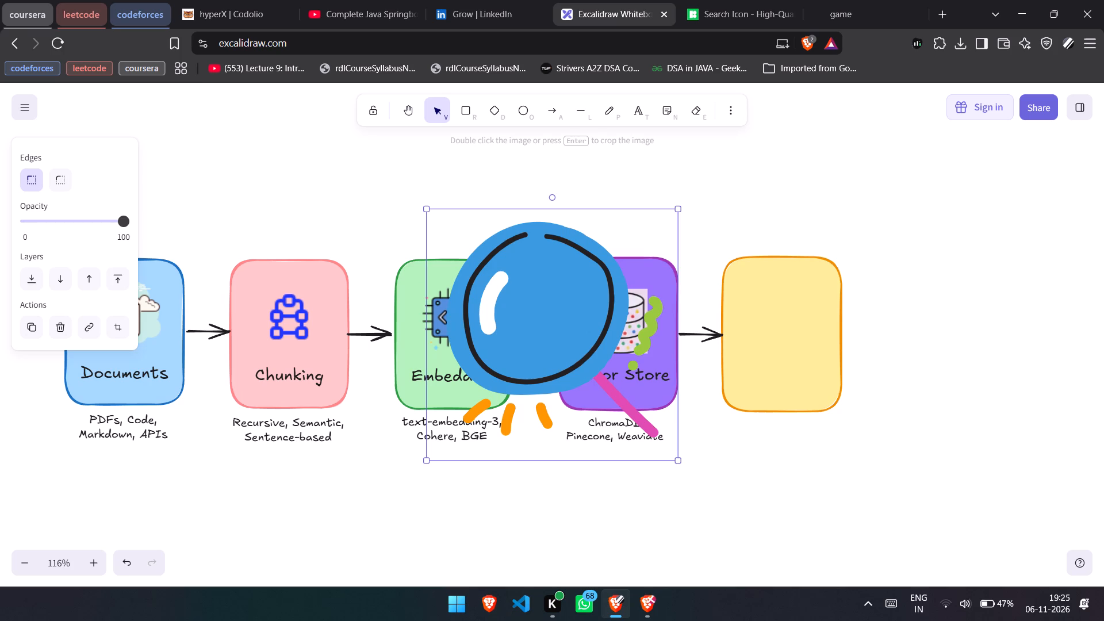
{"action": "left_click_drag", "start_coordinate": [677, 460], "coordinate": [462, 281]}
{"action": "left_click_drag", "start_coordinate": [453, 239], "coordinate": [759, 318]}
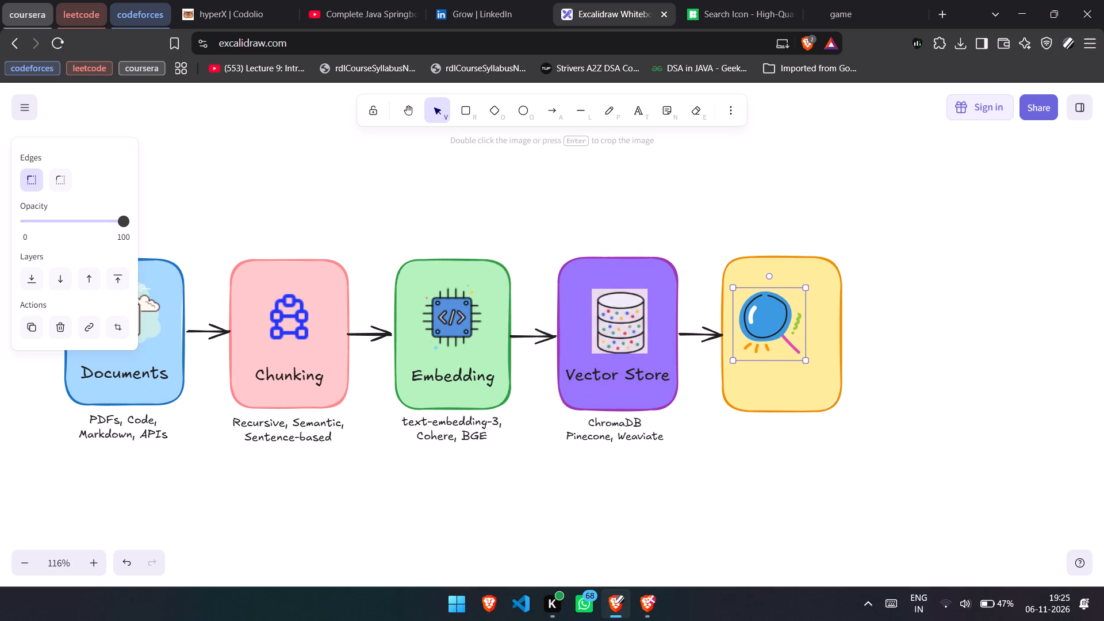
{"action": "left_click_drag", "start_coordinate": [807, 359], "coordinate": [781, 349]}
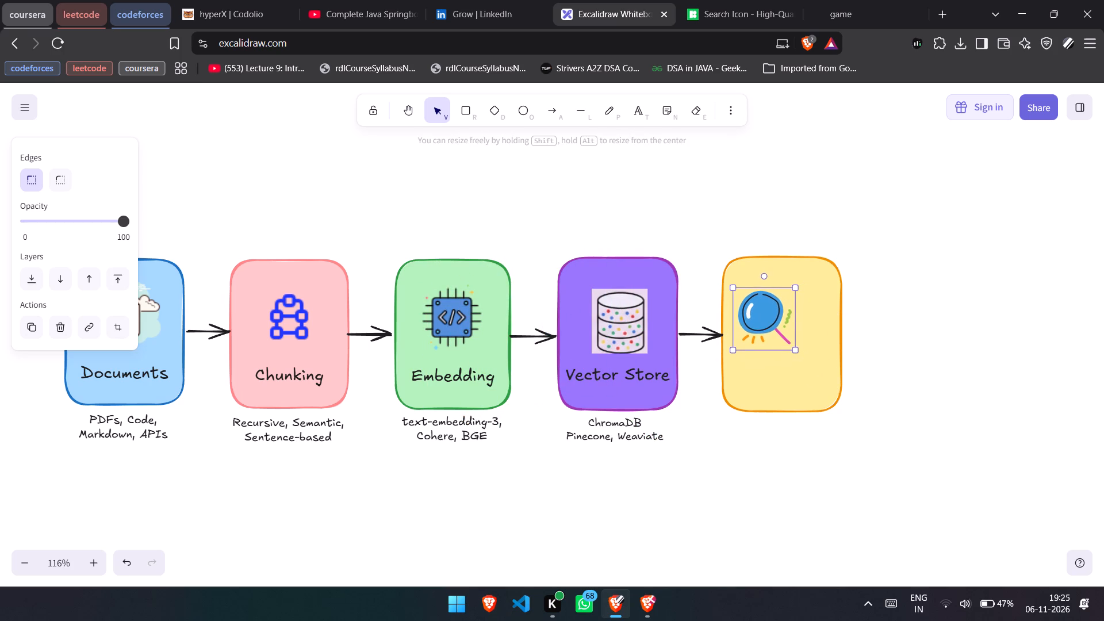
{"action": "left_click_drag", "start_coordinate": [781, 349], "coordinate": [779, 348]}
{"action": "left_click_drag", "start_coordinate": [763, 312], "coordinate": [782, 318]}
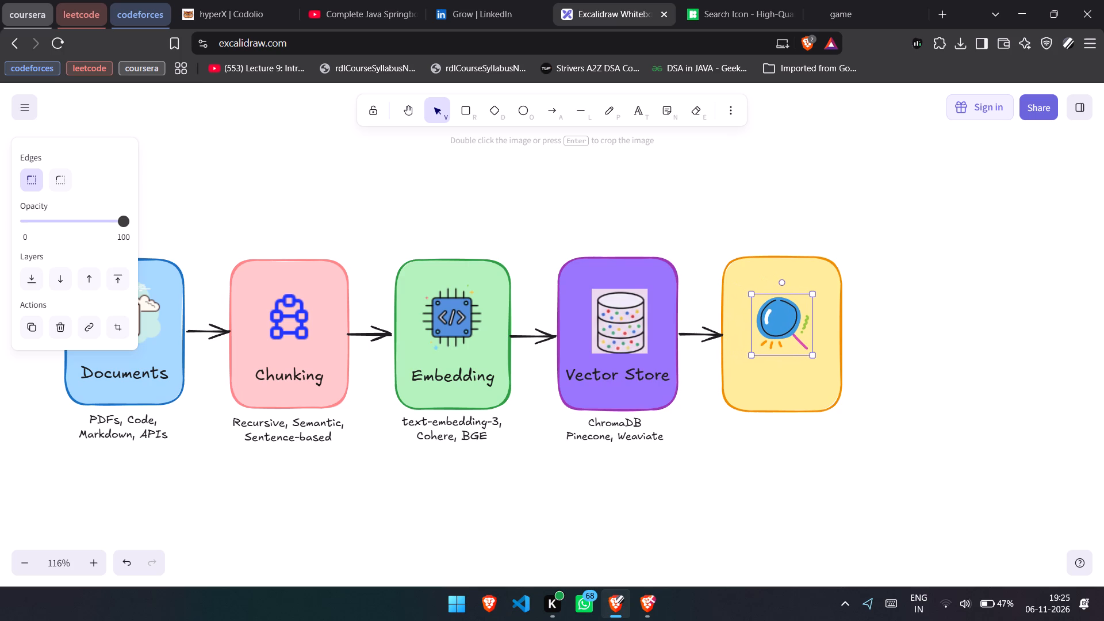
{"action": "left_click_drag", "start_coordinate": [782, 318], "coordinate": [782, 319]}
{"action": "left_click", "coordinate": [779, 504]}
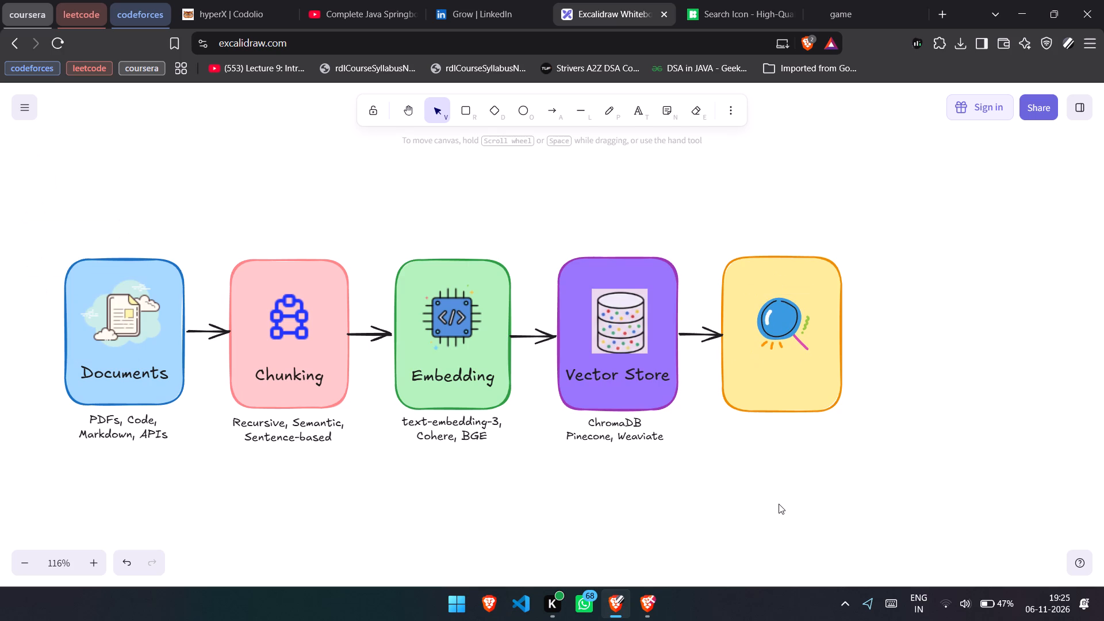
Label the yellow box "Retrieval" as in the ChatGPT reference, shifting the magnifying-glass icon up clear of the text.
{"action": "key", "text": "alt+Tab"}
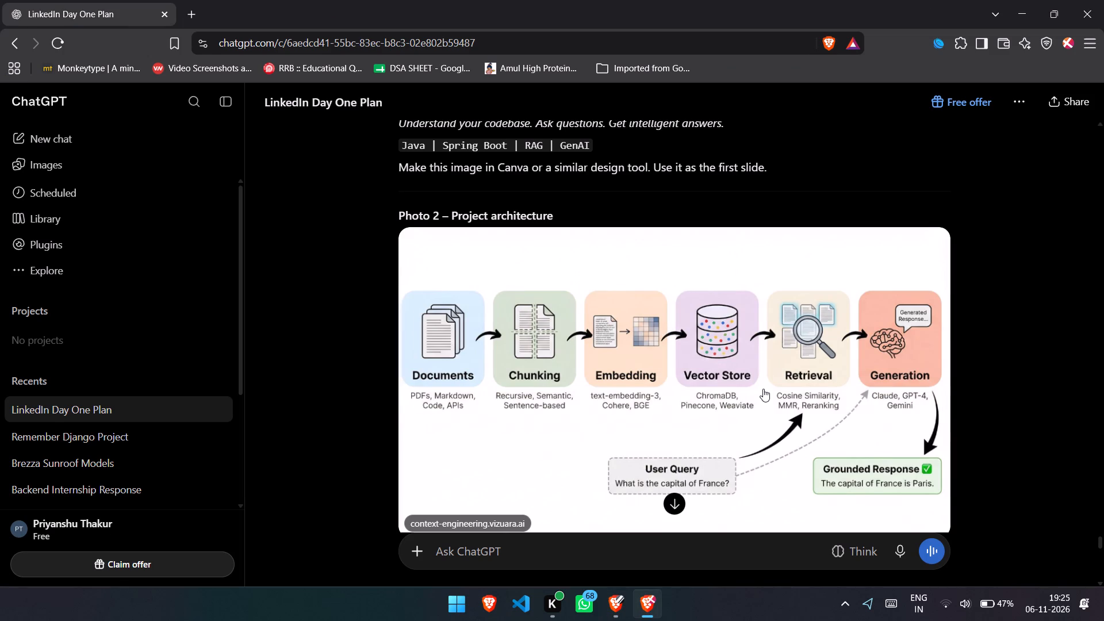
{"action": "key", "text": "alt+Tab"}
{"action": "double_click", "coordinate": [781, 381]}
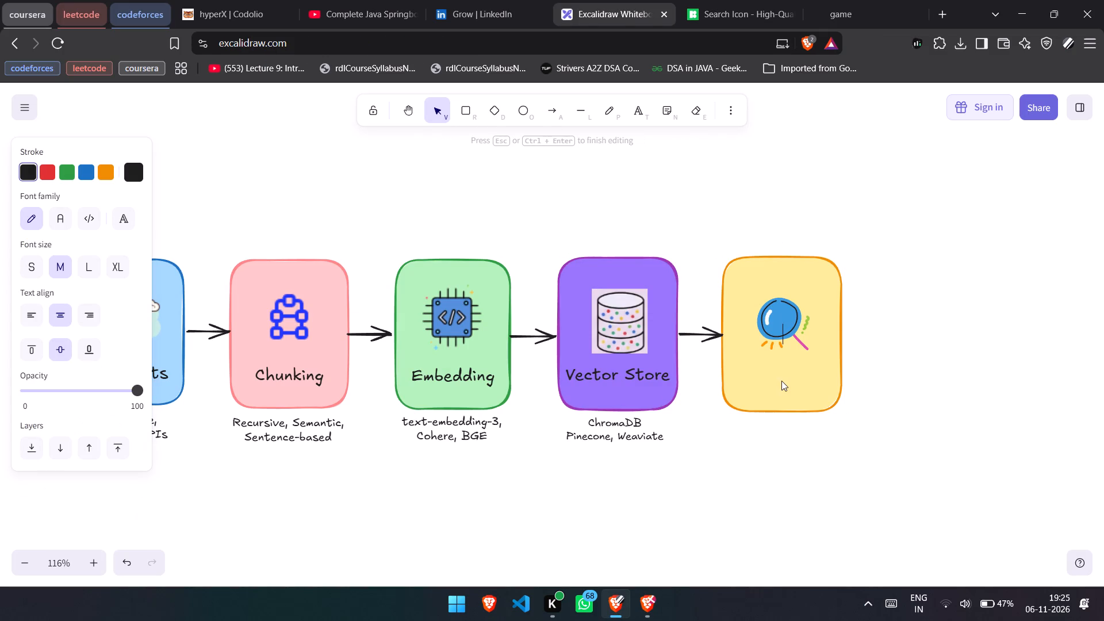
{"action": "type", "text": "Re"}
{"action": "key", "text": "alt+Tab"}
{"action": "key", "text": "alt+Tab"}
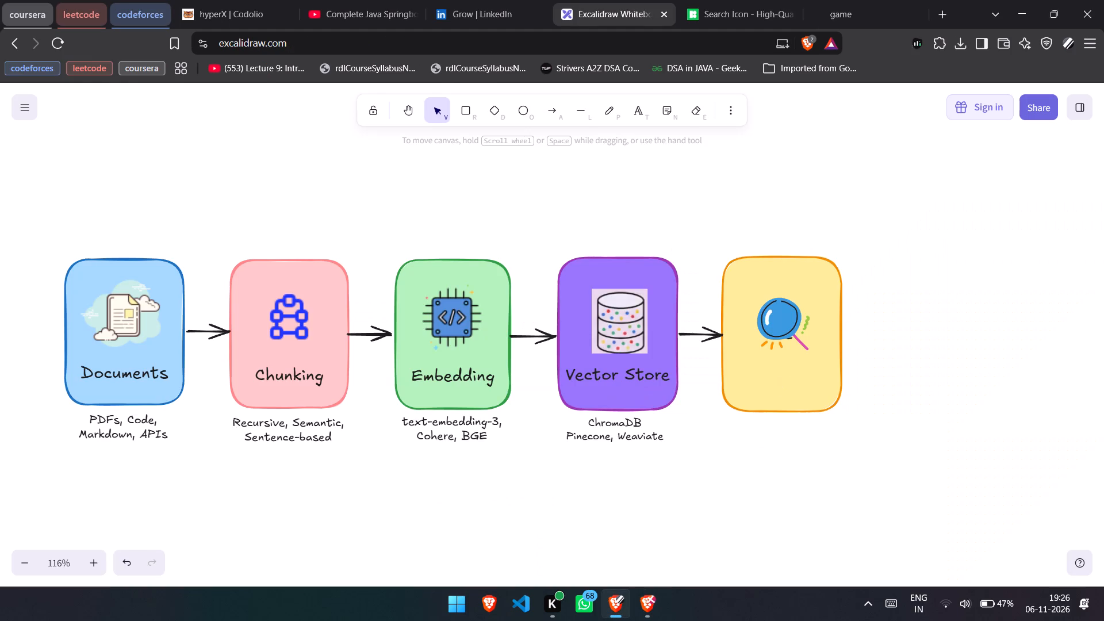
{"action": "left_click_drag", "start_coordinate": [785, 325], "coordinate": [777, 275]}
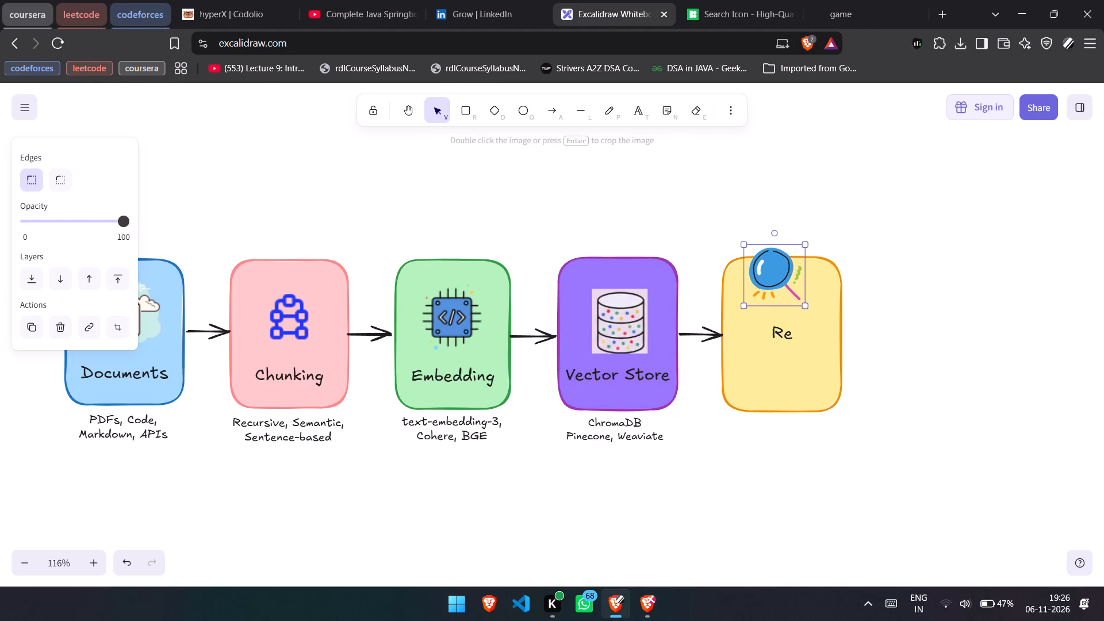
{"action": "double_click", "coordinate": [780, 329]}
{"action": "key", "text": "Right"}
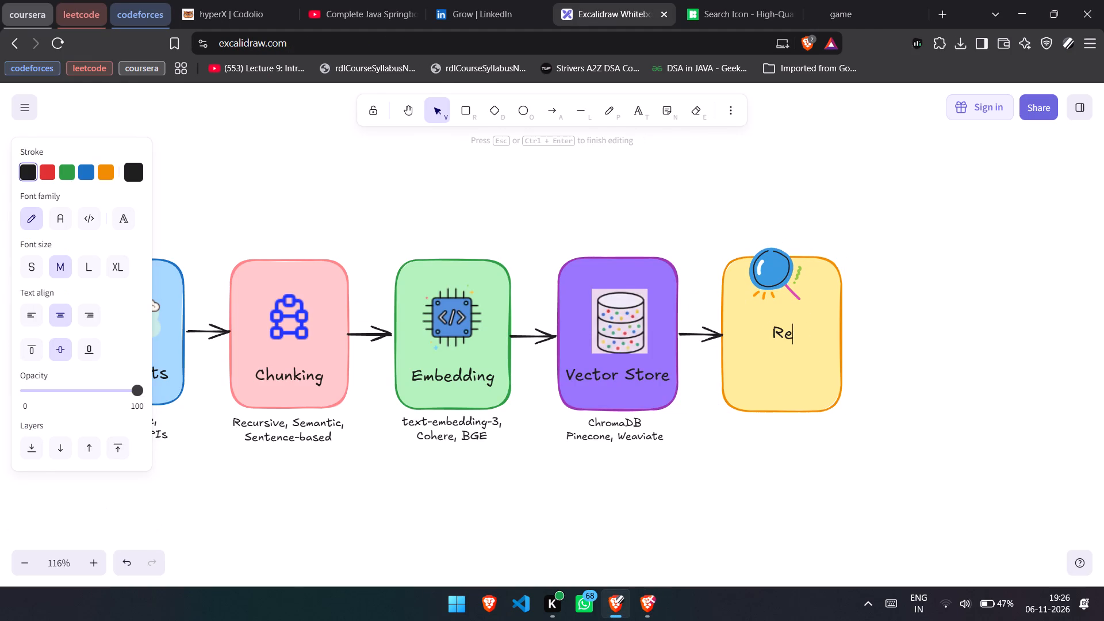
{"action": "type", "text": "tri"}
{"action": "type", "text": "eval"}
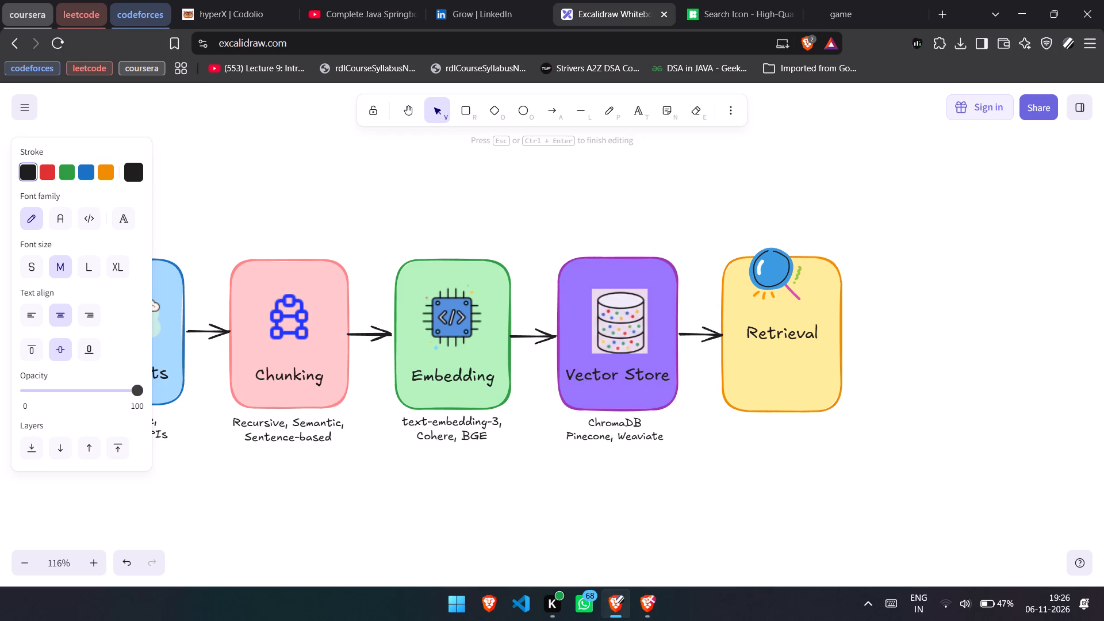
Lower the Retrieval label to the bottom of its box by inserting four line breaks before the text.
{"action": "key", "text": "Left"}
{"action": "key", "text": "ctrl+Left"}
{"action": "key", "text": "Return"}
{"action": "key", "text": "Return"}
{"action": "key", "text": "Return"}
{"action": "key", "text": "Return"}
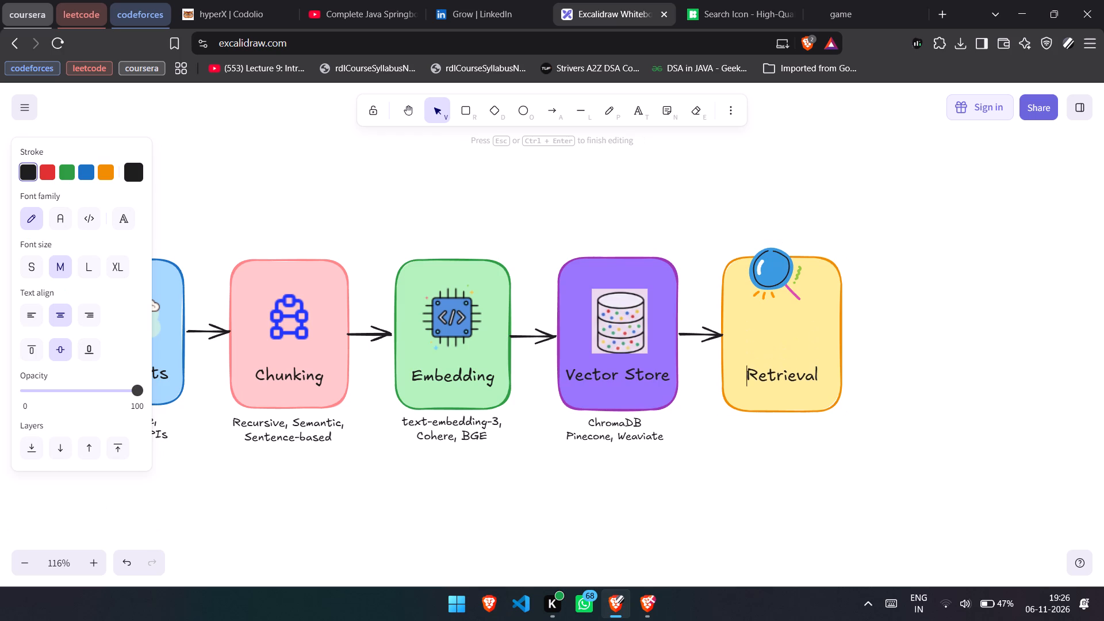
Move the magnifying-glass icon back down so it sits centred above the Retrieval label.
{"action": "left_click_drag", "start_coordinate": [757, 265], "coordinate": [770, 317]}
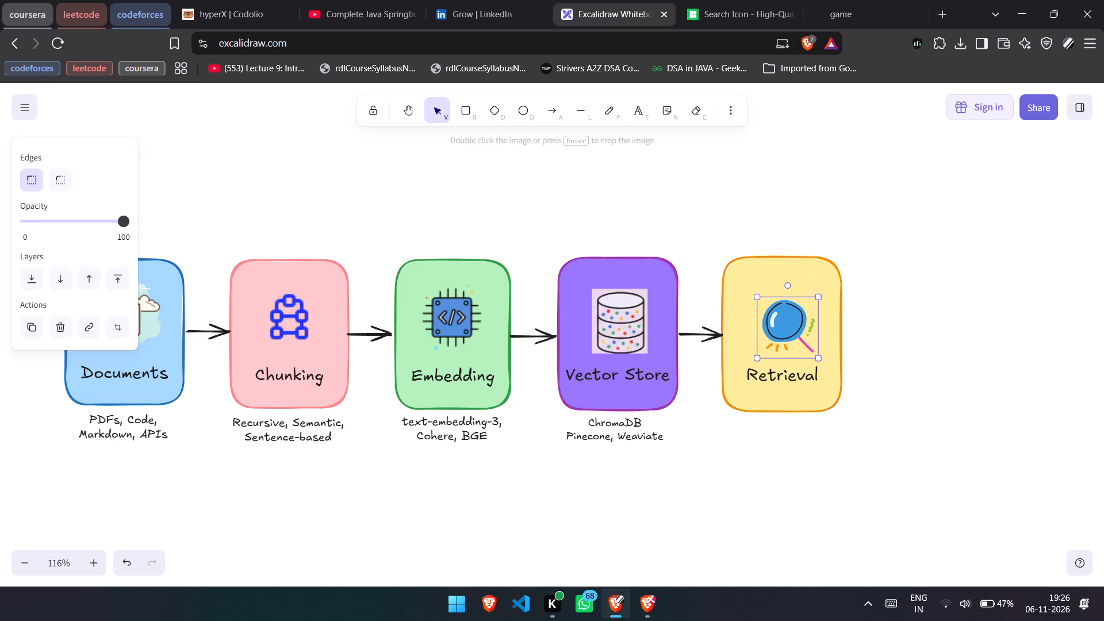
{"action": "left_click_drag", "start_coordinate": [770, 317], "coordinate": [765, 313]}
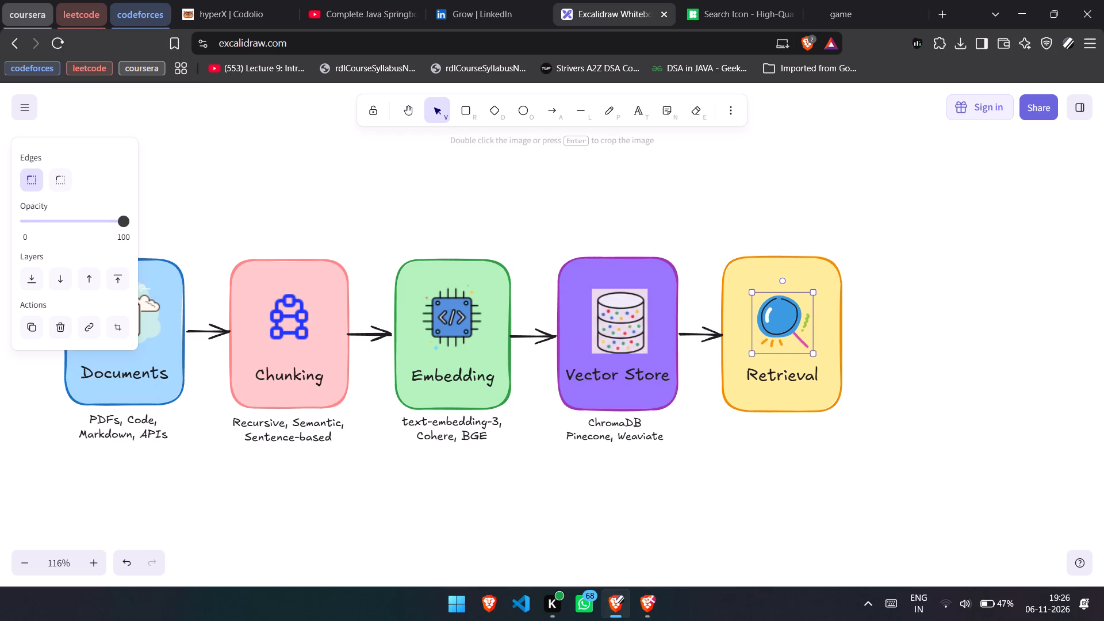
Check the Fiveplay game page's loading progress, then return to the Excalidraw whiteboard.
{"action": "key", "text": "alt+Tab"}
{"action": "key", "text": "alt+Tab"}
{"action": "left_click", "coordinate": [856, 0]}
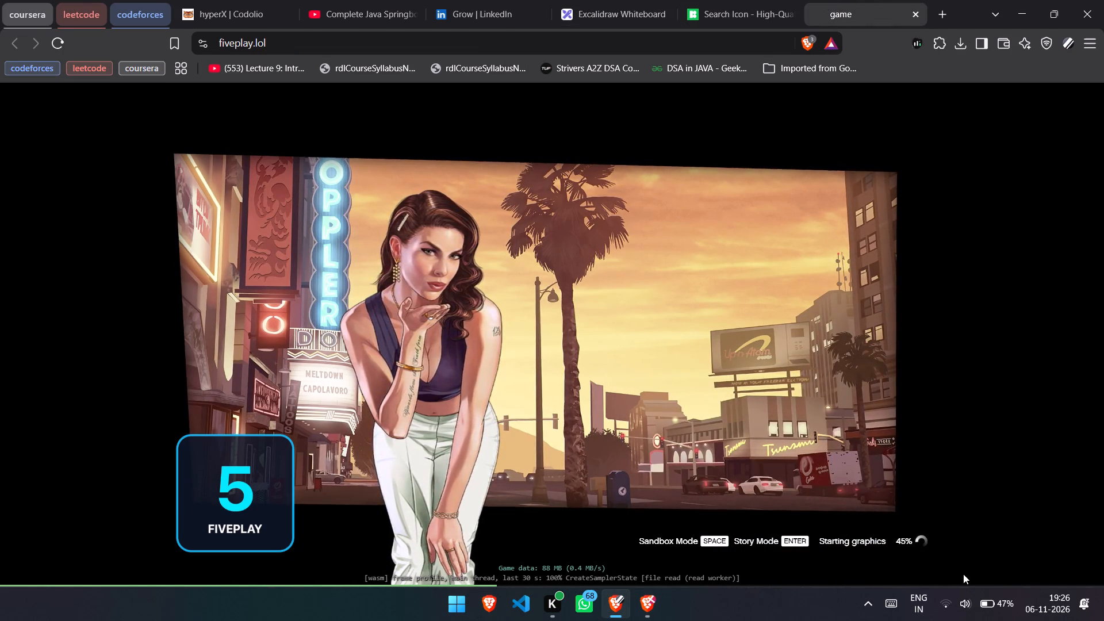
{"action": "left_click", "coordinate": [723, 0]}
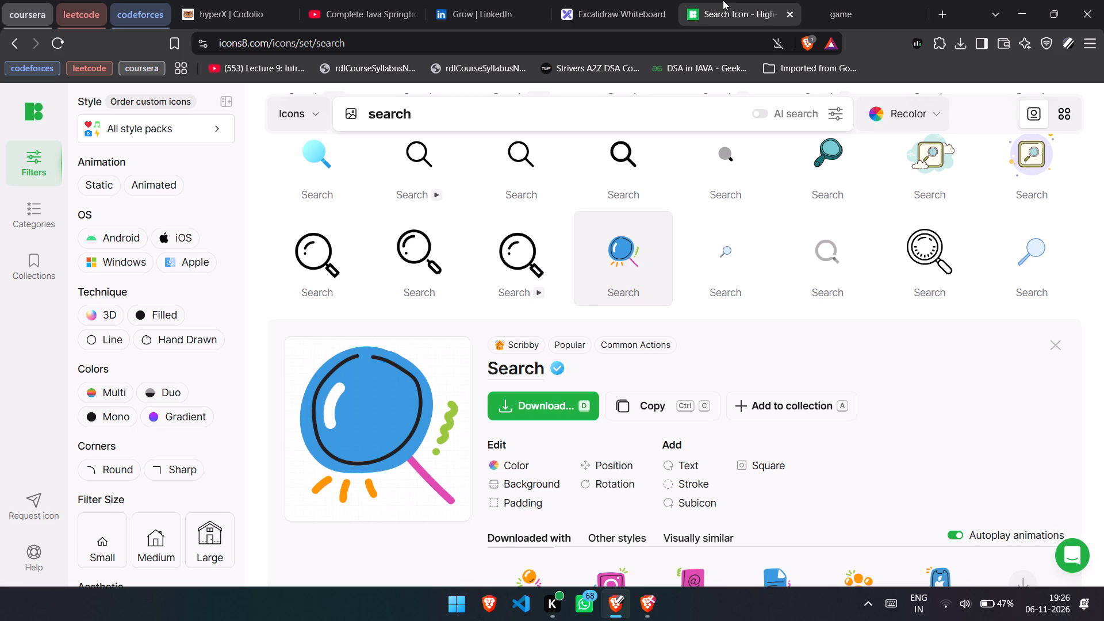
{"action": "left_click", "coordinate": [611, 0]}
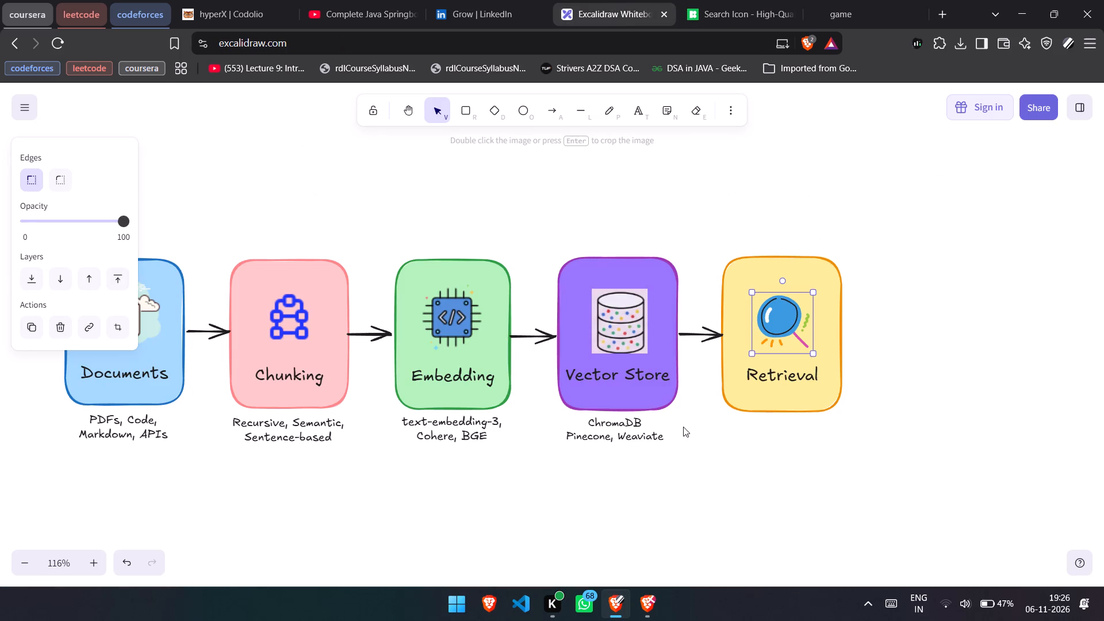
{"action": "left_click", "coordinate": [712, 463]}
{"action": "key", "text": "alt+Tab"}
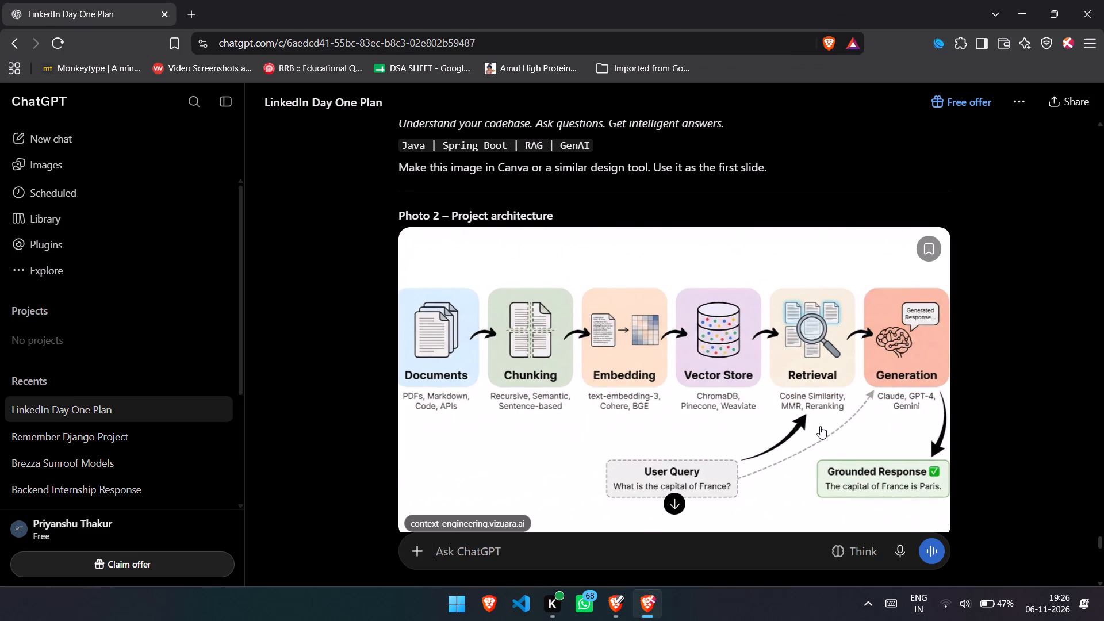
{"action": "key", "text": "alt+Tab"}
{"action": "double_click", "coordinate": [769, 440]}
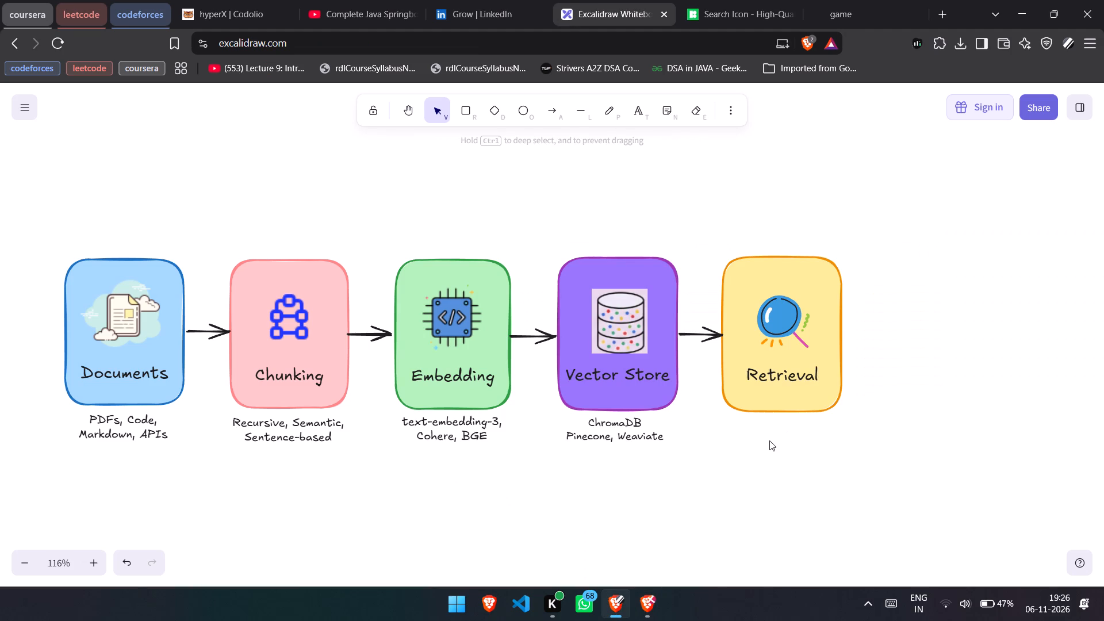
{"action": "type", "text": "Cosine Similarity"}
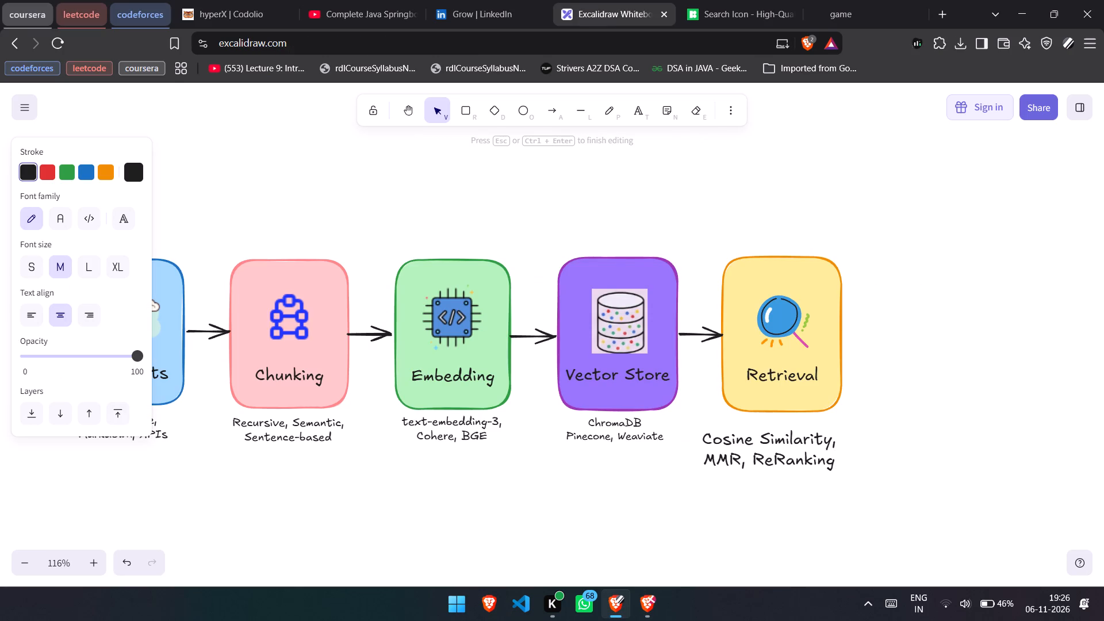
Shrink the Retrieval caption to match the other captions and centre it directly beneath the Retrieval box.
{"action": "left_click", "coordinate": [823, 456]}
{"action": "left_click_drag", "start_coordinate": [846, 484], "coordinate": [840, 477]}
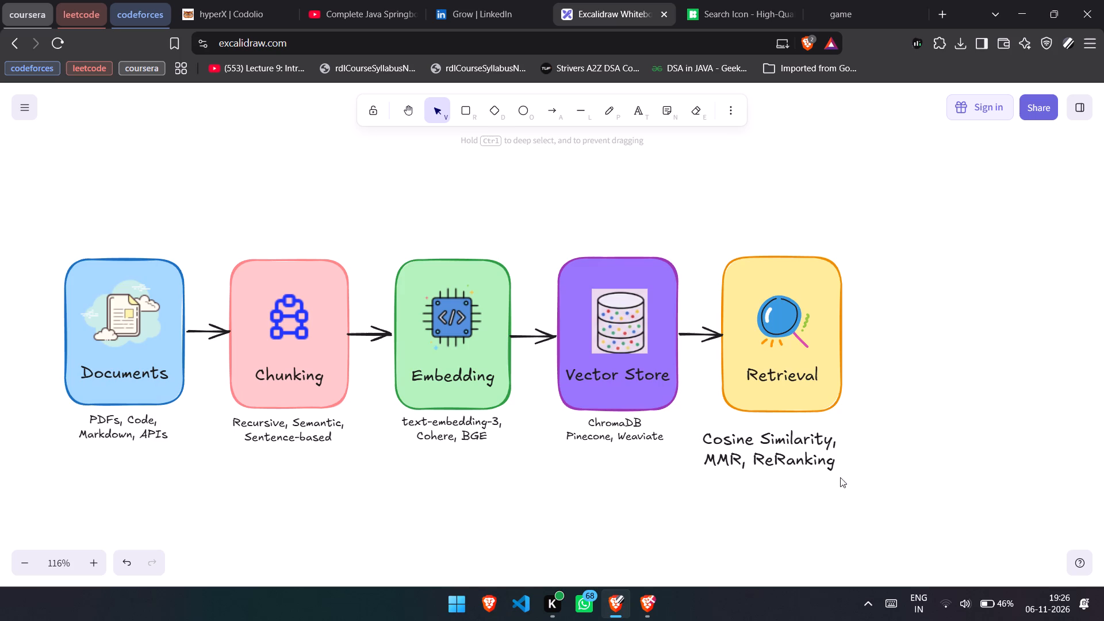
{"action": "left_click_drag", "start_coordinate": [840, 477], "coordinate": [823, 452]}
{"action": "left_click", "coordinate": [834, 467]}
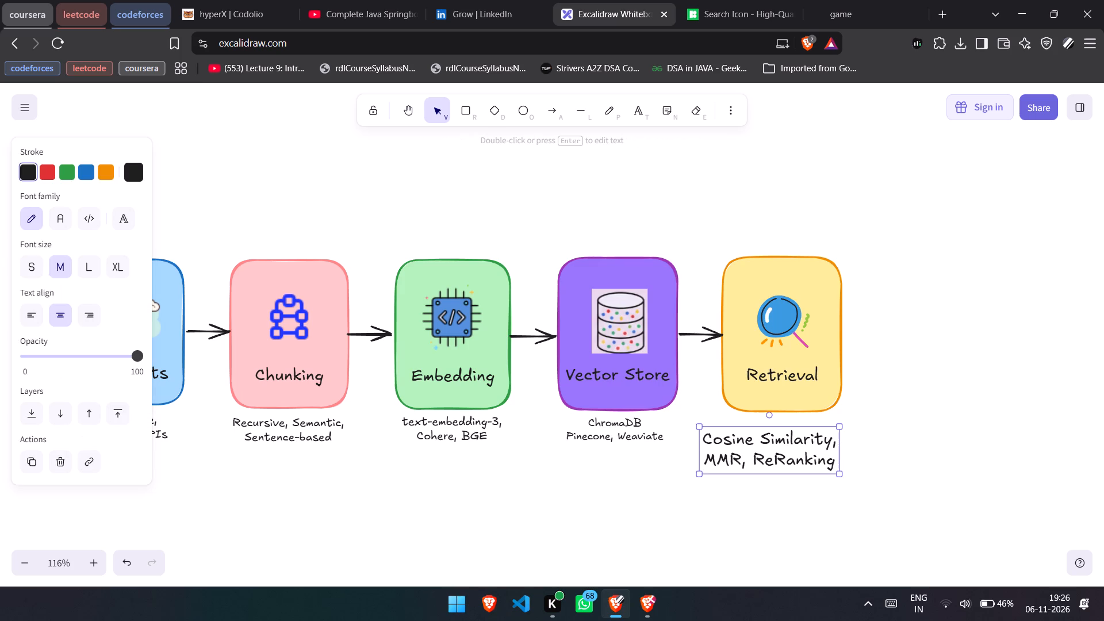
{"action": "left_click_drag", "start_coordinate": [841, 475], "coordinate": [794, 459]}
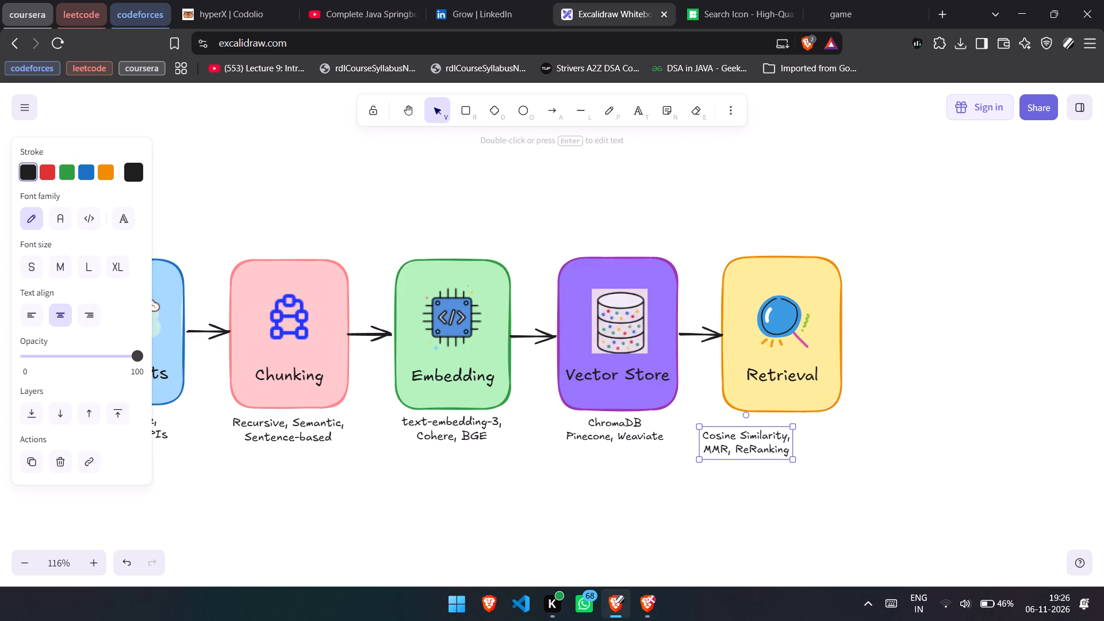
{"action": "left_click_drag", "start_coordinate": [758, 451], "coordinate": [796, 437]}
{"action": "left_click", "coordinate": [731, 484]}
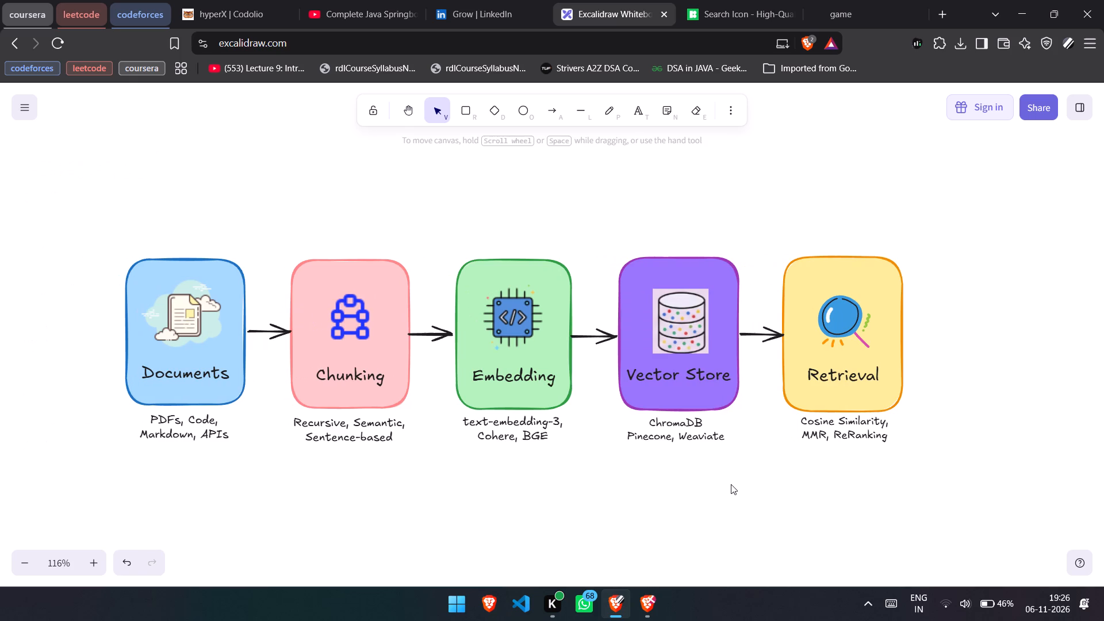
Check the ChatGPT reference diagram for the stage that follows Retrieval.
{"action": "scroll", "coordinate": [731, 484], "scroll_direction": "left", "scroll_amount": 1}
{"action": "key", "text": "alt+Tab"}
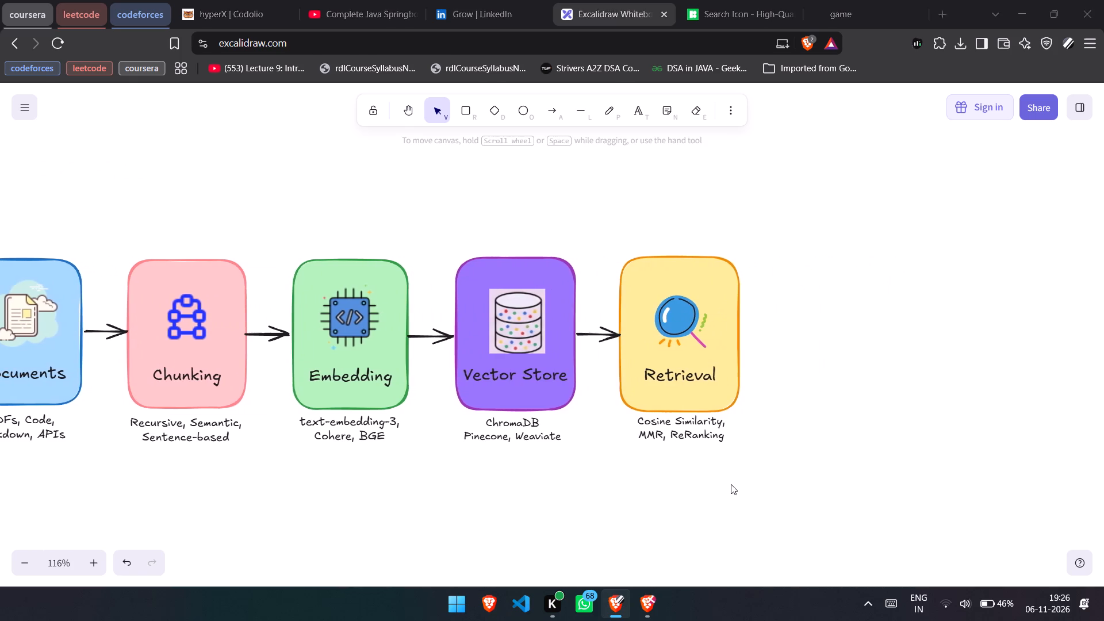
{"action": "key", "text": "alt+Tab"}
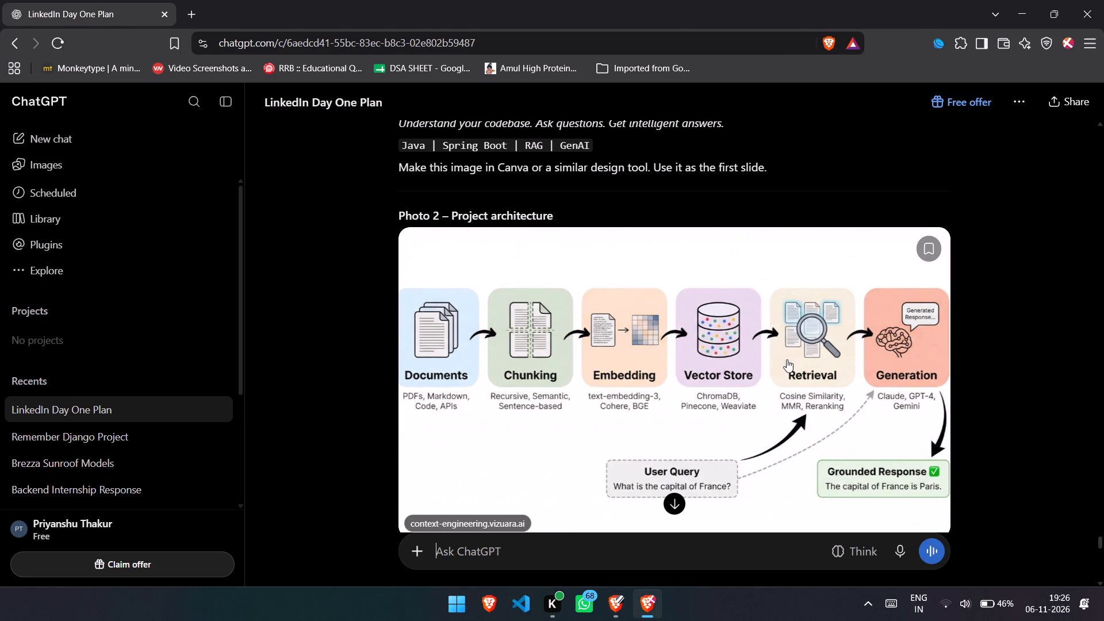
Switch back to Excalidraw and draw a Generation box beside Retrieval, matching its size, with brown stroke 846358 and light-brown background eaddd7.
{"action": "scroll", "coordinate": [807, 450], "scroll_direction": "left", "scroll_amount": 1}
{"action": "key", "text": "alt+Tab"}
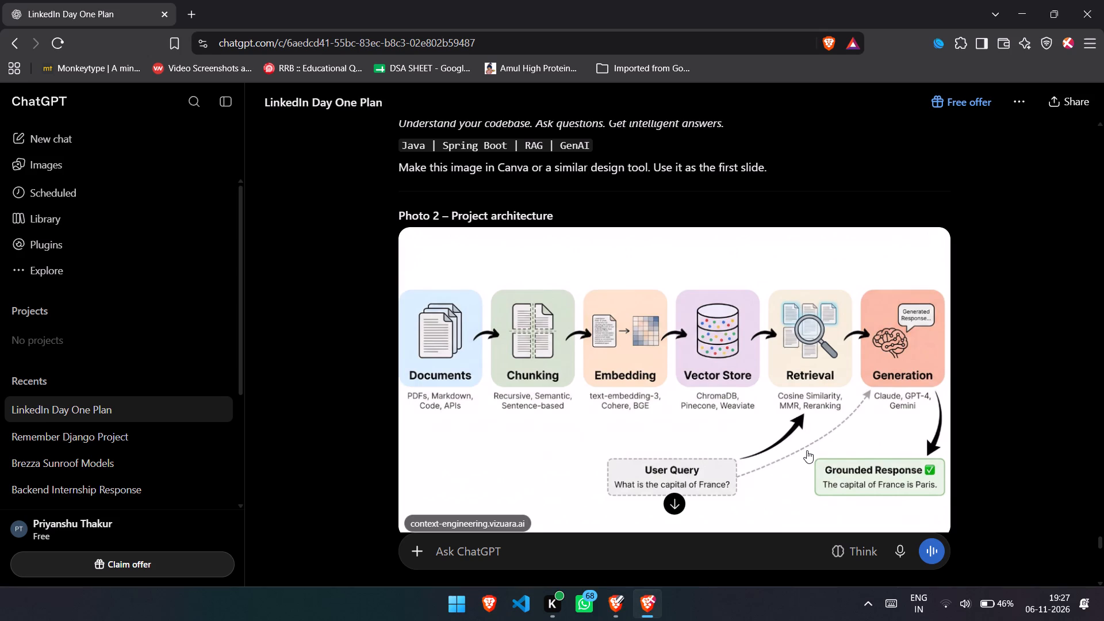
{"action": "key", "text": "alt+Tab"}
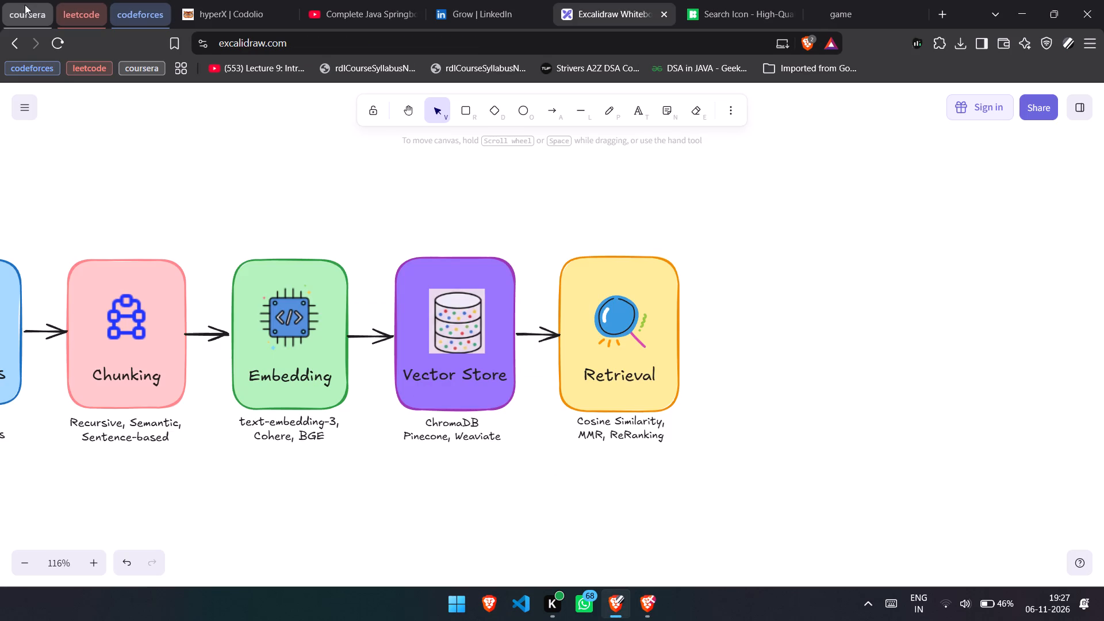
{"action": "left_click", "coordinate": [463, 113]}
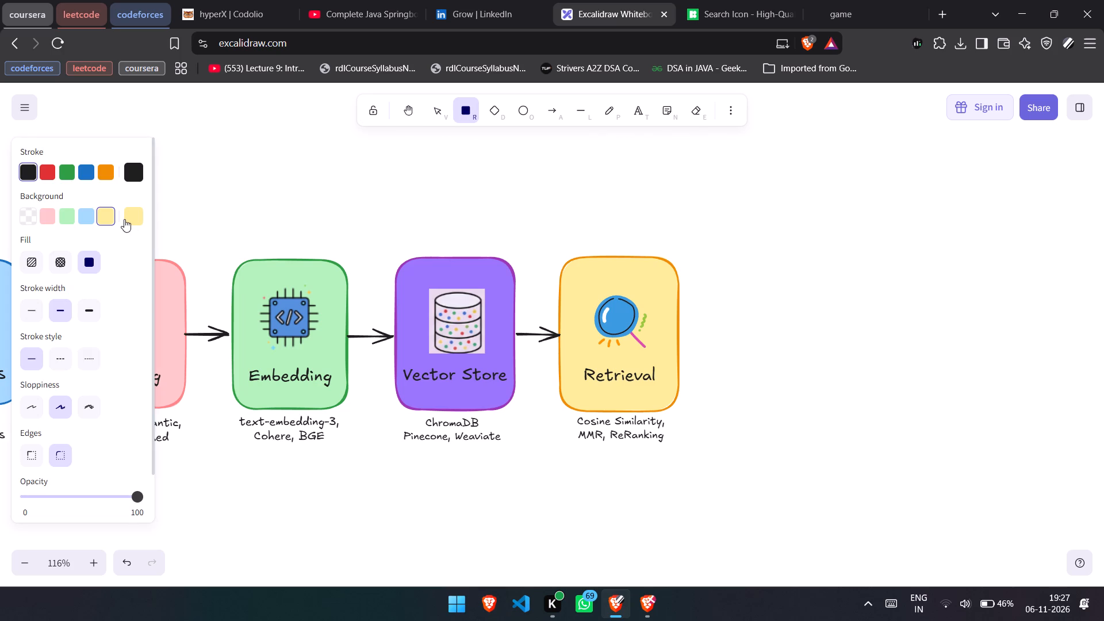
{"action": "left_click", "coordinate": [90, 177]}
{"action": "left_click", "coordinate": [107, 171]}
{"action": "left_click", "coordinate": [132, 170]}
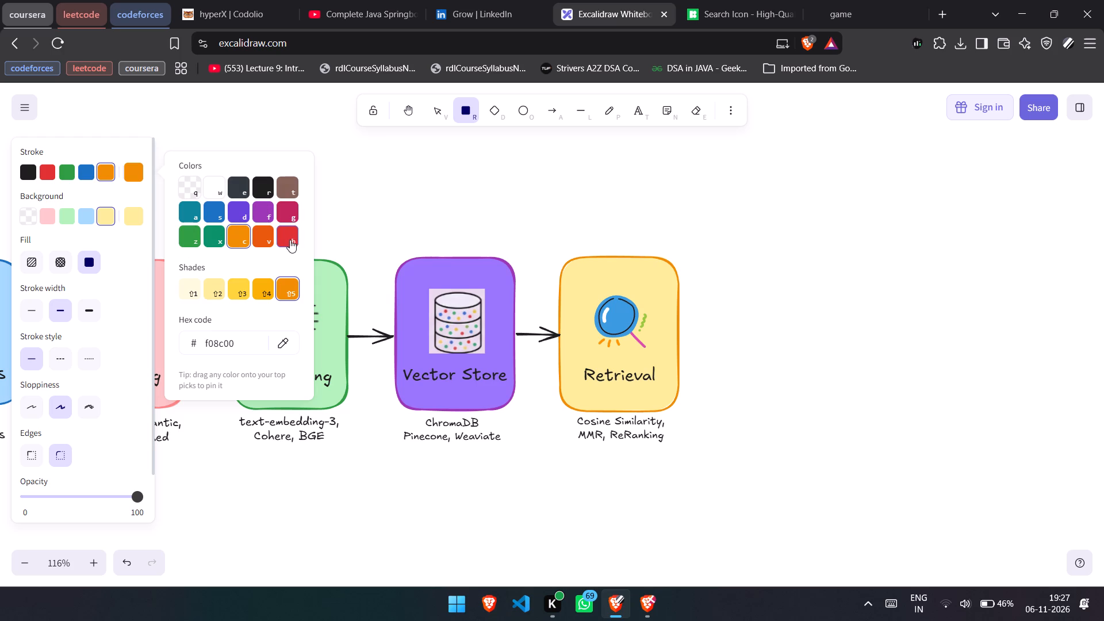
{"action": "left_click", "coordinate": [286, 186]}
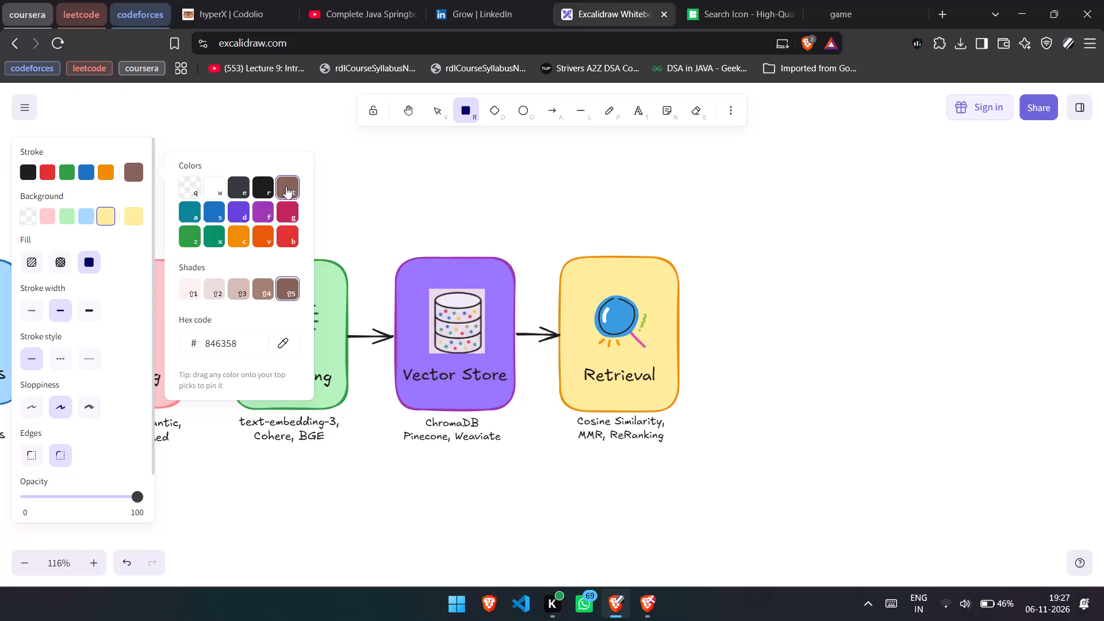
{"action": "left_click", "coordinate": [129, 214]}
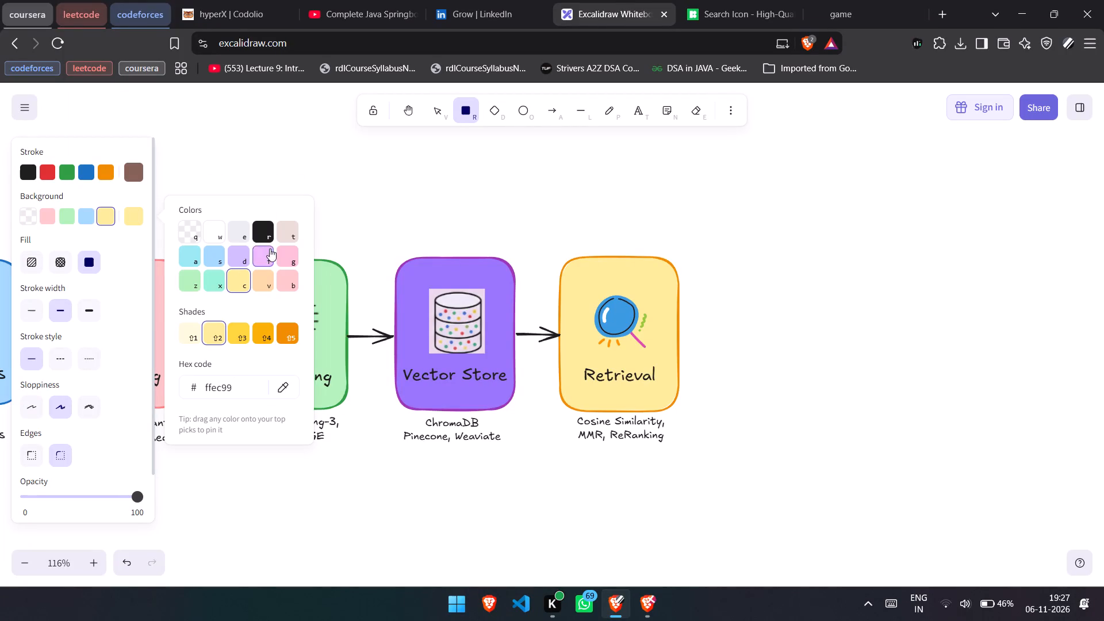
{"action": "left_click", "coordinate": [286, 229]}
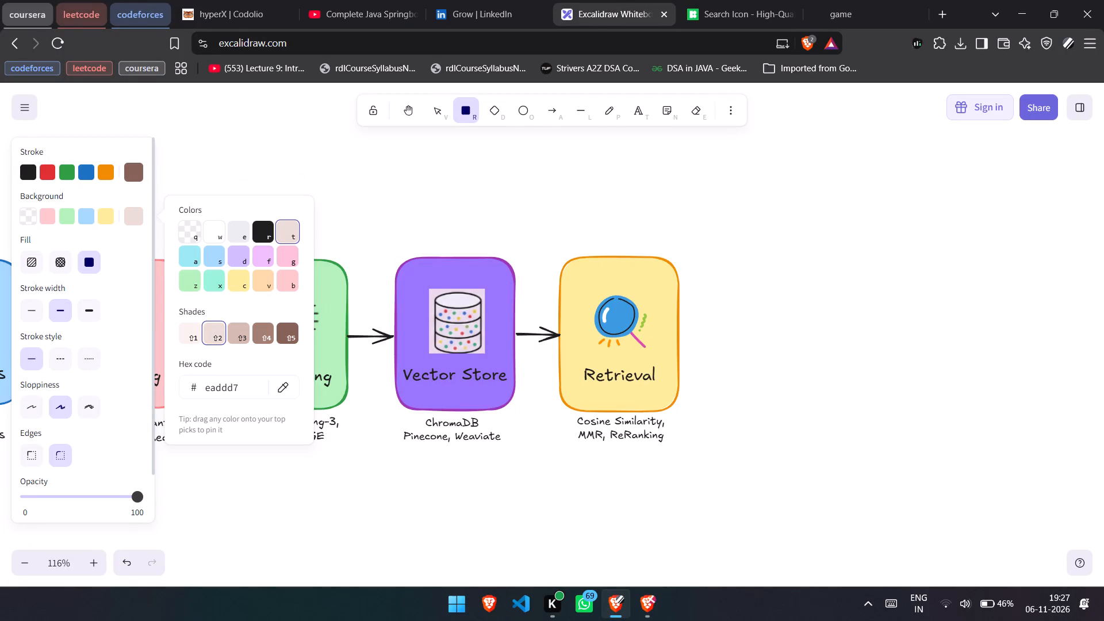
{"action": "left_click_drag", "start_coordinate": [721, 258], "coordinate": [838, 411]}
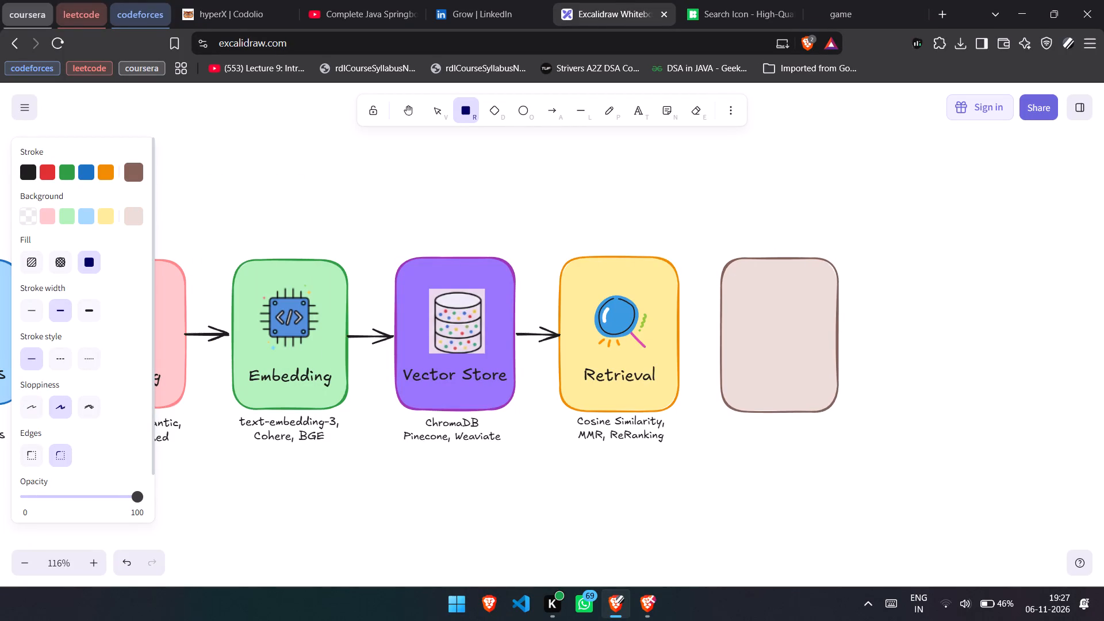
{"action": "left_click_drag", "start_coordinate": [838, 411], "coordinate": [835, 412]}
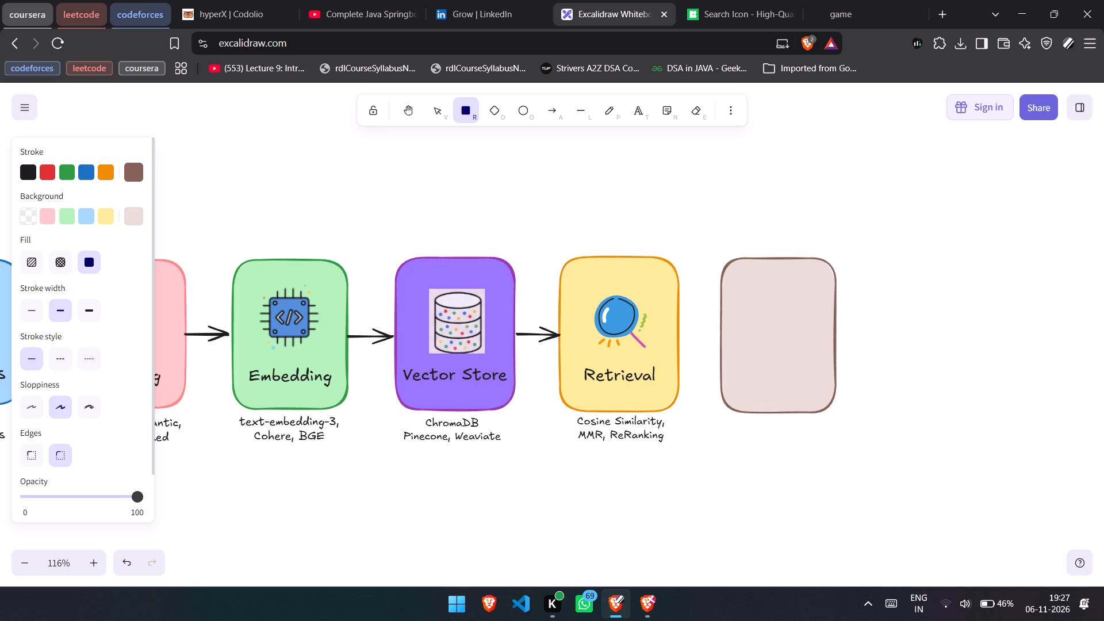
{"action": "left_click_drag", "start_coordinate": [835, 412], "coordinate": [837, 412]}
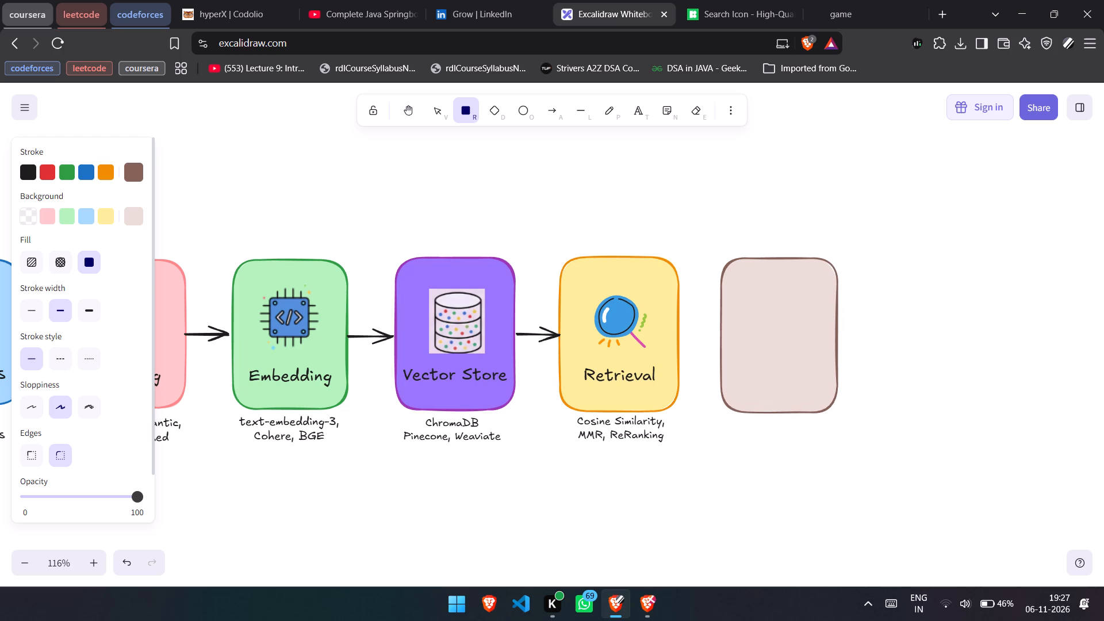
{"action": "left_click_drag", "start_coordinate": [837, 412], "coordinate": [837, 412]}
{"action": "left_click", "coordinate": [790, 357]}
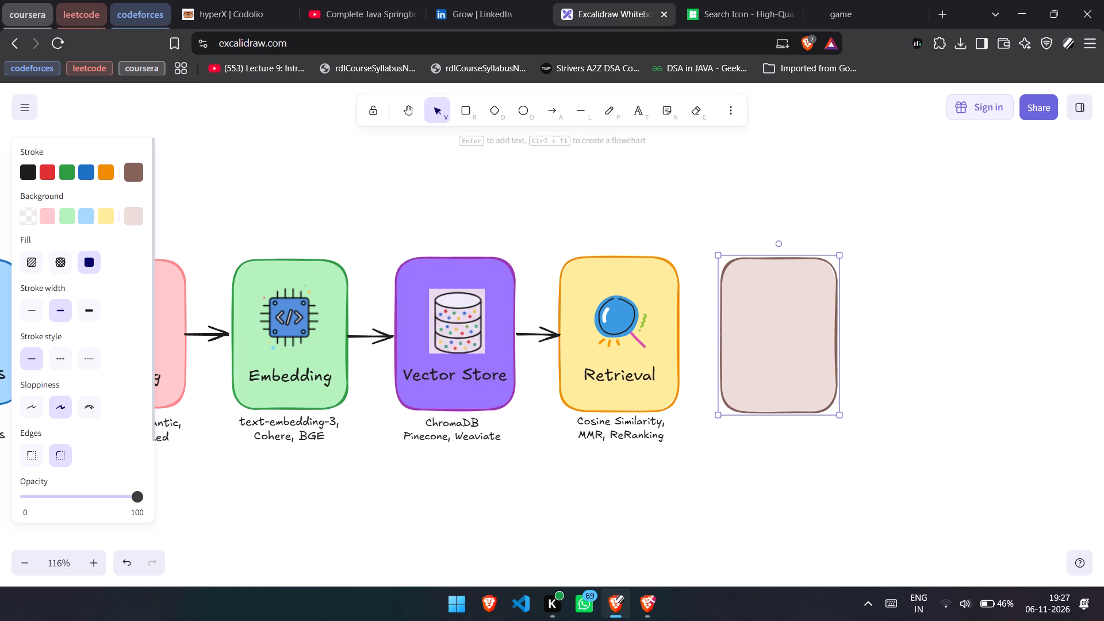
{"action": "left_click", "coordinate": [963, 312]}
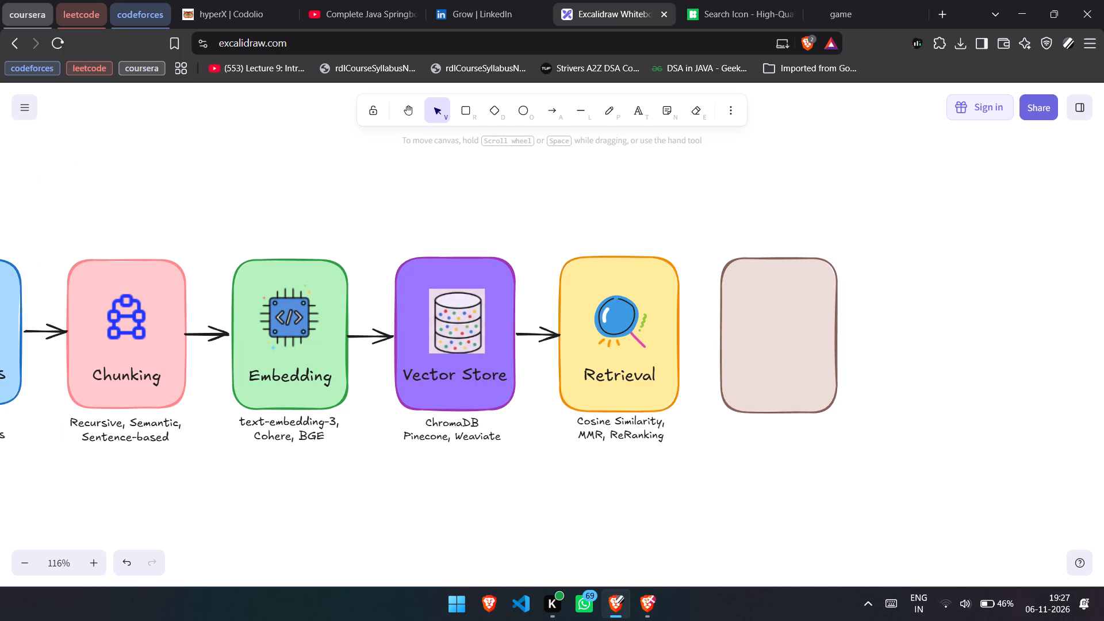
Connect the Retrieval box to the new brown box with an arrow and set its stroke to black.
{"action": "key", "text": "r"}
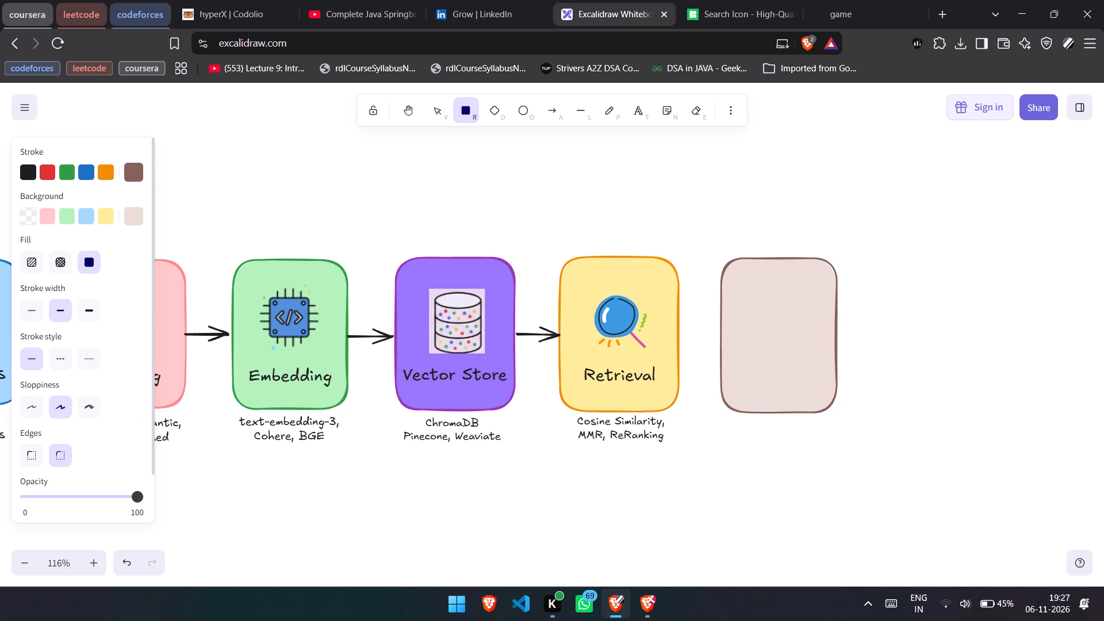
{"action": "key", "text": "a"}
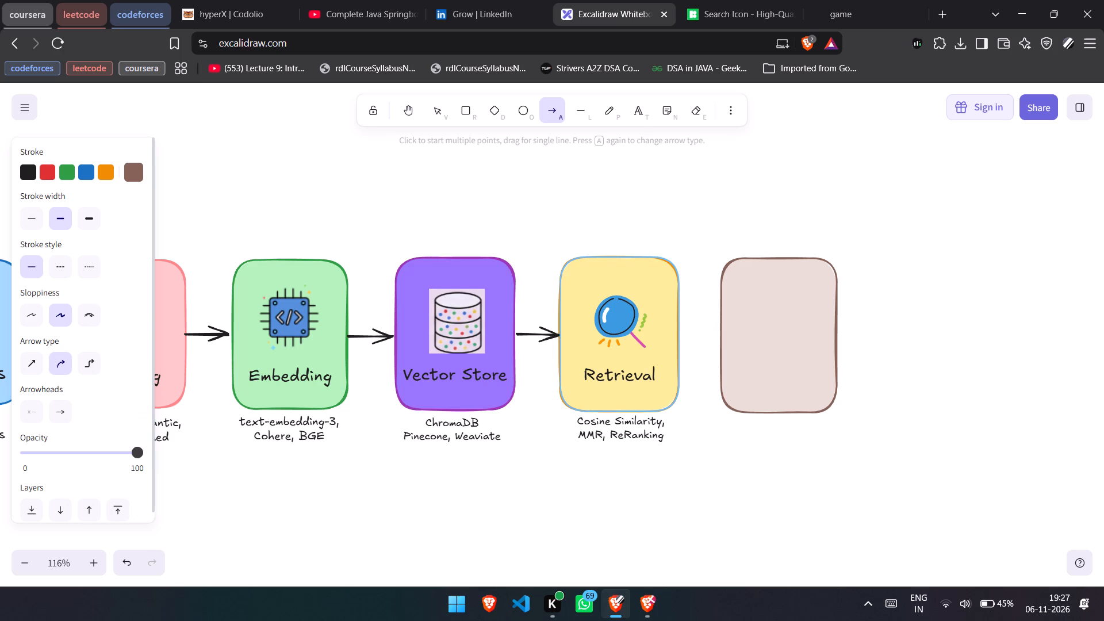
{"action": "left_click_drag", "start_coordinate": [678, 334], "coordinate": [715, 333]}
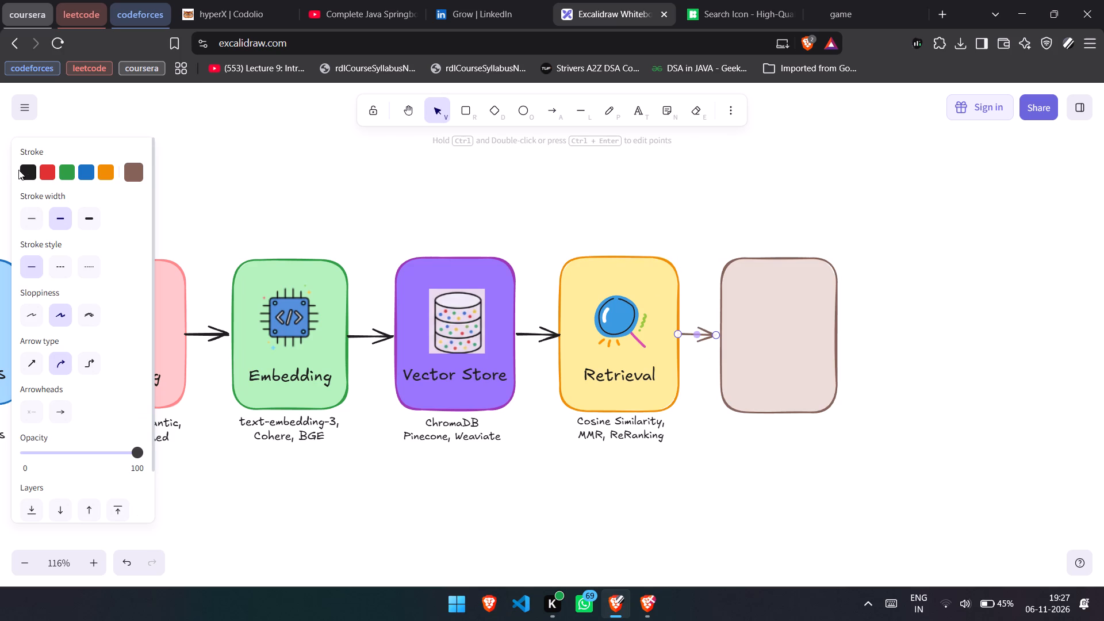
{"action": "left_click", "coordinate": [26, 172]}
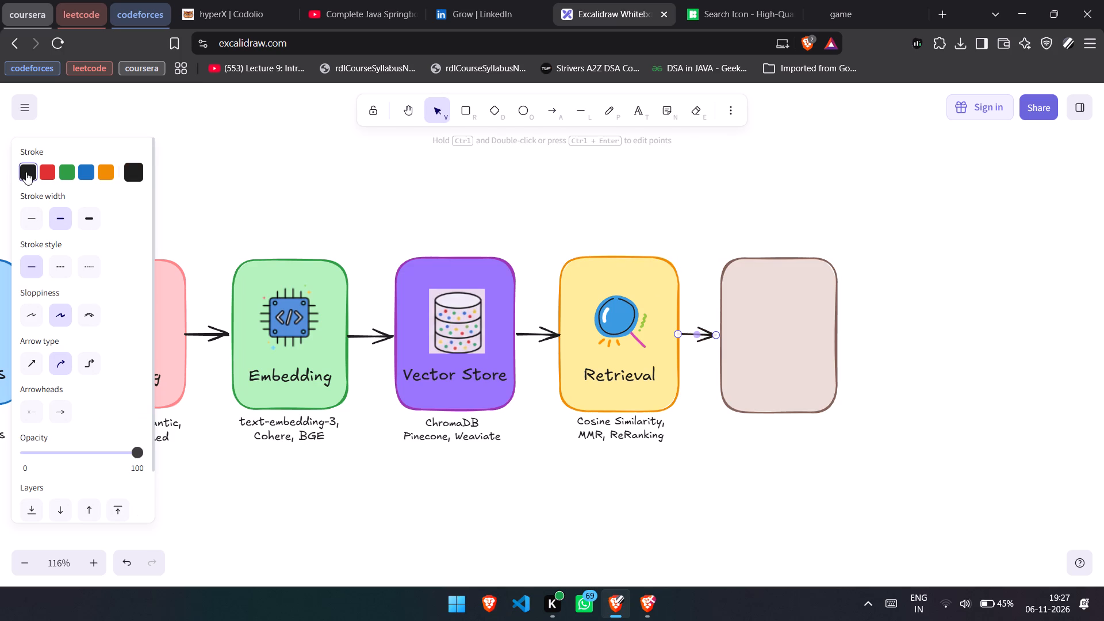
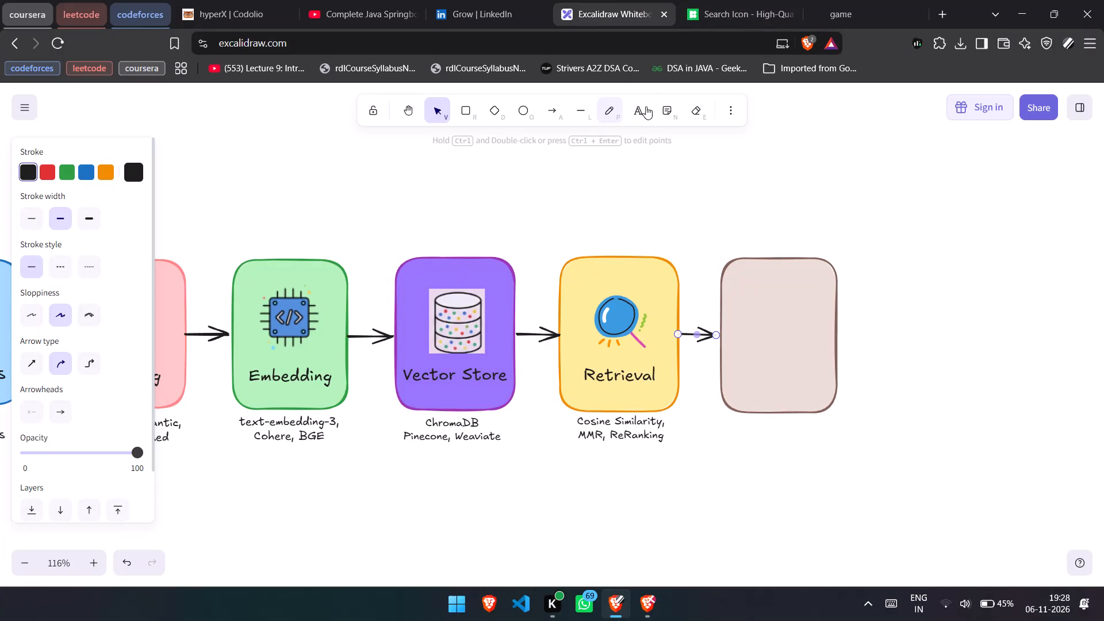
Switch to the Icons8 tab and search the icon library for brain.
{"action": "left_click", "coordinate": [854, 0]}
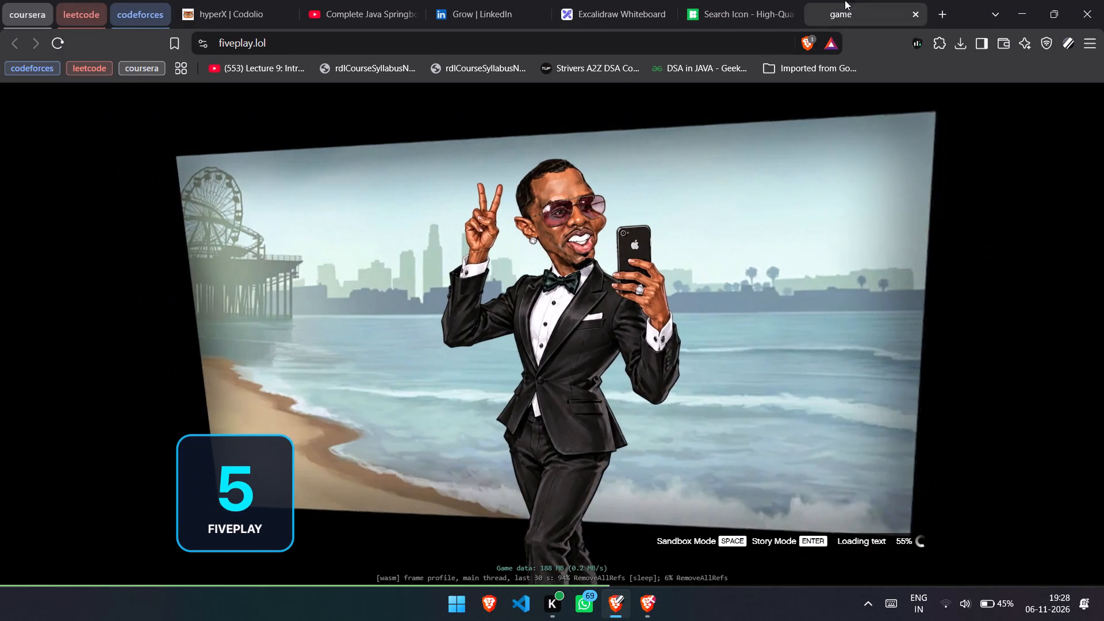
{"action": "left_click", "coordinate": [737, 0]}
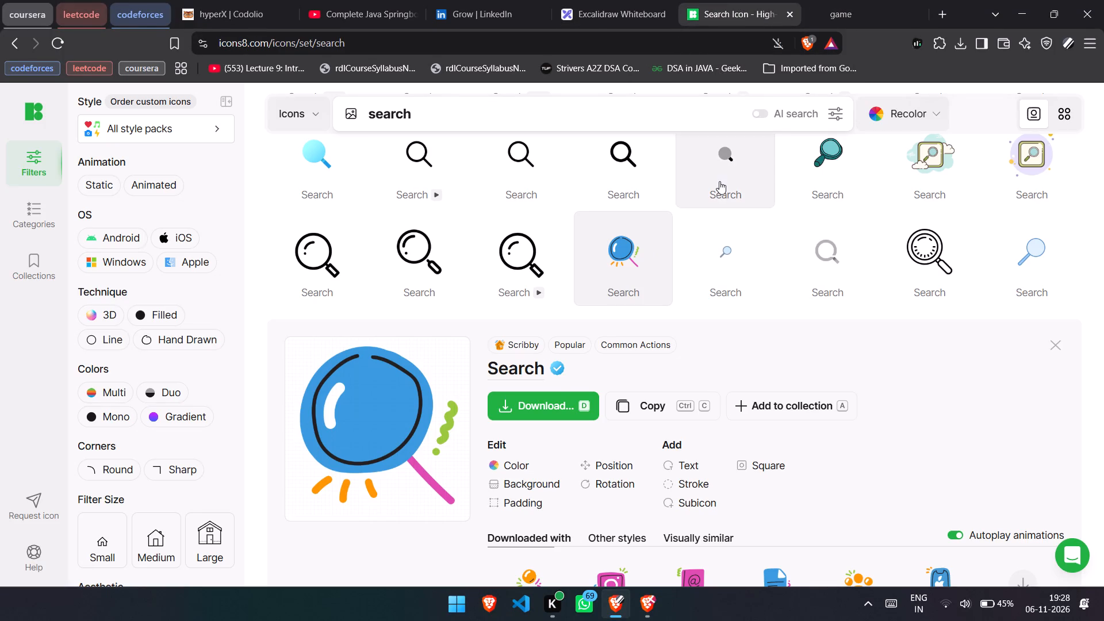
{"action": "key", "text": "alt+Tab"}
{"action": "key", "text": "alt+Tab"}
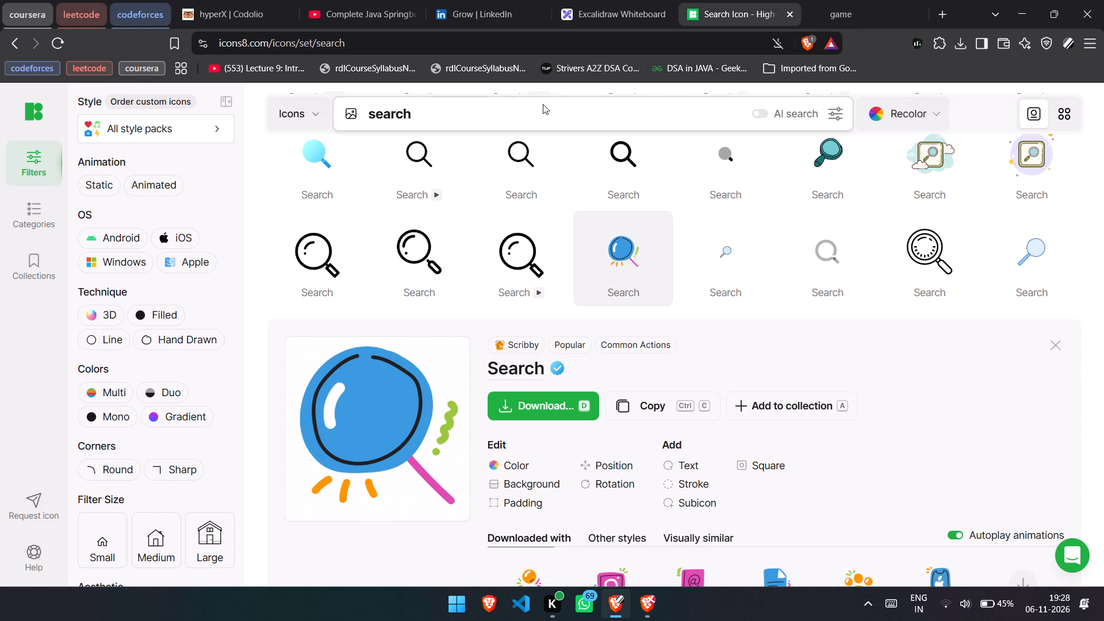
{"action": "left_click", "coordinate": [543, 104]}
{"action": "key", "text": "ctrl+a"}
{"action": "key", "text": "b"}
{"action": "left_click", "coordinate": [479, 105]}
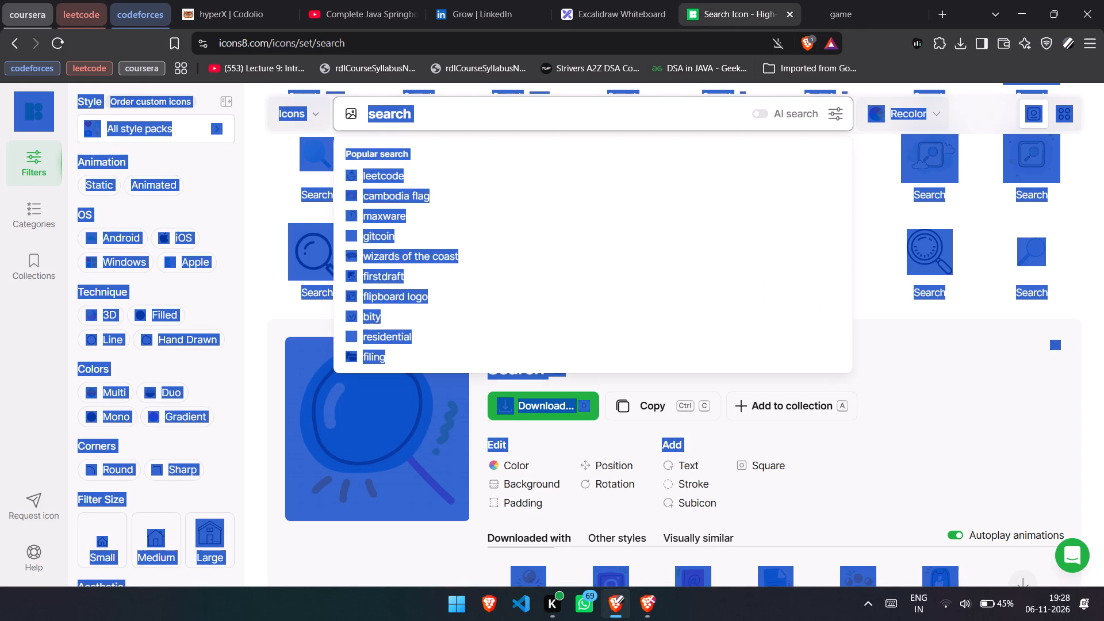
{"action": "key", "text": "ctrl+a"}
{"action": "type", "text": "brain"}
{"action": "key", "text": "Return"}
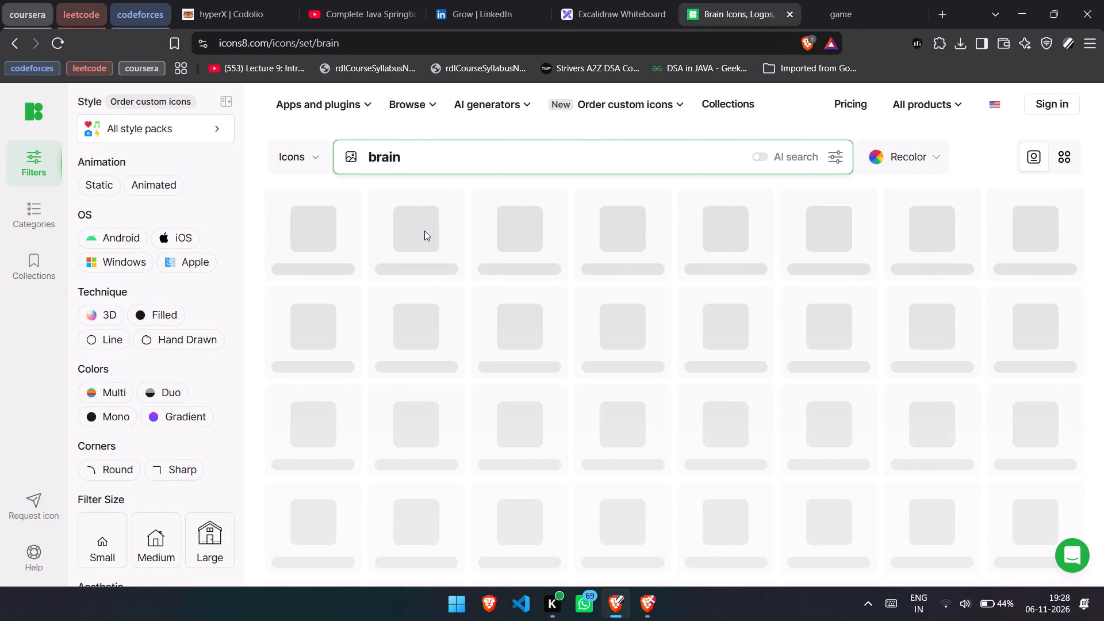
Check the last stage in the ChatGPT reference, return to Excalidraw and label the brown box Generation.
{"action": "key", "text": "alt+Tab"}
{"action": "key", "text": "alt+Tab"}
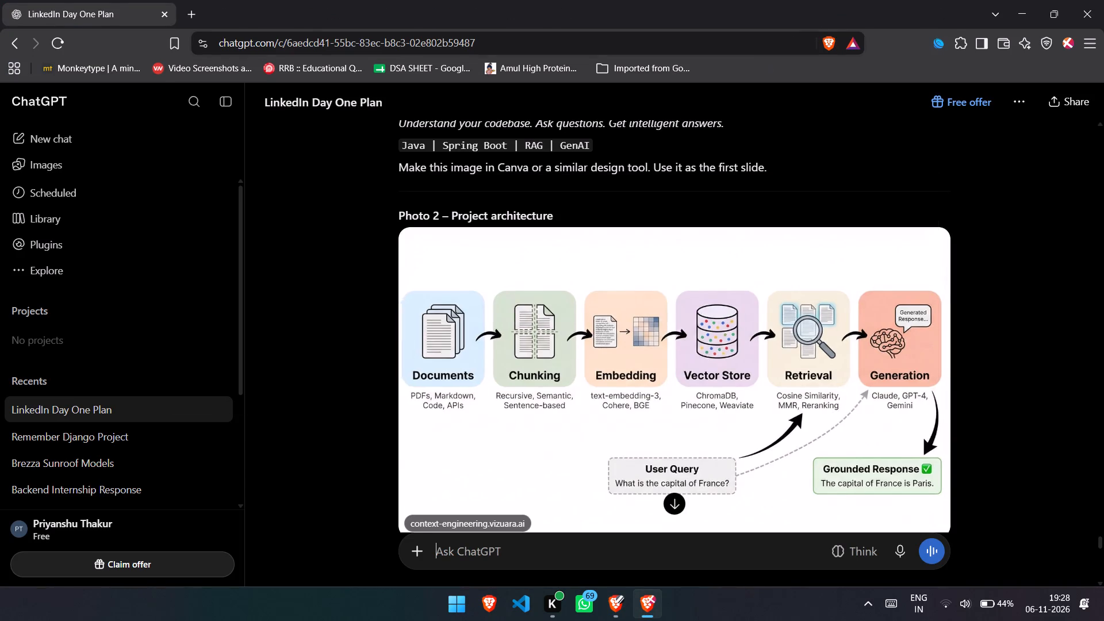
{"action": "left_click", "coordinate": [643, 0]}
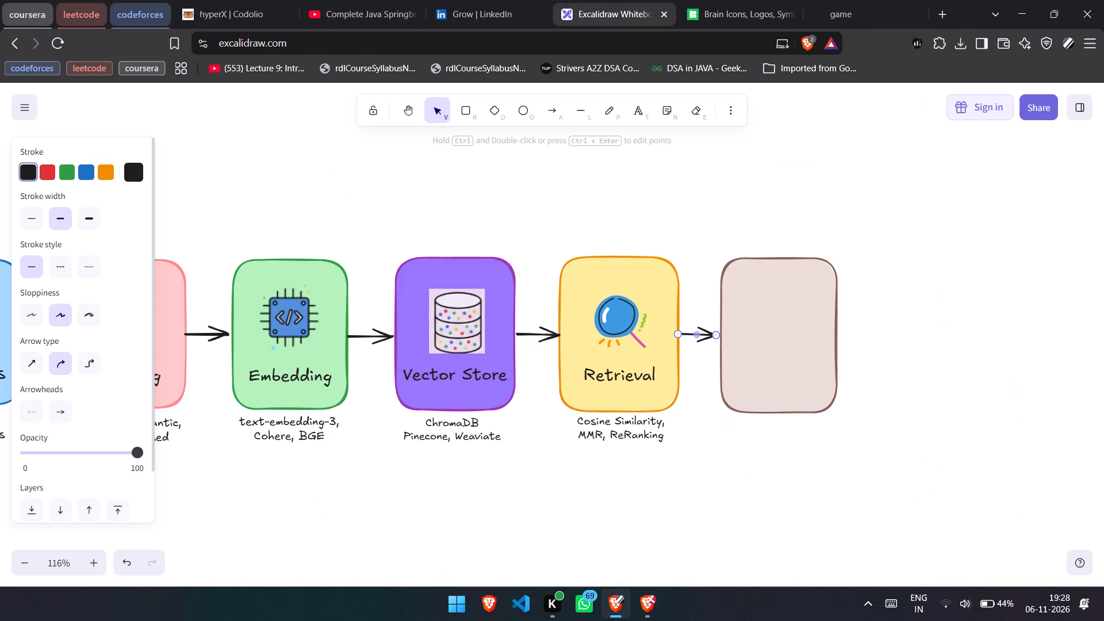
{"action": "double_click", "coordinate": [764, 391]}
{"action": "type", "text": "Genra"}
{"action": "key", "text": "alt+Tab"}
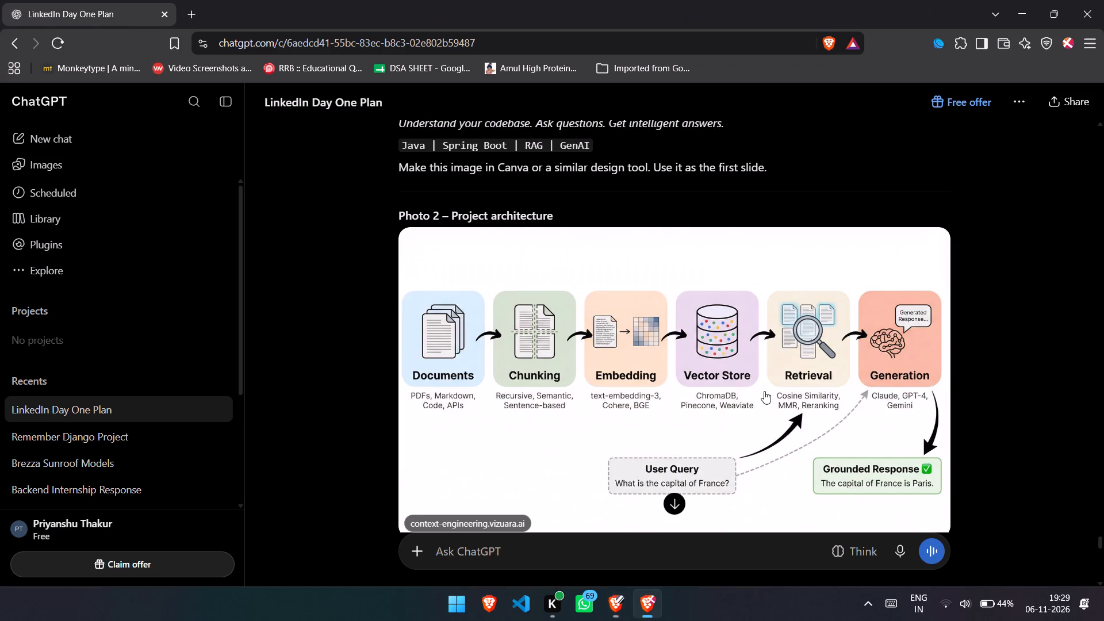
{"action": "key", "text": "alt+Tab"}
{"action": "double_click", "coordinate": [787, 344]}
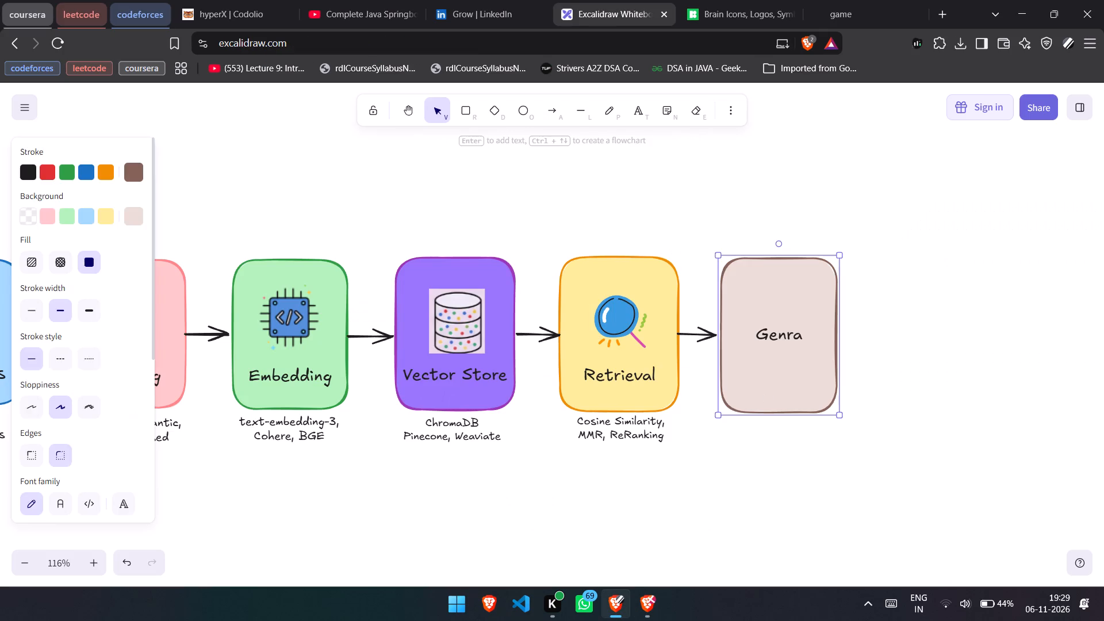
{"action": "key", "text": "Down"}
{"action": "key", "text": "Left"}
{"action": "key", "text": "Left"}
{"action": "key", "text": "e"}
{"action": "key", "text": "Right"}
{"action": "key", "text": "Right"}
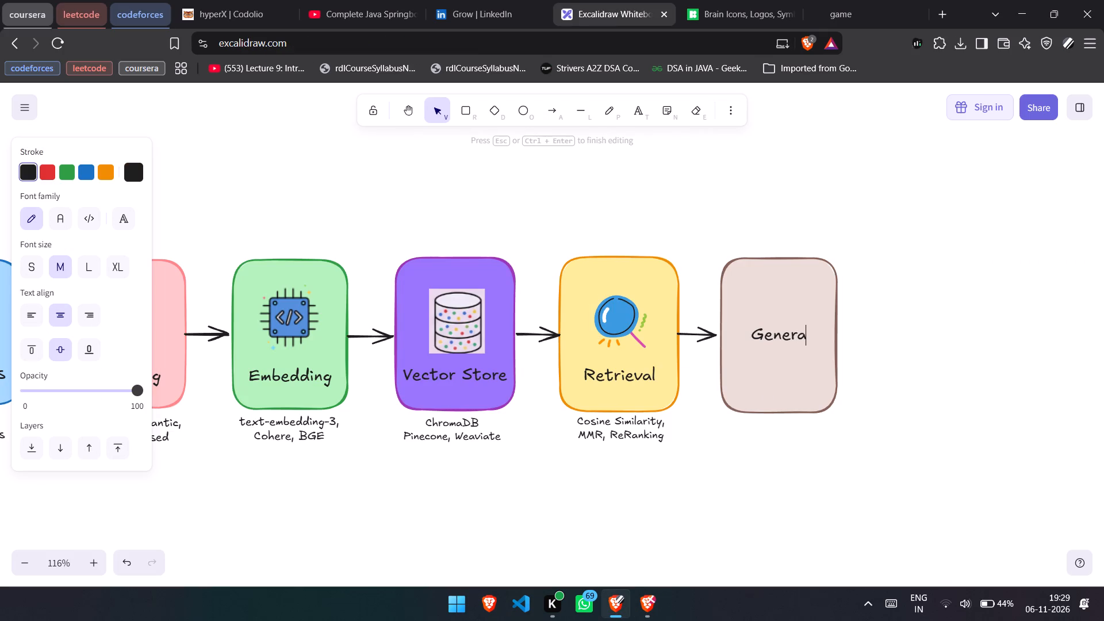
{"action": "key", "text": "Right"}
{"action": "type", "text": "tion"}
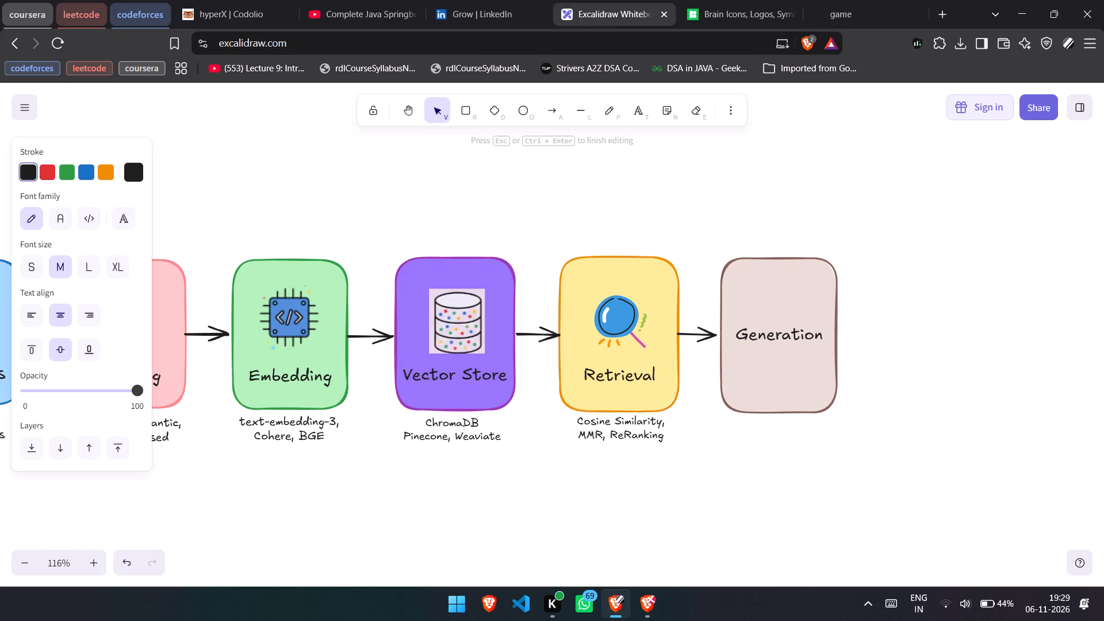
Lower the Generation label to line up with the other box labels using four blank lines above it.
{"action": "key", "text": "ctrl+Left"}
{"action": "key", "text": "Return"}
{"action": "key", "text": "Return"}
{"action": "key", "text": "Return"}
{"action": "key", "text": "Return"}
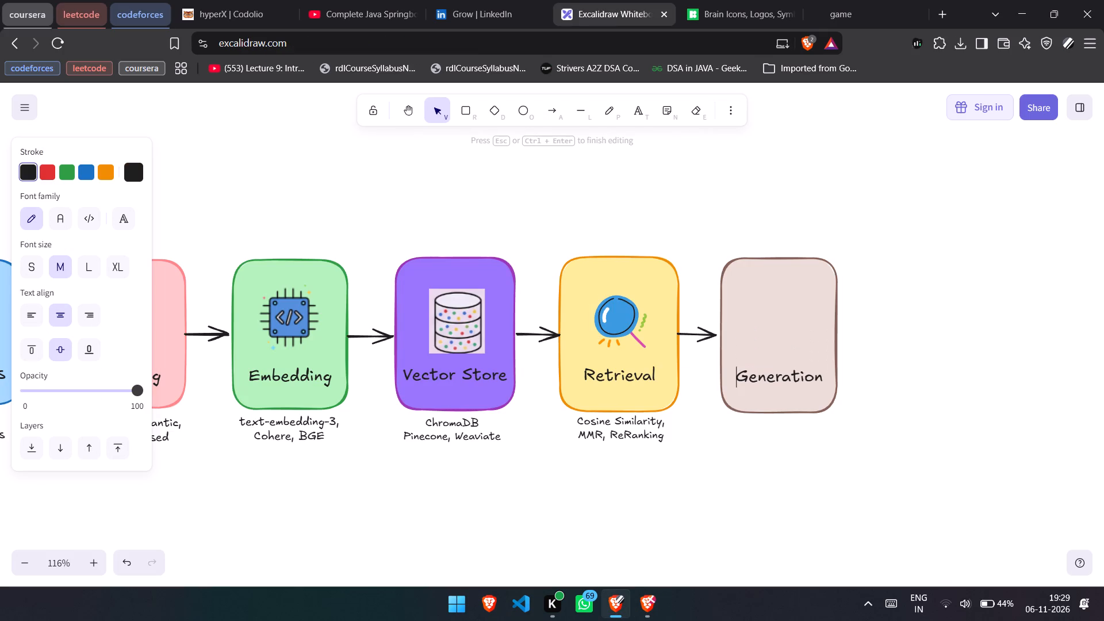
{"action": "key", "text": "alt+Tab"}
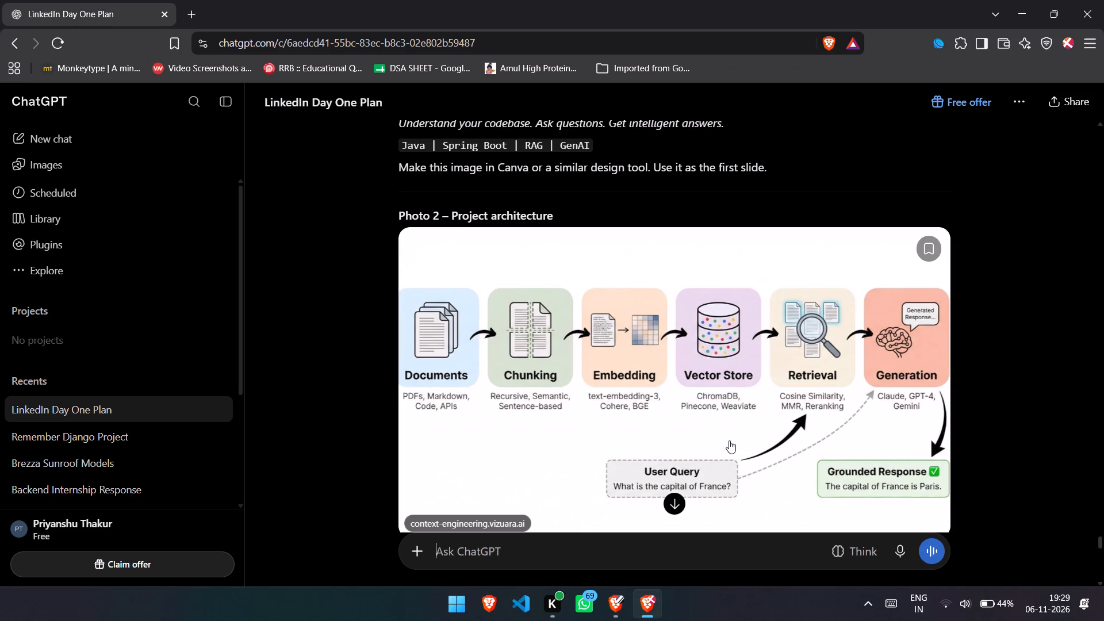
{"action": "key", "text": "alt+Tab"}
{"action": "key", "text": "alt+Tab"}
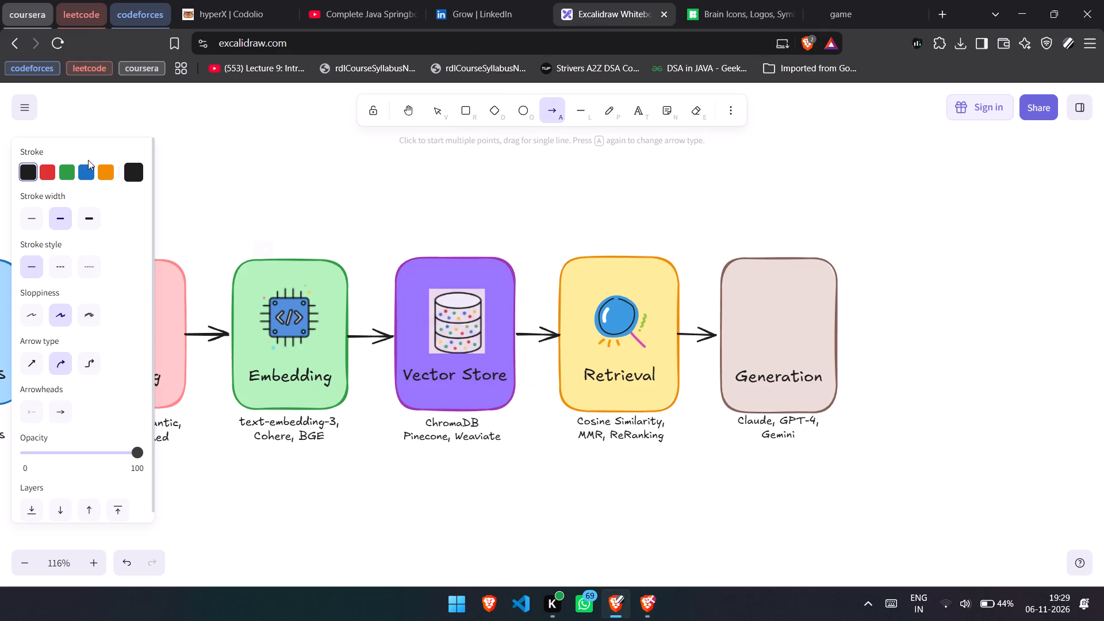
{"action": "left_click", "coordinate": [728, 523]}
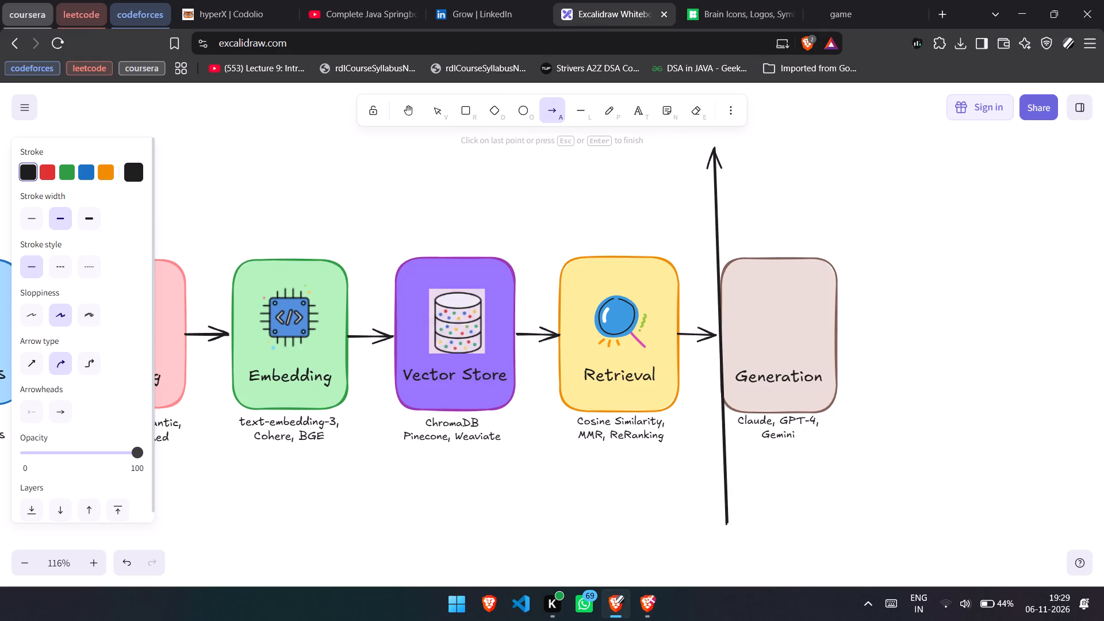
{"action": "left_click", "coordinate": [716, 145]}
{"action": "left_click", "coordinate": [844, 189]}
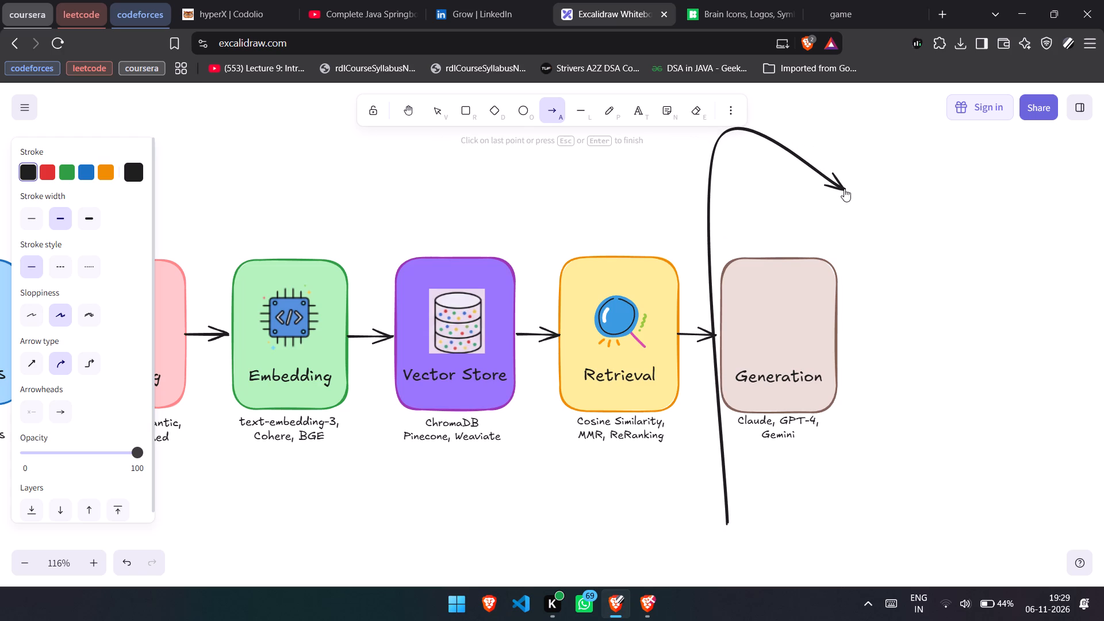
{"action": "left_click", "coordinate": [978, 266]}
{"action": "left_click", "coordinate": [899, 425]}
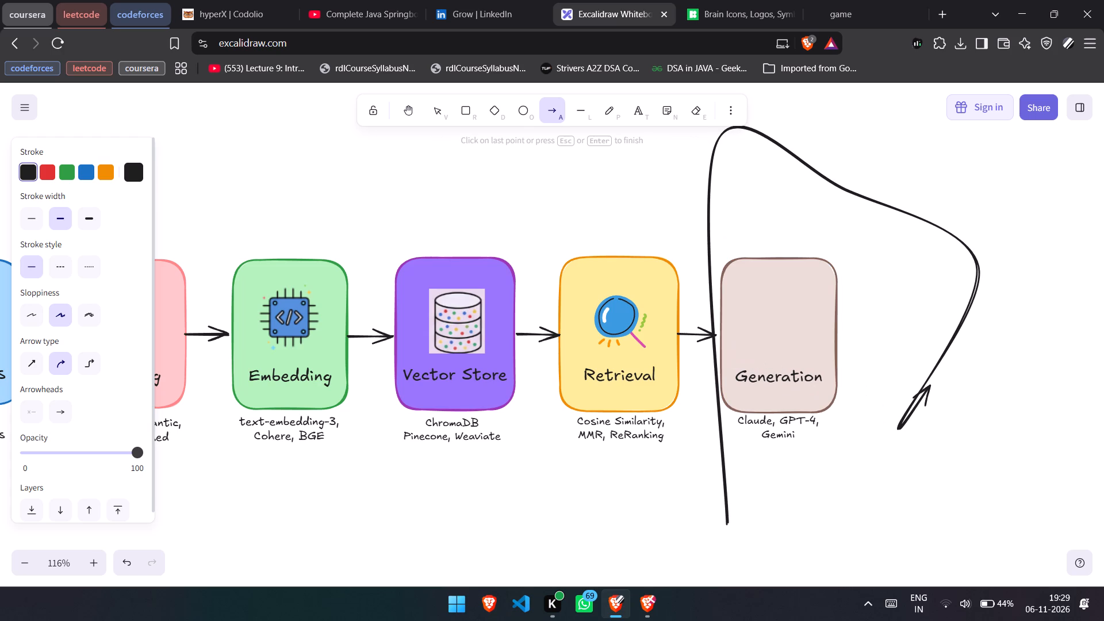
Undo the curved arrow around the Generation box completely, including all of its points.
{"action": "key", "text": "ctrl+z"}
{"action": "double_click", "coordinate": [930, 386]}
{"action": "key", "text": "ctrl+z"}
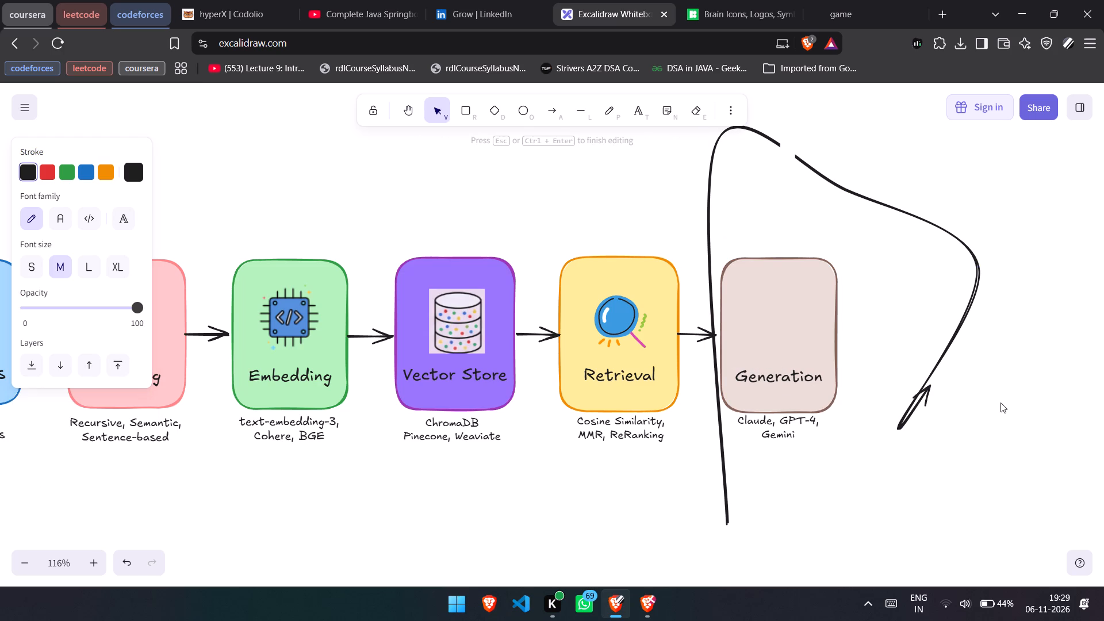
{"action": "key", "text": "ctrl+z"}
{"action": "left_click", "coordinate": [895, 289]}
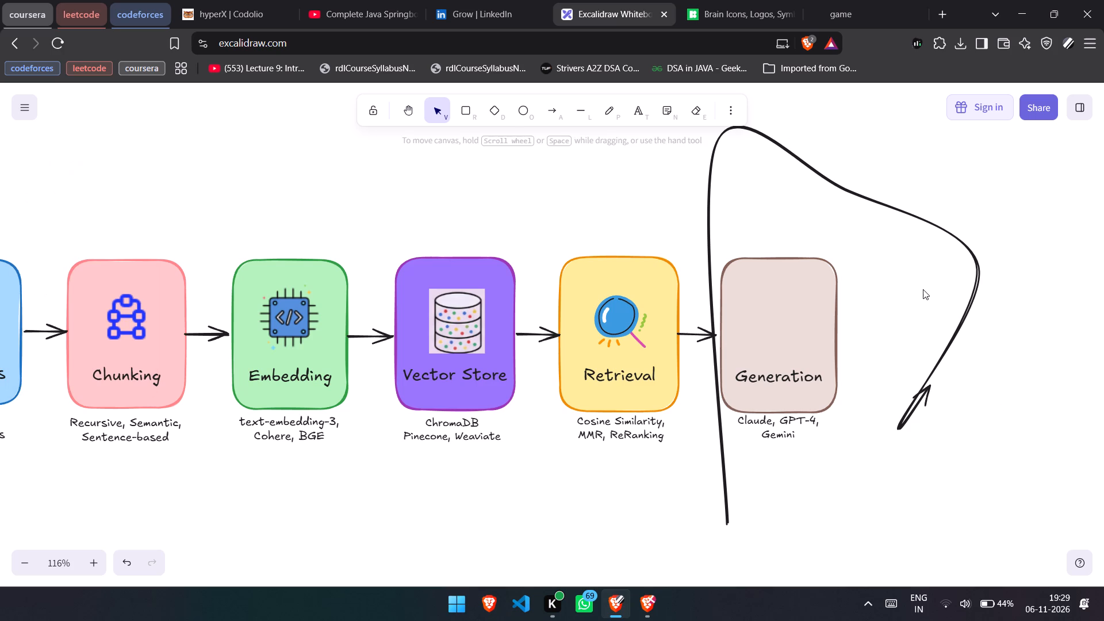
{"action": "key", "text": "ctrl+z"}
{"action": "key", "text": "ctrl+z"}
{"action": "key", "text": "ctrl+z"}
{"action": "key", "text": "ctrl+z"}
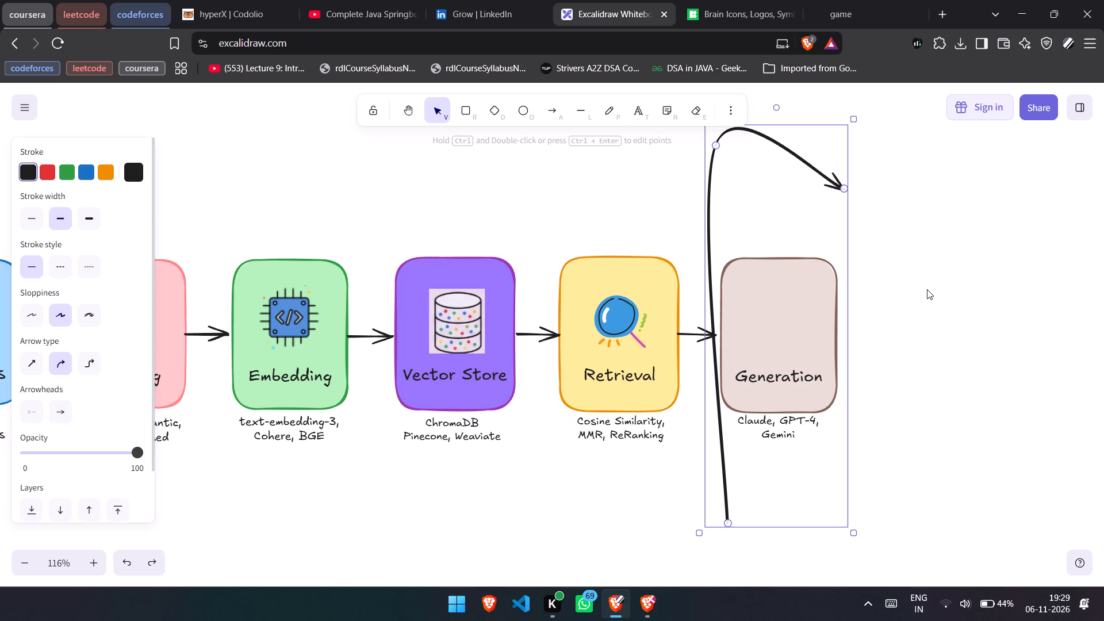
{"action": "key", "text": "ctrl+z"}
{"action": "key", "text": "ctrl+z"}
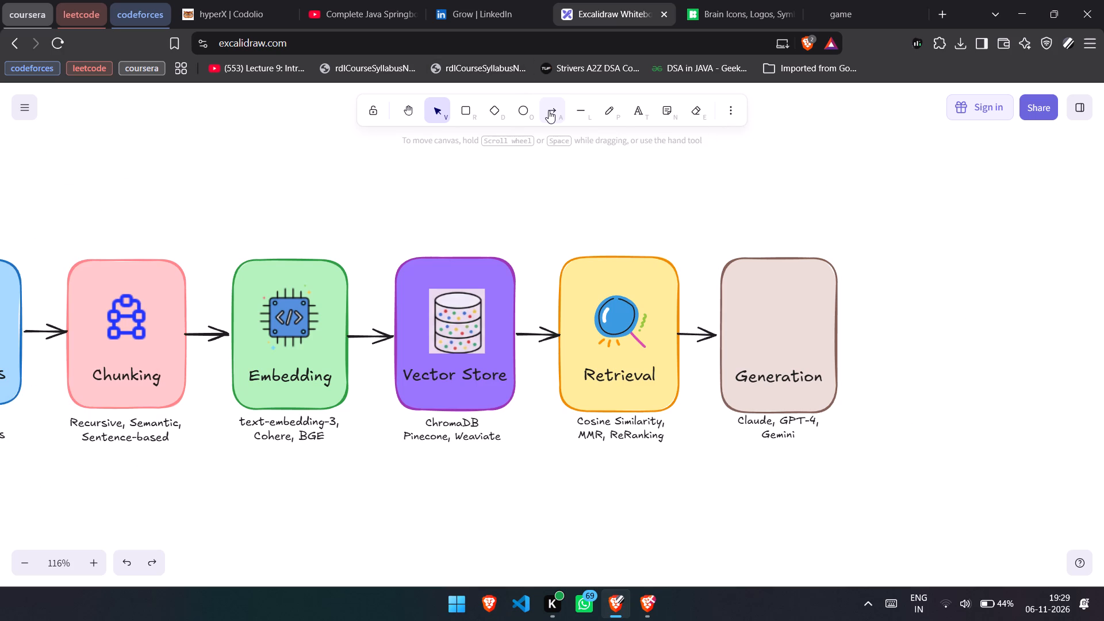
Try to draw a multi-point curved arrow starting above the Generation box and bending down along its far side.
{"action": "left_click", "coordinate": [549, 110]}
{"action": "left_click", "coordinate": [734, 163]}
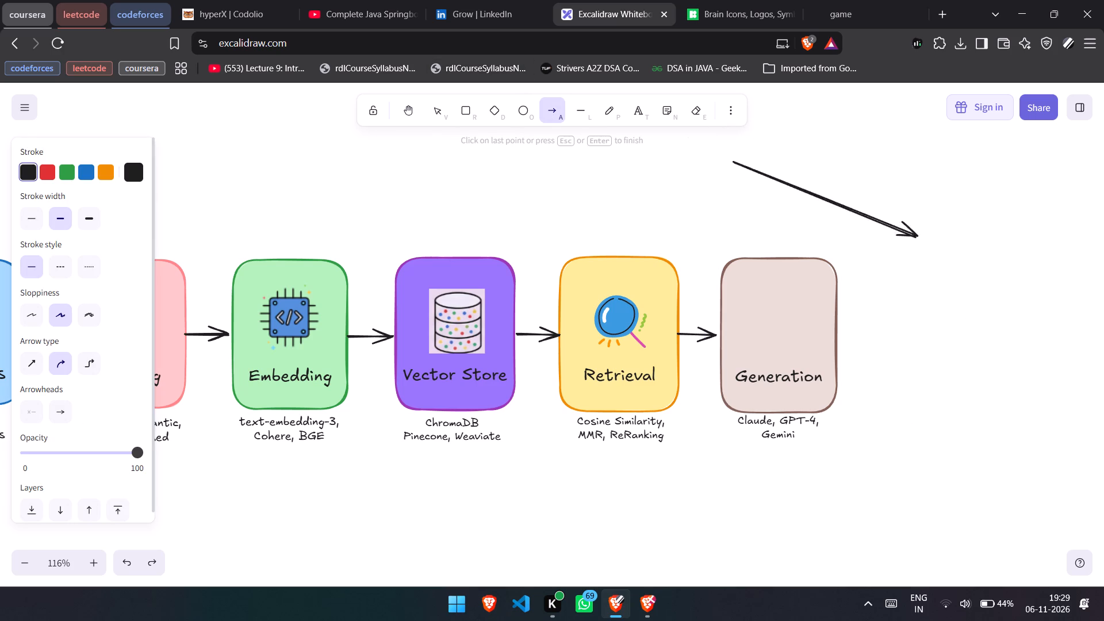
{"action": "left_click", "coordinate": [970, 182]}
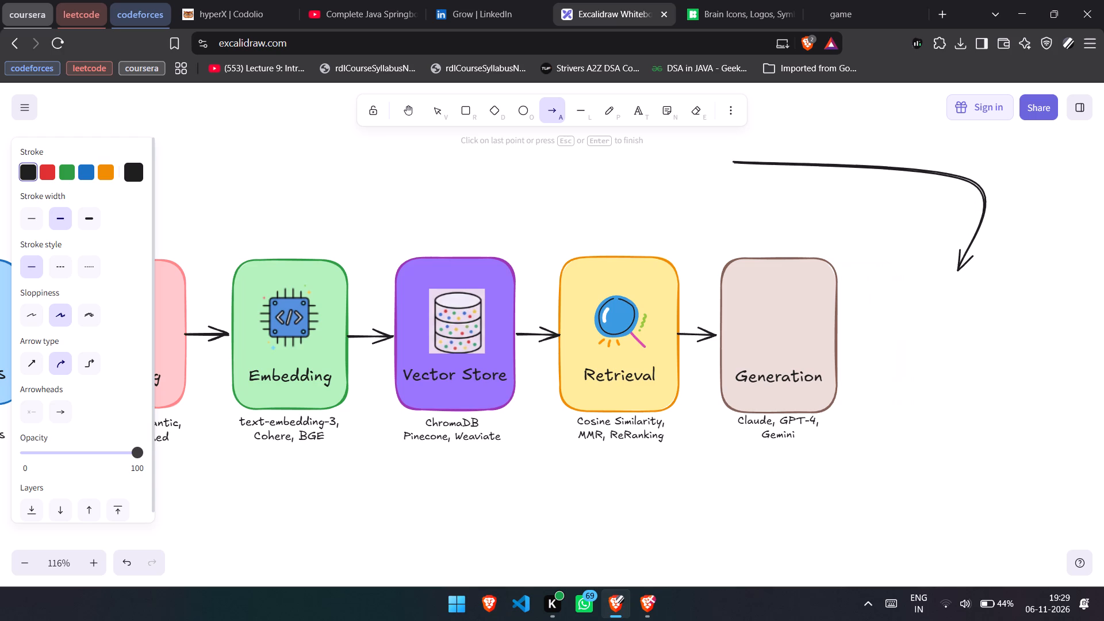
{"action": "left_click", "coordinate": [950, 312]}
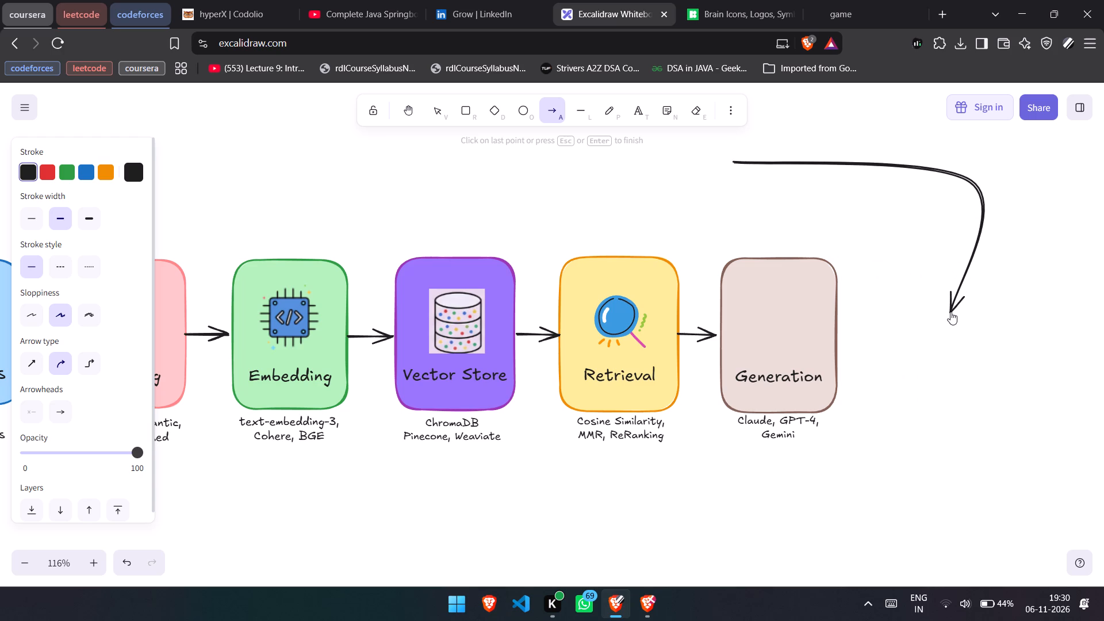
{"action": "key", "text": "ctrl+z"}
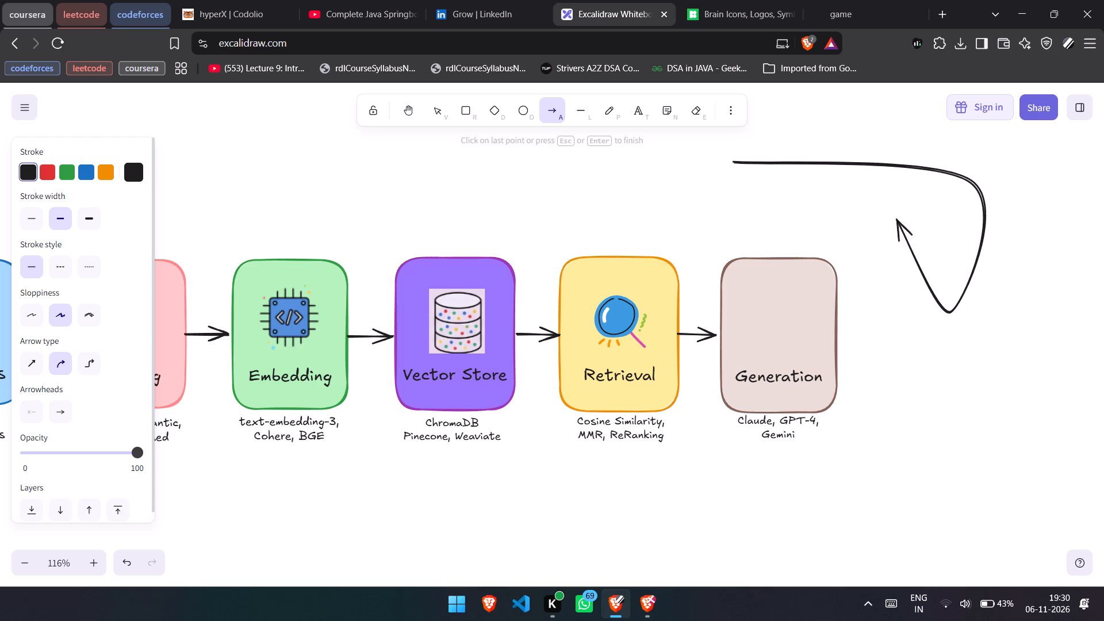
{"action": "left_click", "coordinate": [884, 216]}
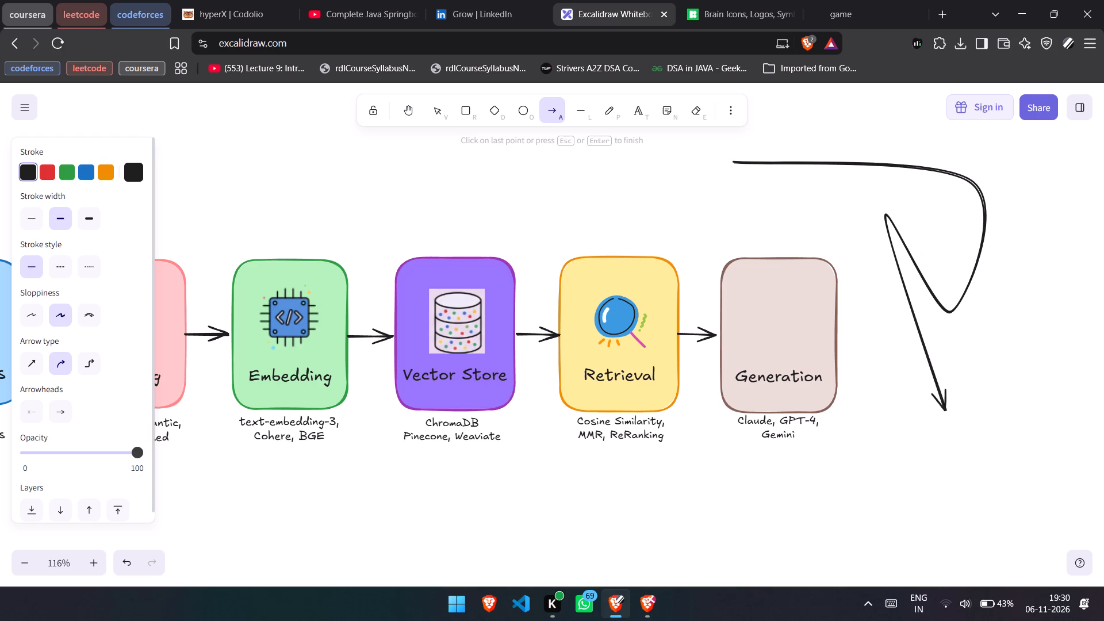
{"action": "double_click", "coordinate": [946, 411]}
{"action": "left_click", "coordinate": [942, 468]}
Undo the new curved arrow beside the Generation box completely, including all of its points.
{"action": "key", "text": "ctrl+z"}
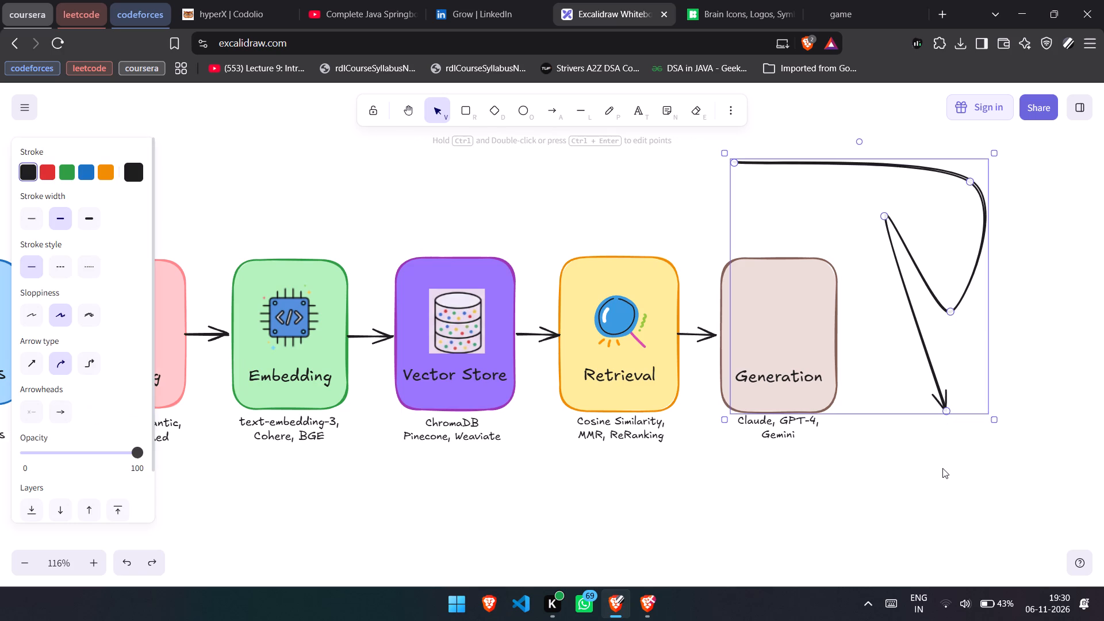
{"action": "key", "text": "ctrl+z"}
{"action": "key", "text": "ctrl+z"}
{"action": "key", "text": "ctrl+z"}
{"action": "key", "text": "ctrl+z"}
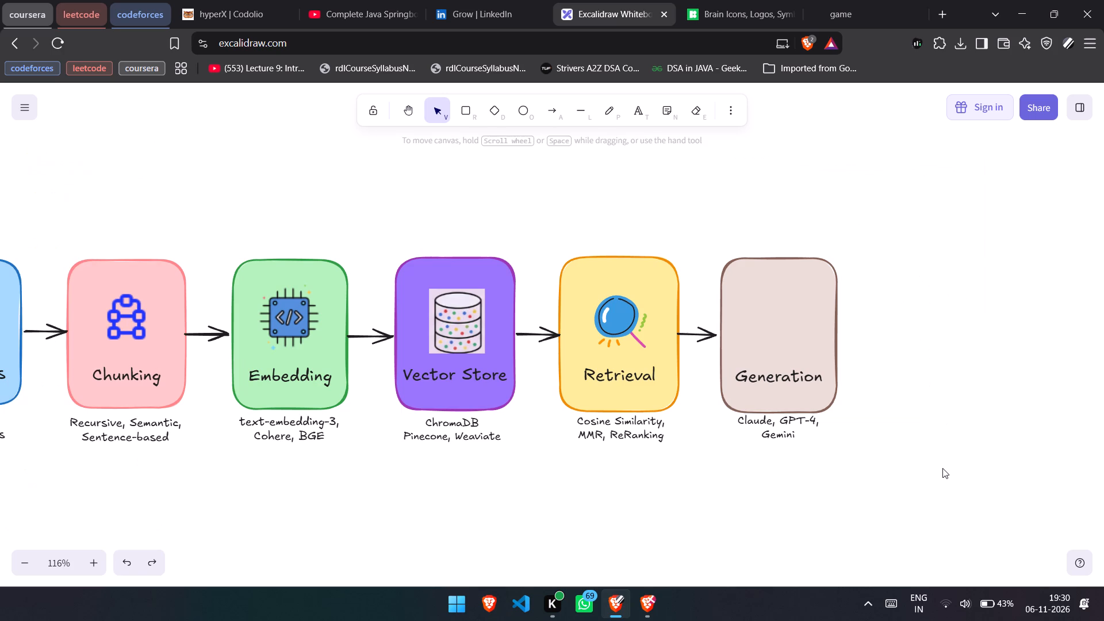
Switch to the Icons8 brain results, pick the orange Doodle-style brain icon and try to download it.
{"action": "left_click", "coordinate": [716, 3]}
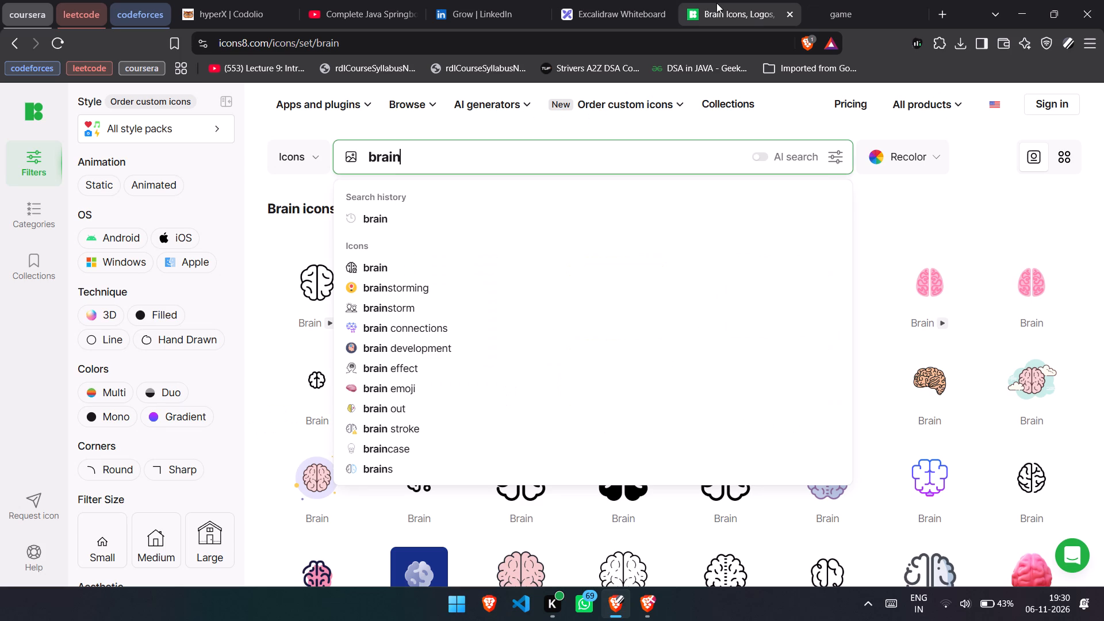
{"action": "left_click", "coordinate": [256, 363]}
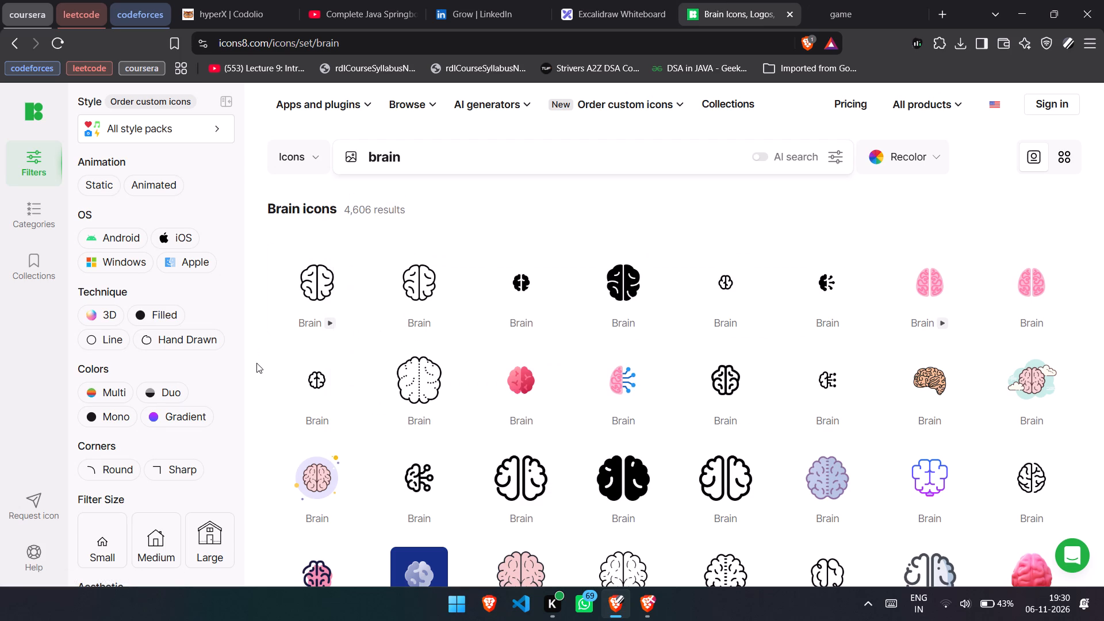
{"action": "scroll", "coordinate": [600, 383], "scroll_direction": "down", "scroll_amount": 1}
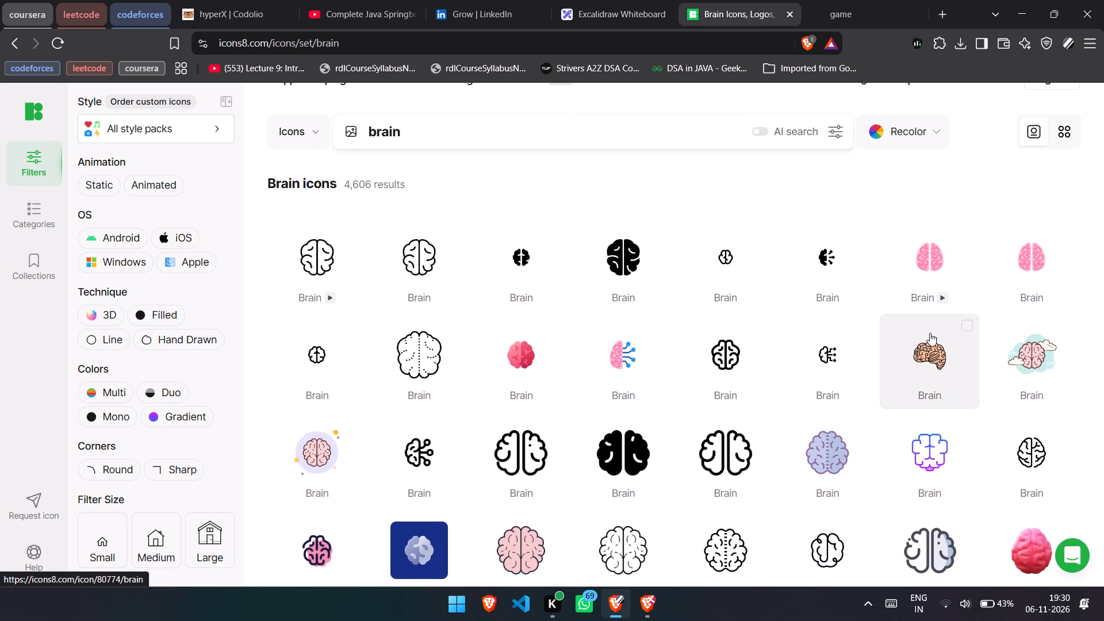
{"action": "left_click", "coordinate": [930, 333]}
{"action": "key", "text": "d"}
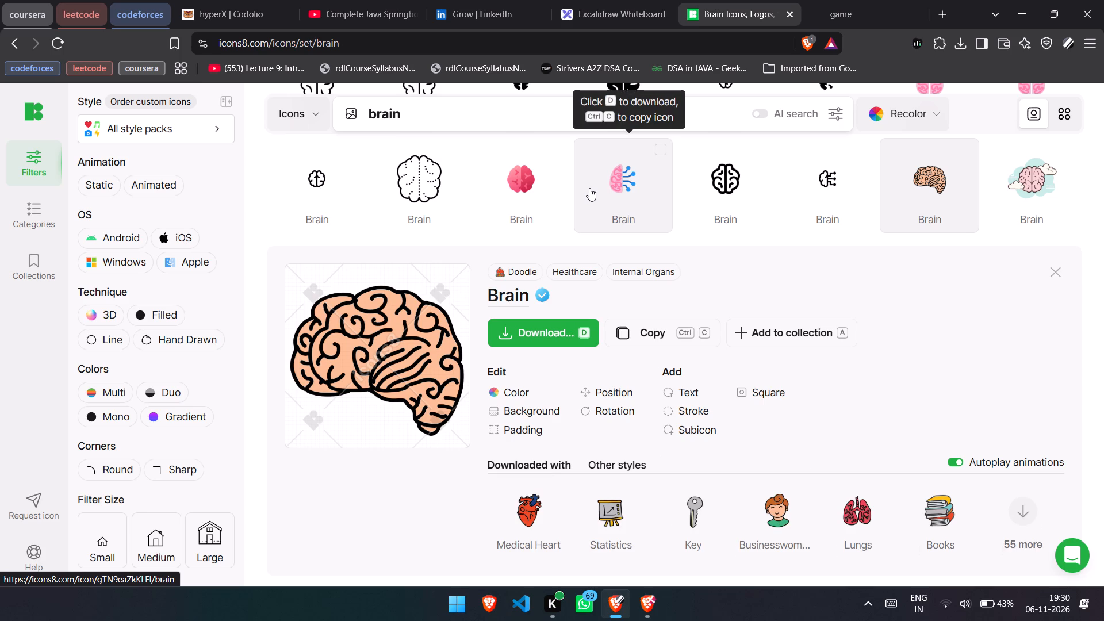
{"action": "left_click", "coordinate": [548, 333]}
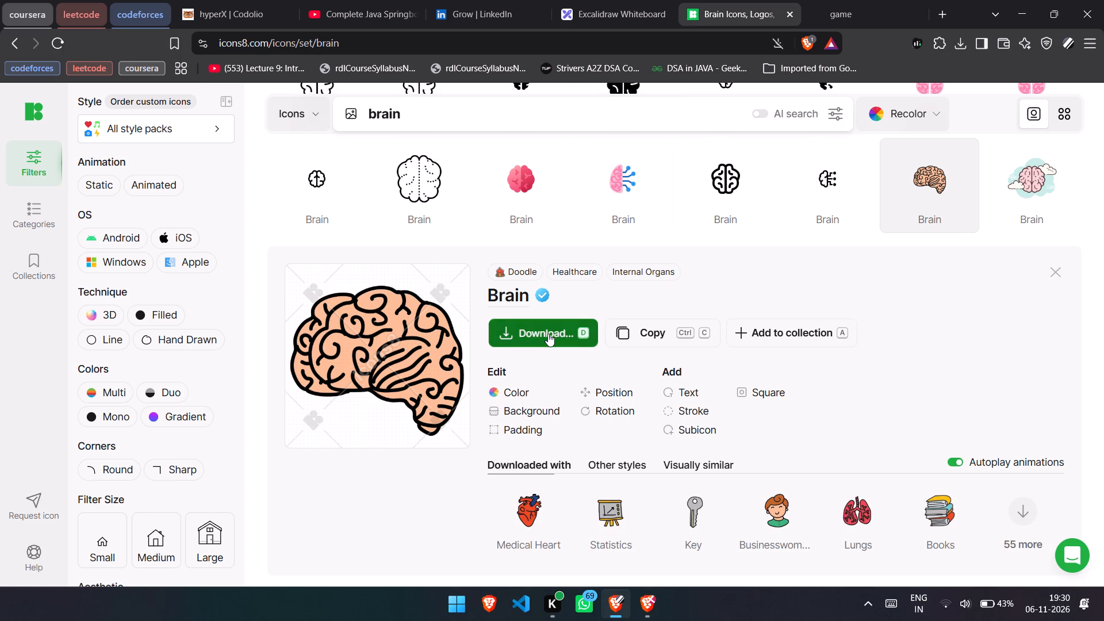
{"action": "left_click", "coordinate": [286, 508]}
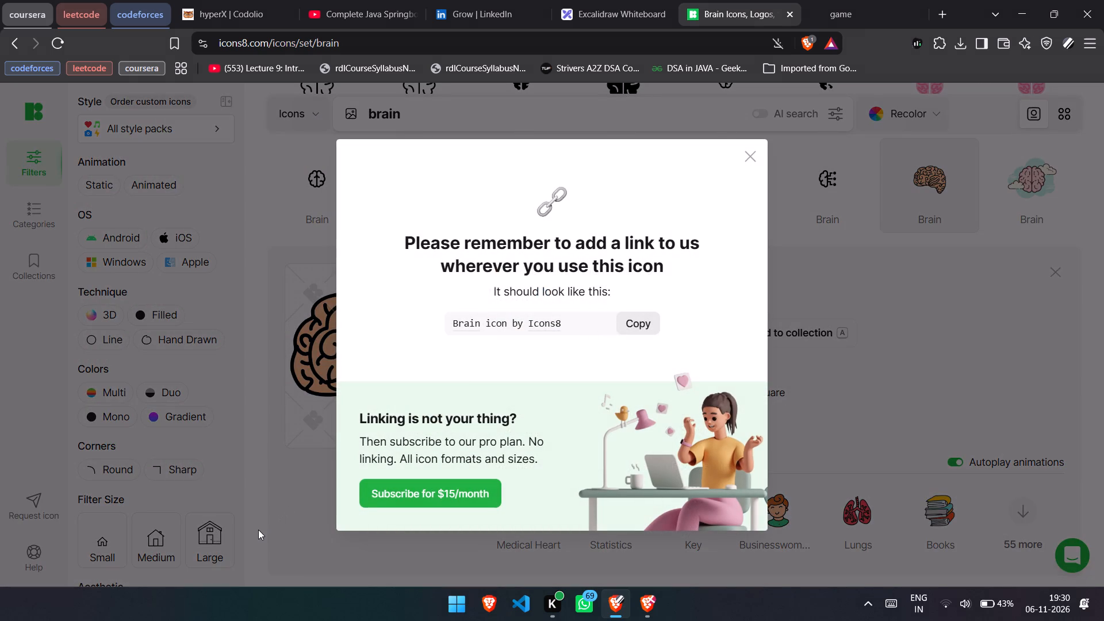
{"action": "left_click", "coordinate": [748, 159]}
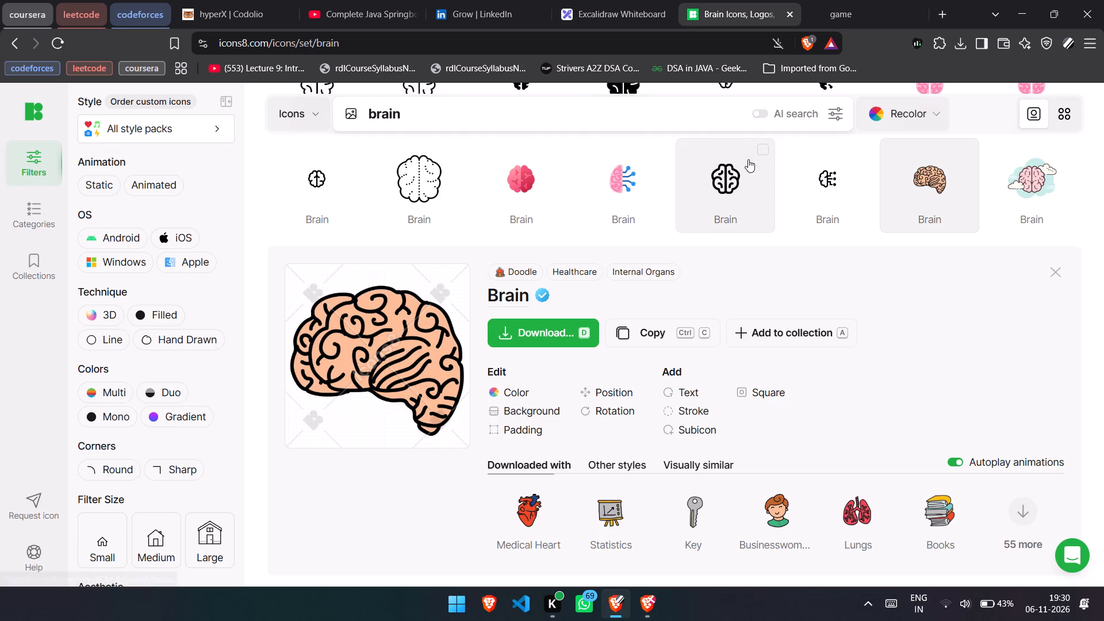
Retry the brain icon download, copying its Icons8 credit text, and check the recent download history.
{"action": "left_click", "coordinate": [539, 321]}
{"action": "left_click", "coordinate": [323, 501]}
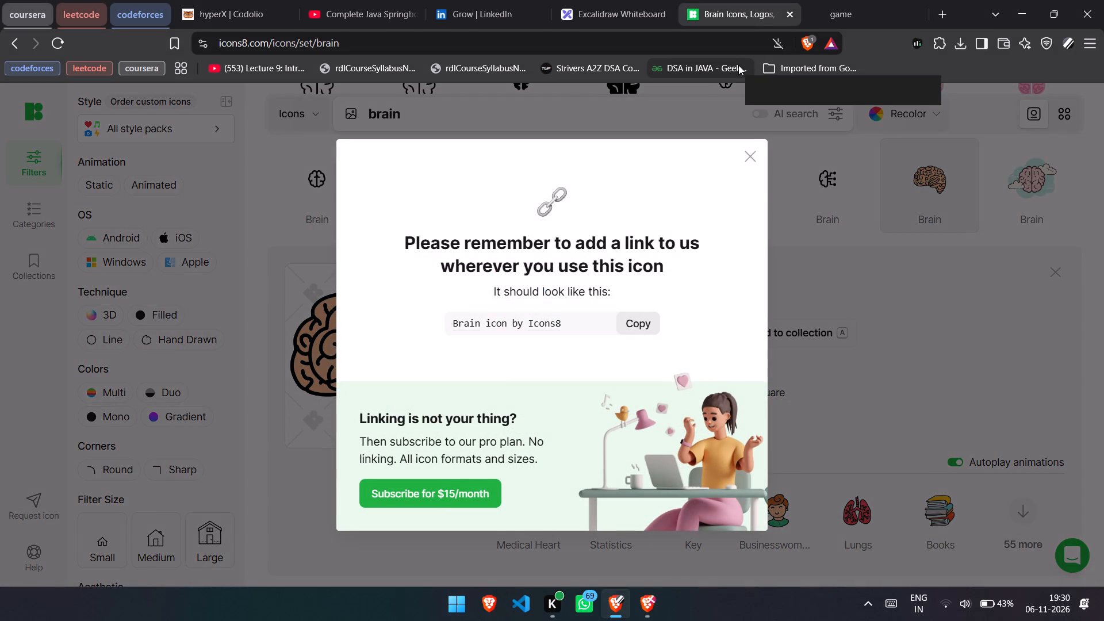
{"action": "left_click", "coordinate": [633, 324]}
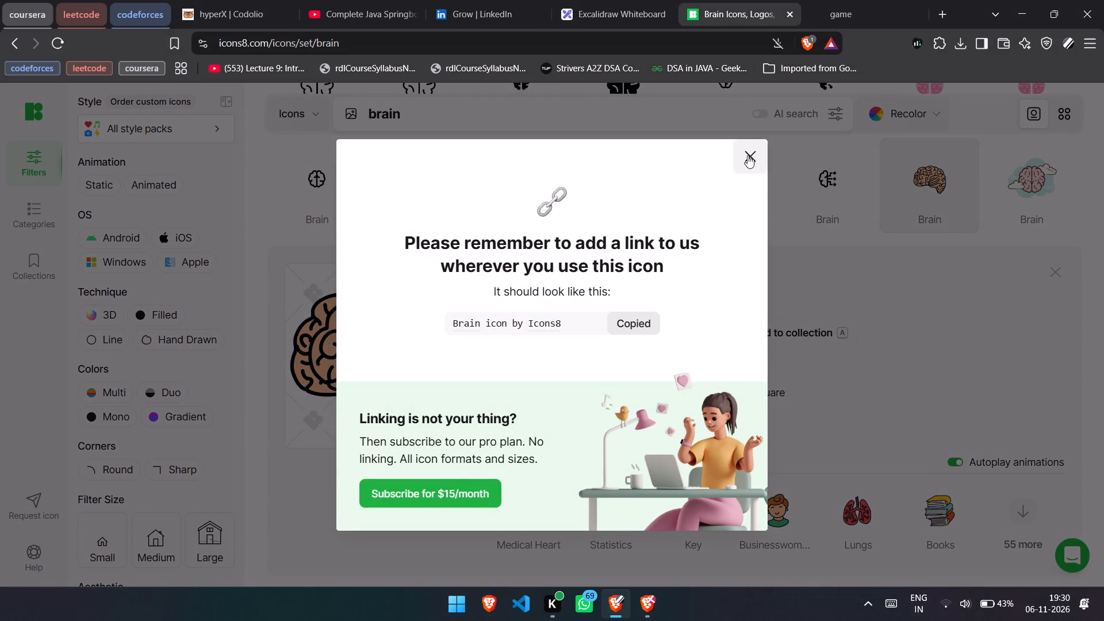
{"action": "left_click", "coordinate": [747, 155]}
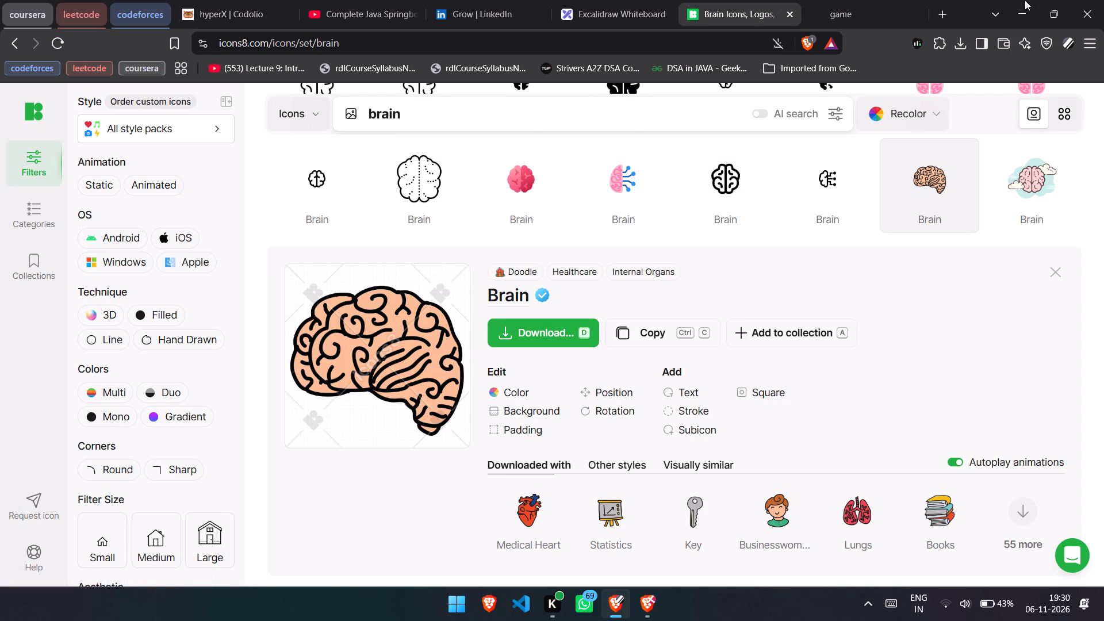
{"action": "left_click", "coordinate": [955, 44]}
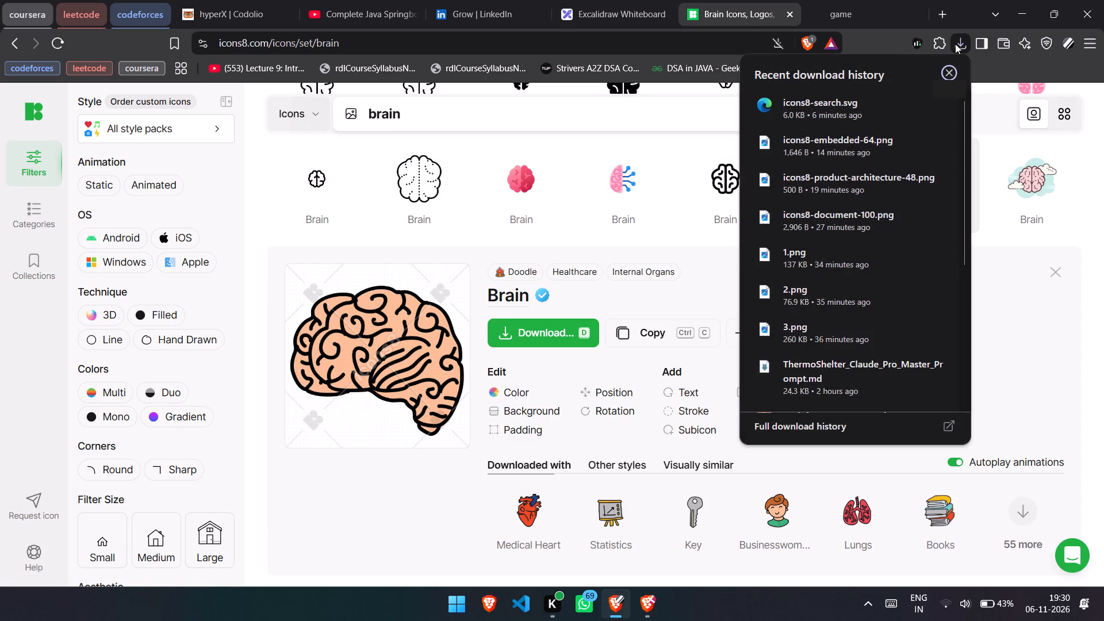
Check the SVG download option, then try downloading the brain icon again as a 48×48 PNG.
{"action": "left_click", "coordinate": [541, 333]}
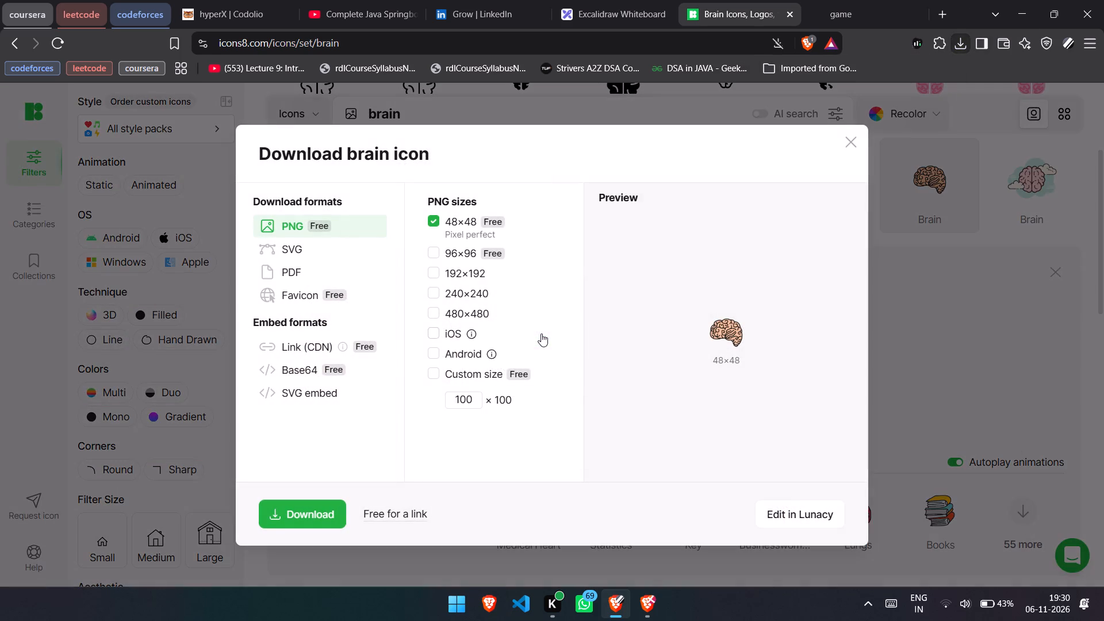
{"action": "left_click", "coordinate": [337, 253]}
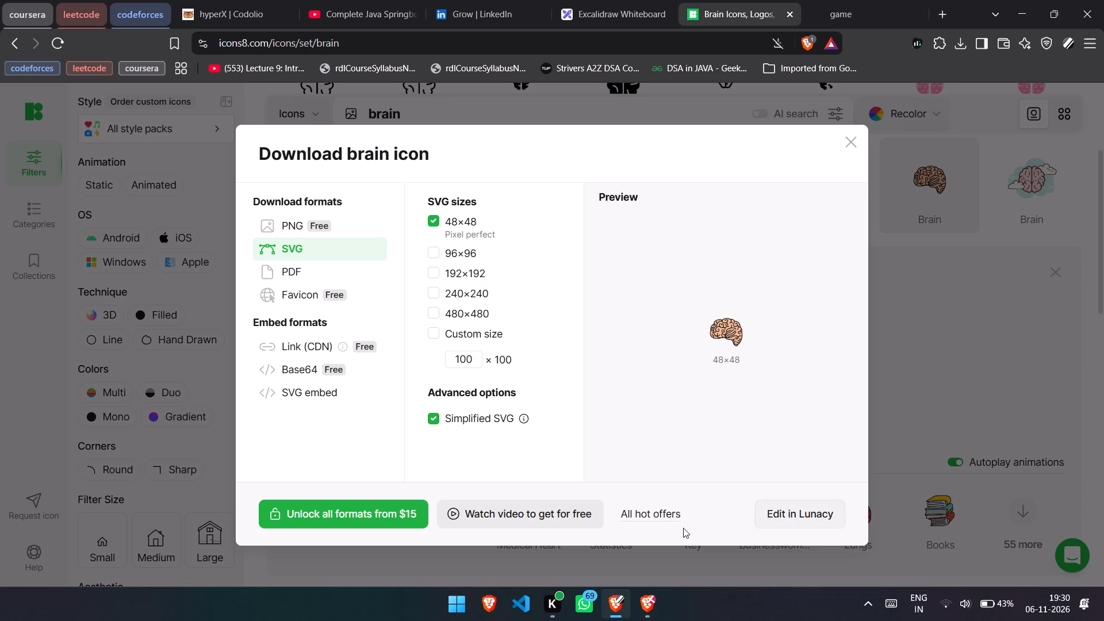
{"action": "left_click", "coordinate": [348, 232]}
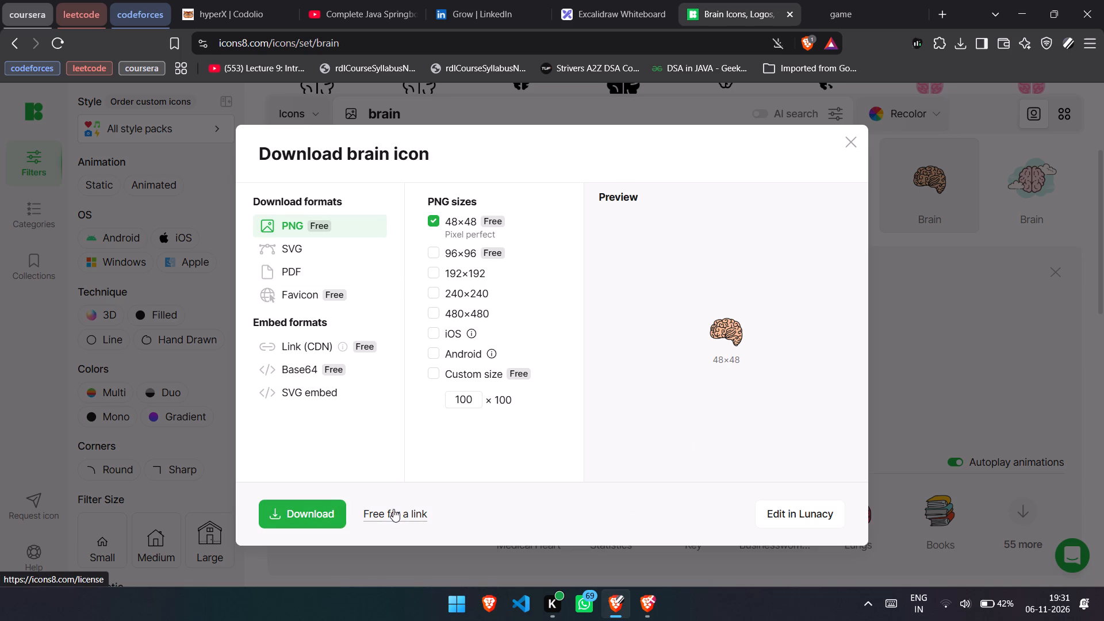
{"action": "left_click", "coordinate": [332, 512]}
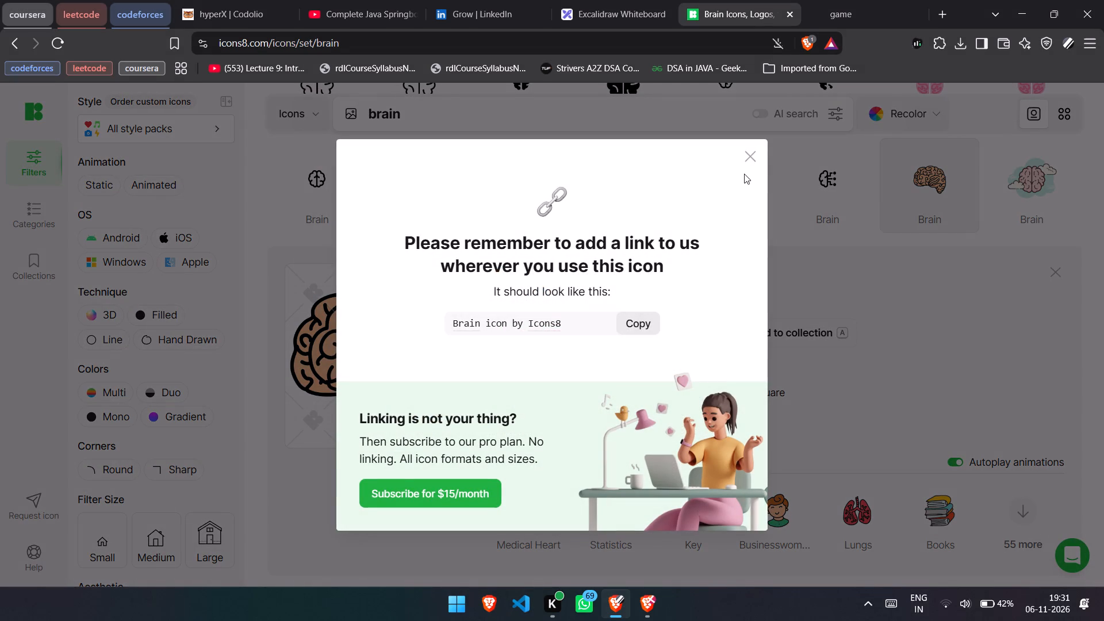
Search the web for "brain icon/photo".
{"action": "key", "text": "ctrl+l"}
{"action": "type", "text": "brain icon/photo"}
{"action": "key", "text": "Return"}
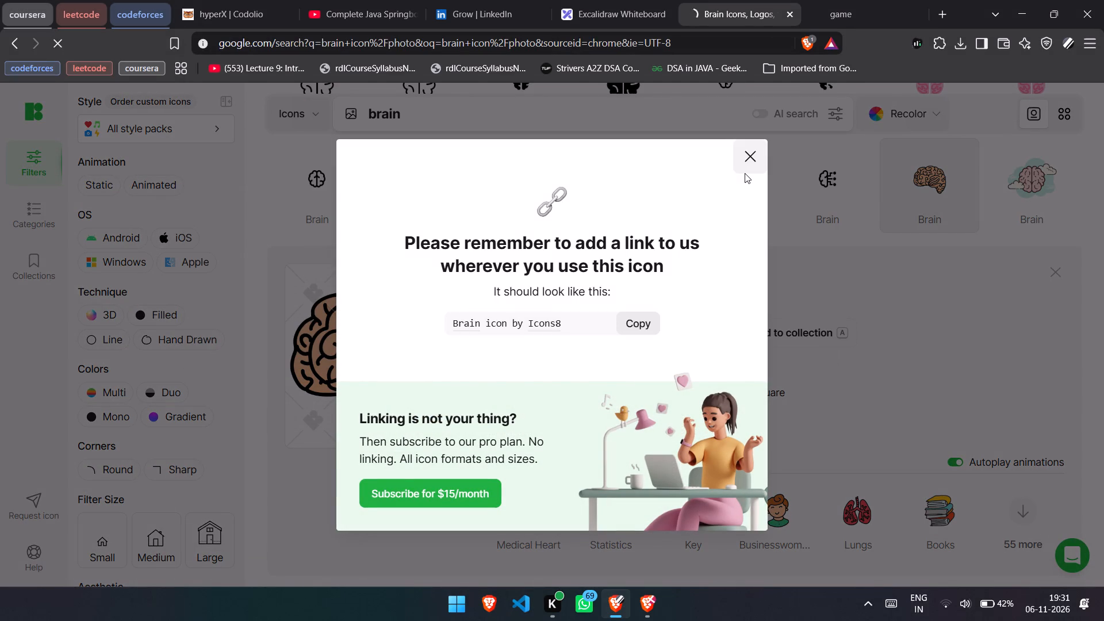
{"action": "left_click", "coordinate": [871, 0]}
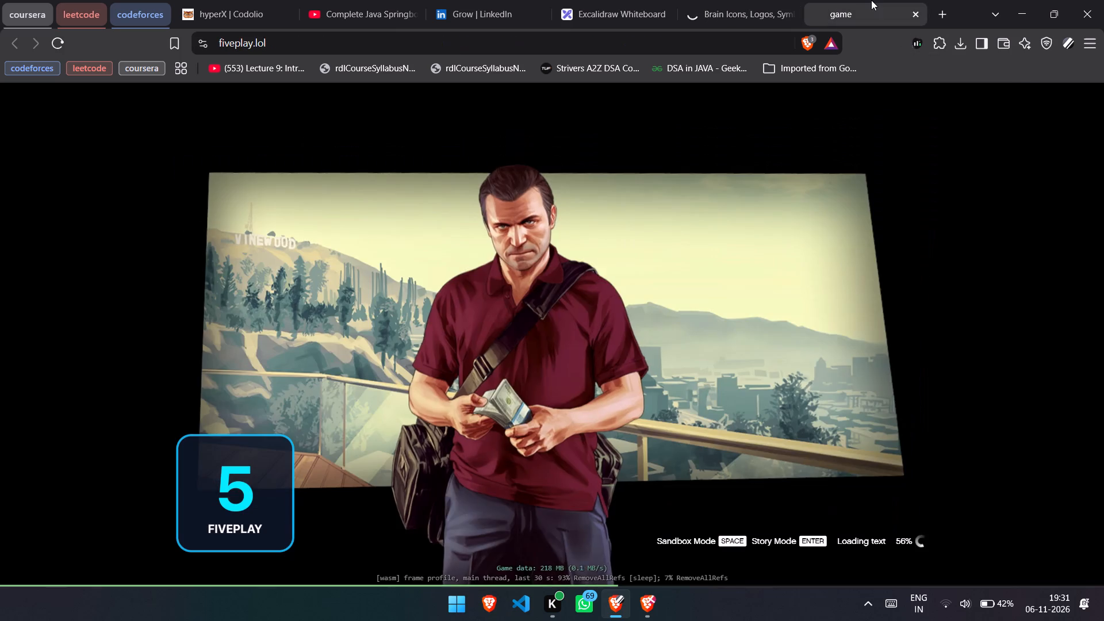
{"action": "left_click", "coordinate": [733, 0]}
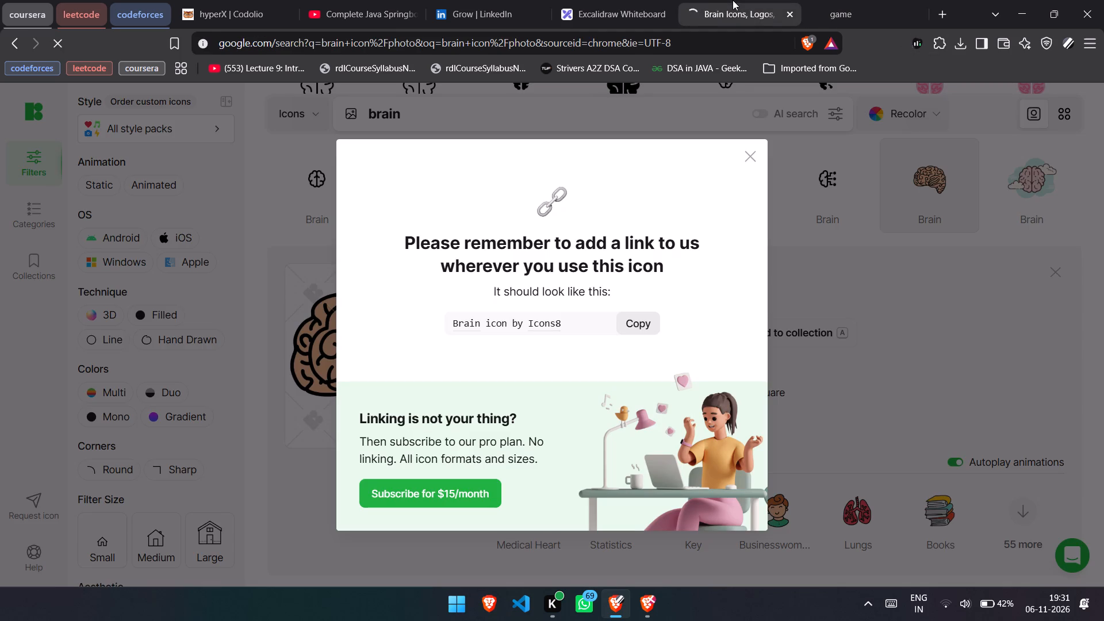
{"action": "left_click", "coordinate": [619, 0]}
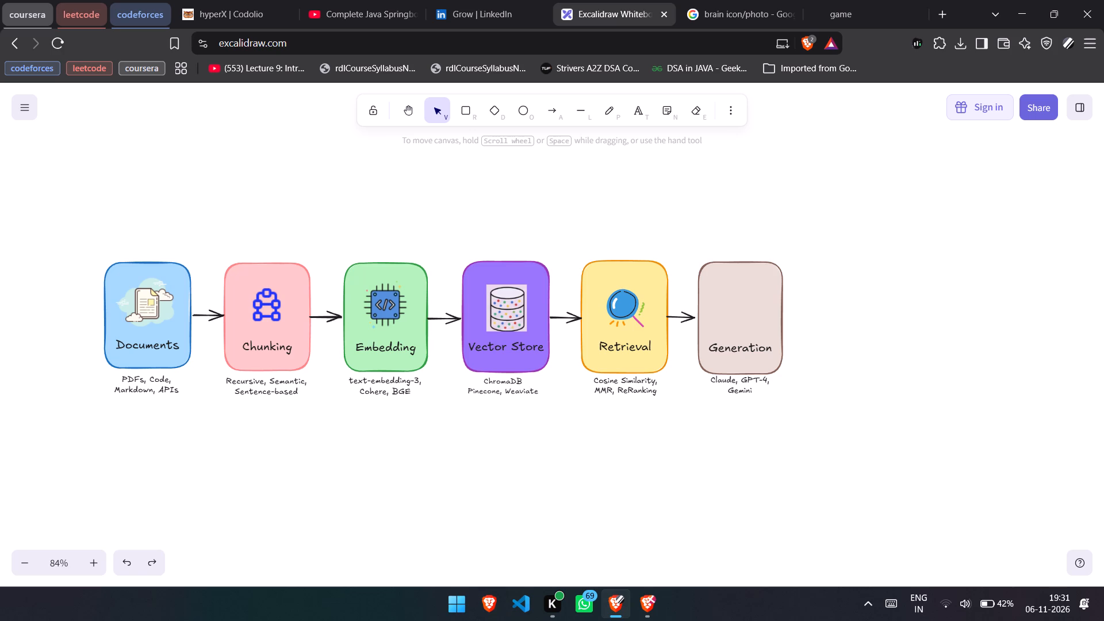
{"action": "left_click", "coordinate": [716, 0]}
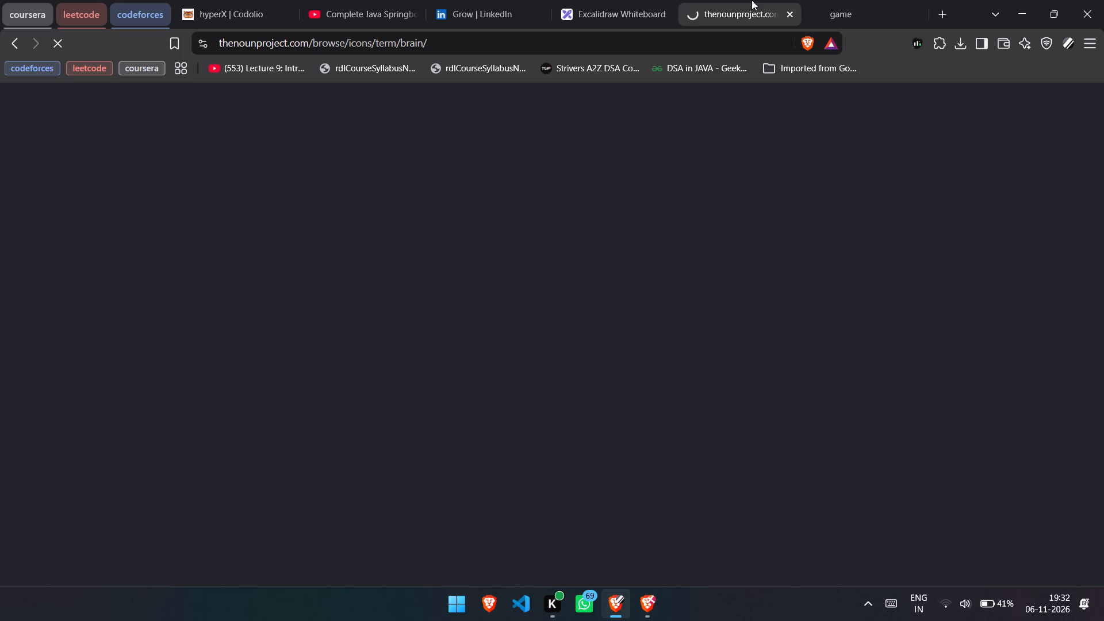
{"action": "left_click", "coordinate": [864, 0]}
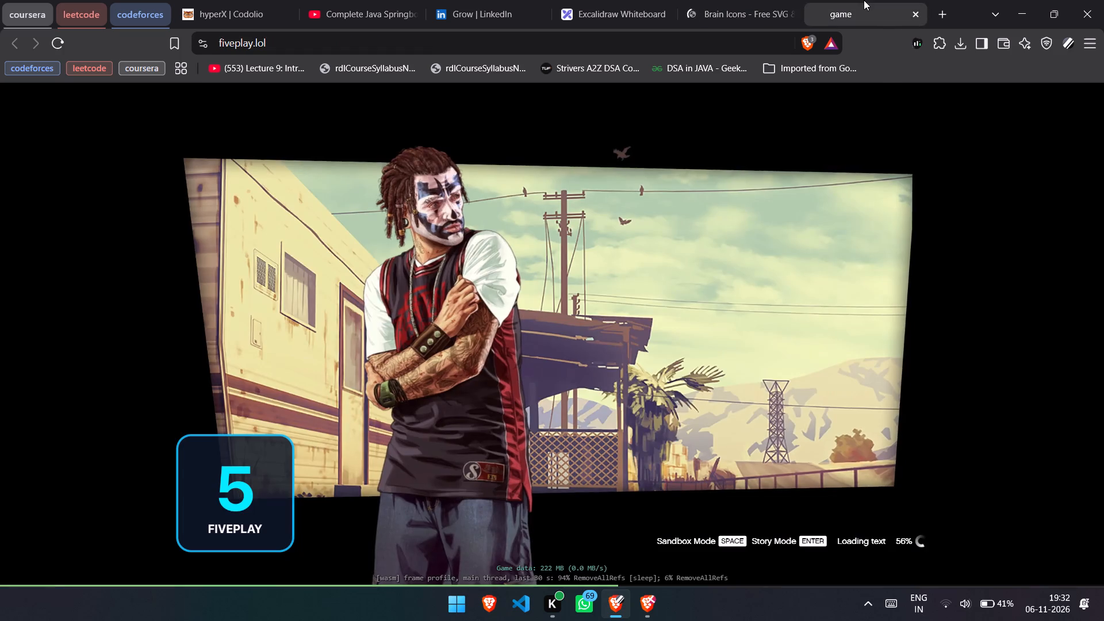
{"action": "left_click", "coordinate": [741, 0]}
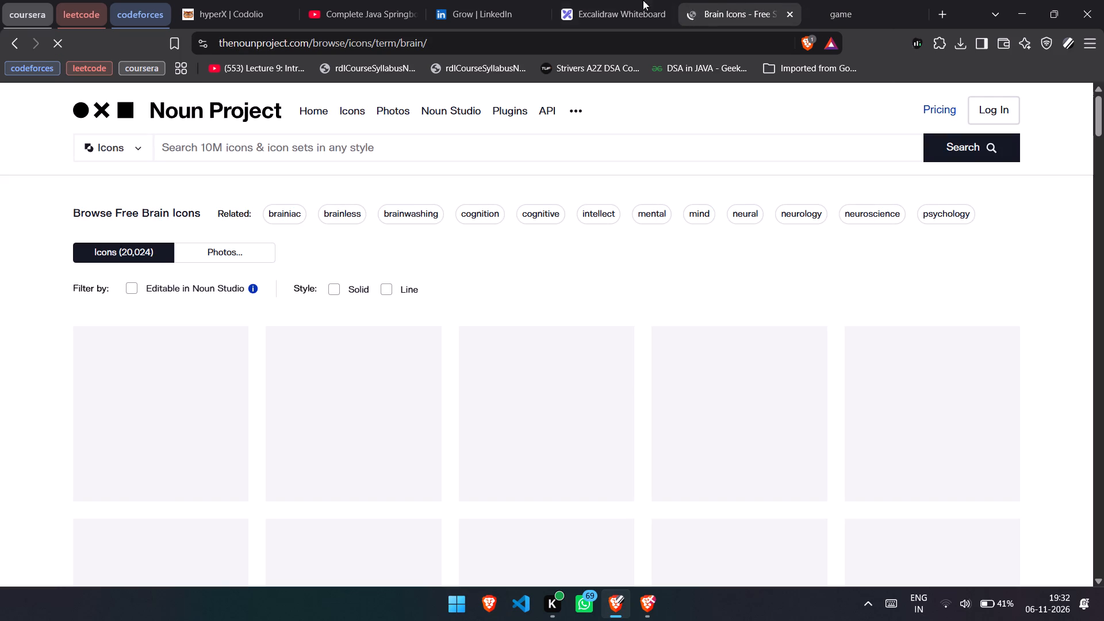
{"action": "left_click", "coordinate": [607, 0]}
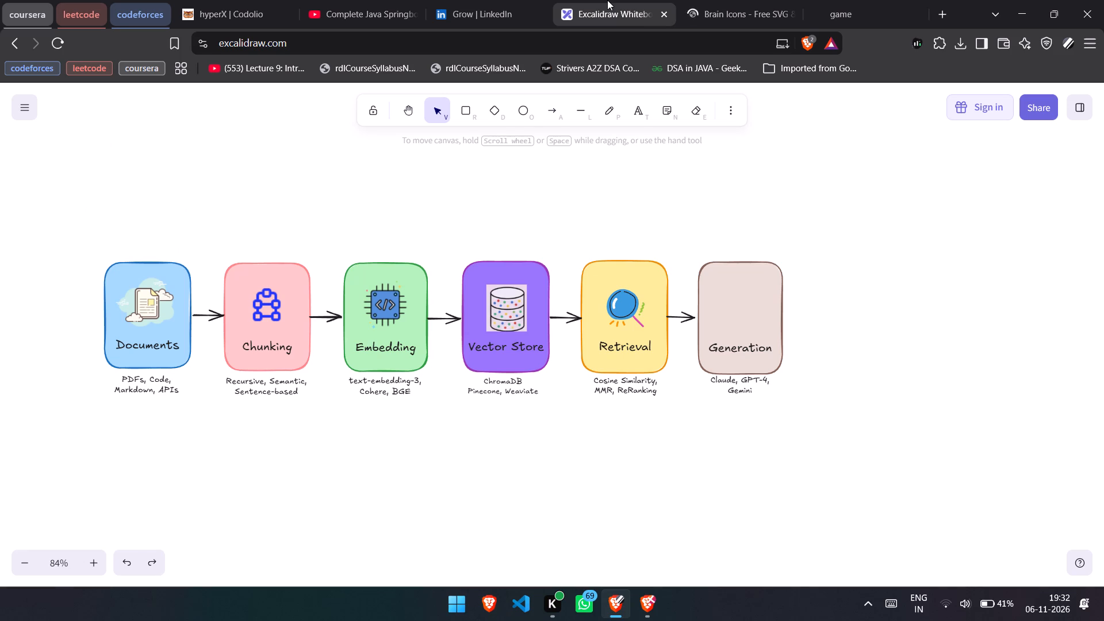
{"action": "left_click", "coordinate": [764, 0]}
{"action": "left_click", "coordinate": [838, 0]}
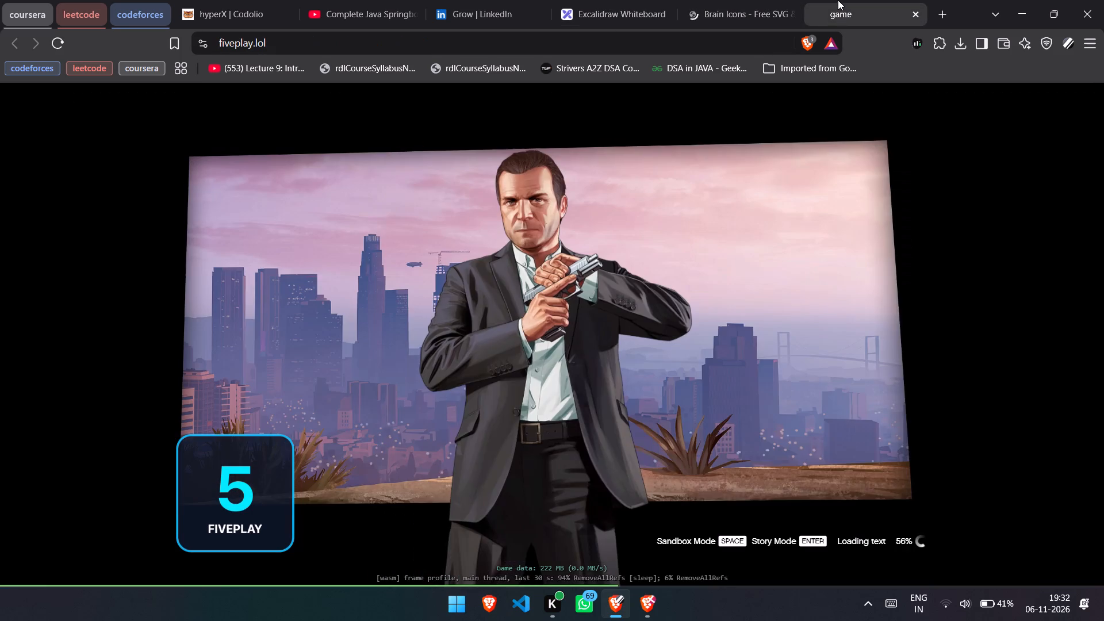
Look over the brain icons on The Noun Project and return to the "brain icon/photo" search results.
{"action": "left_click", "coordinate": [711, 0]}
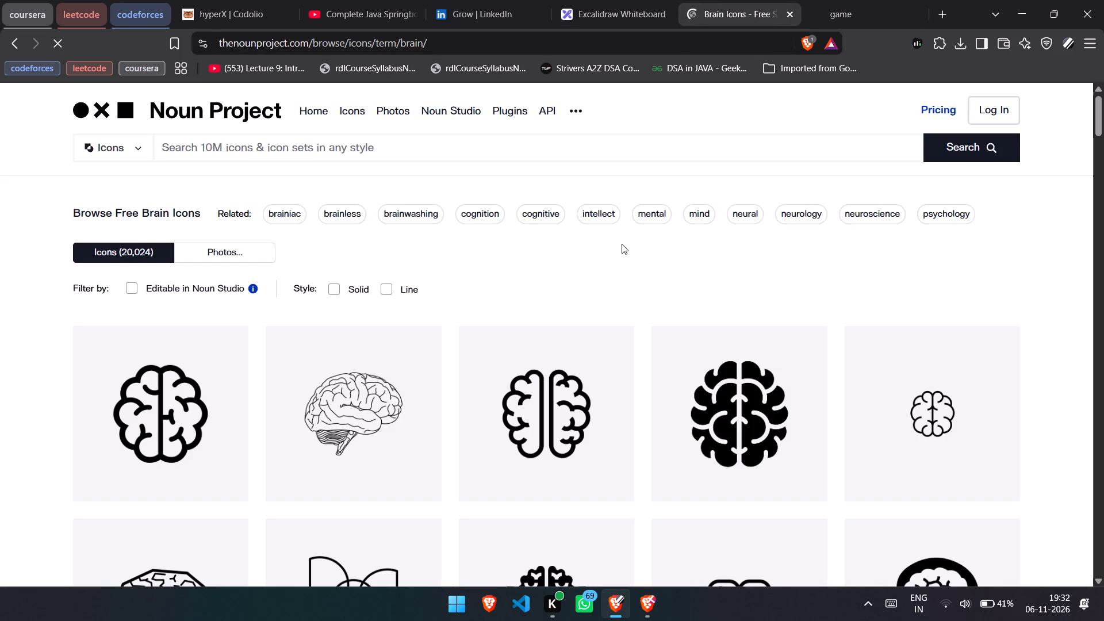
{"action": "scroll", "coordinate": [608, 306], "scroll_direction": "down", "scroll_amount": 7}
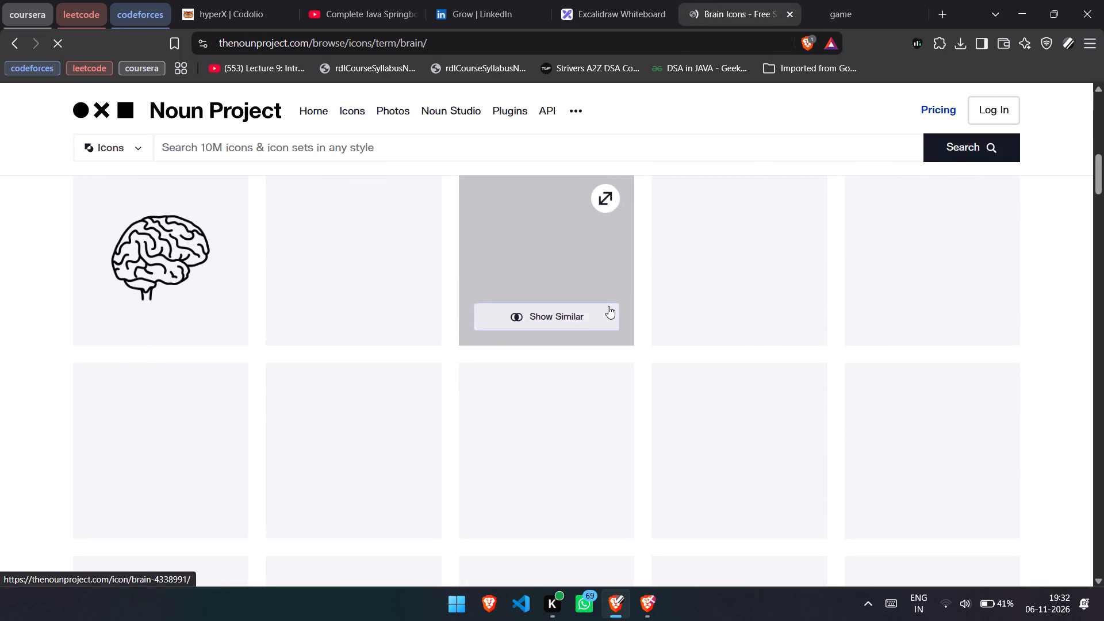
{"action": "scroll", "coordinate": [608, 306], "scroll_direction": "right", "scroll_amount": 9}
Browse Vecteezy's brain vectors from the search results and open the free pink human brain vector.
{"action": "scroll", "coordinate": [608, 306], "scroll_direction": "down", "scroll_amount": 1}
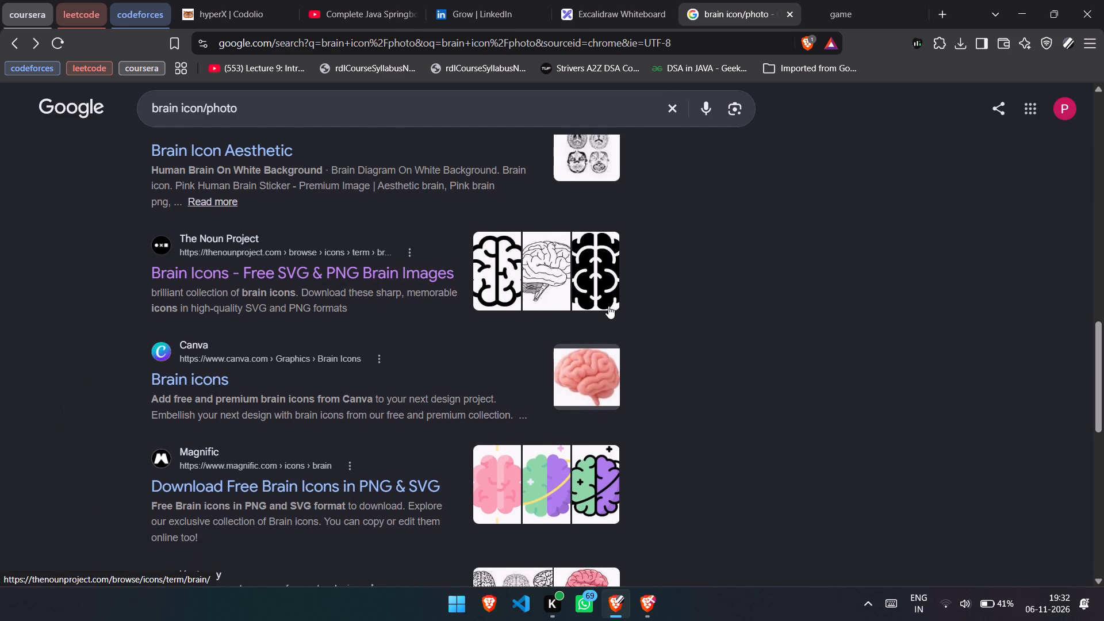
{"action": "scroll", "coordinate": [608, 306], "scroll_direction": "down", "scroll_amount": 1}
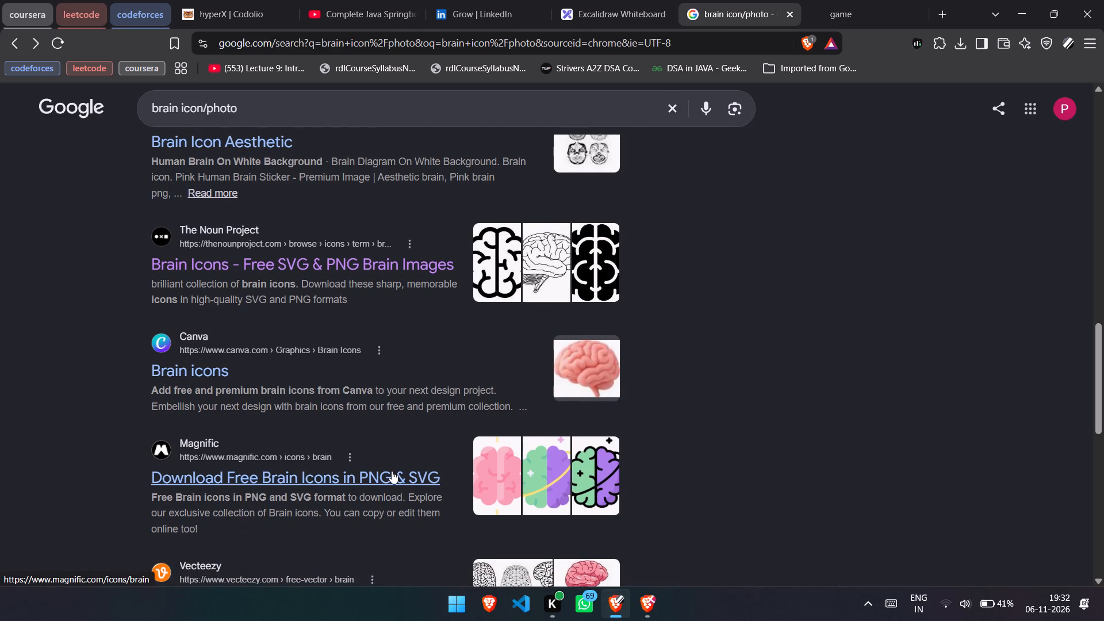
{"action": "scroll", "coordinate": [392, 470], "scroll_direction": "down", "scroll_amount": 2}
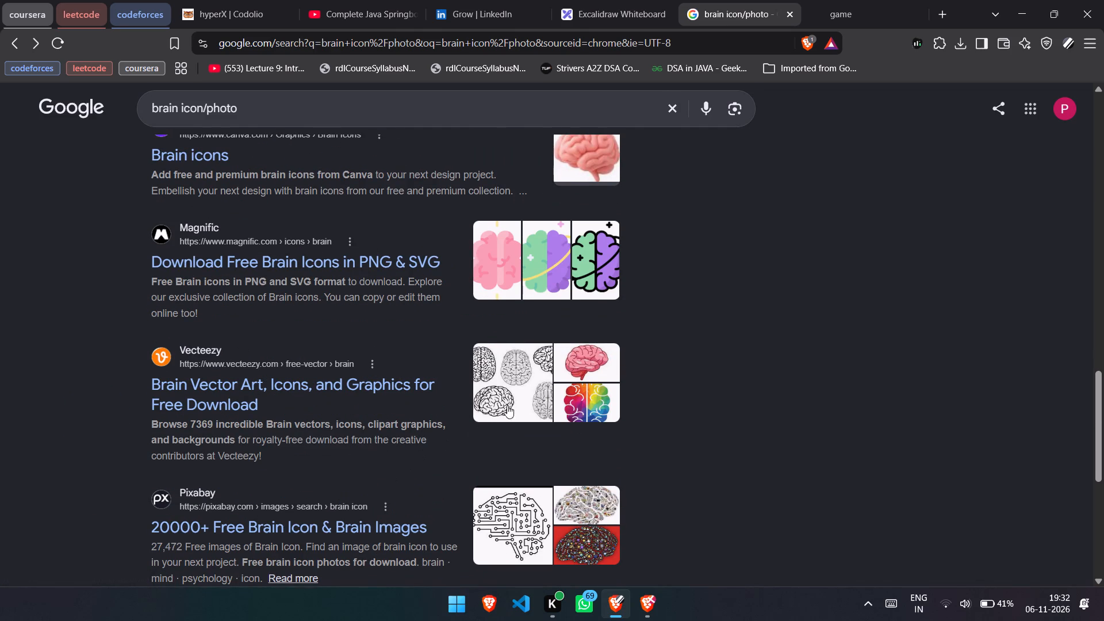
{"action": "left_click", "coordinate": [354, 387]}
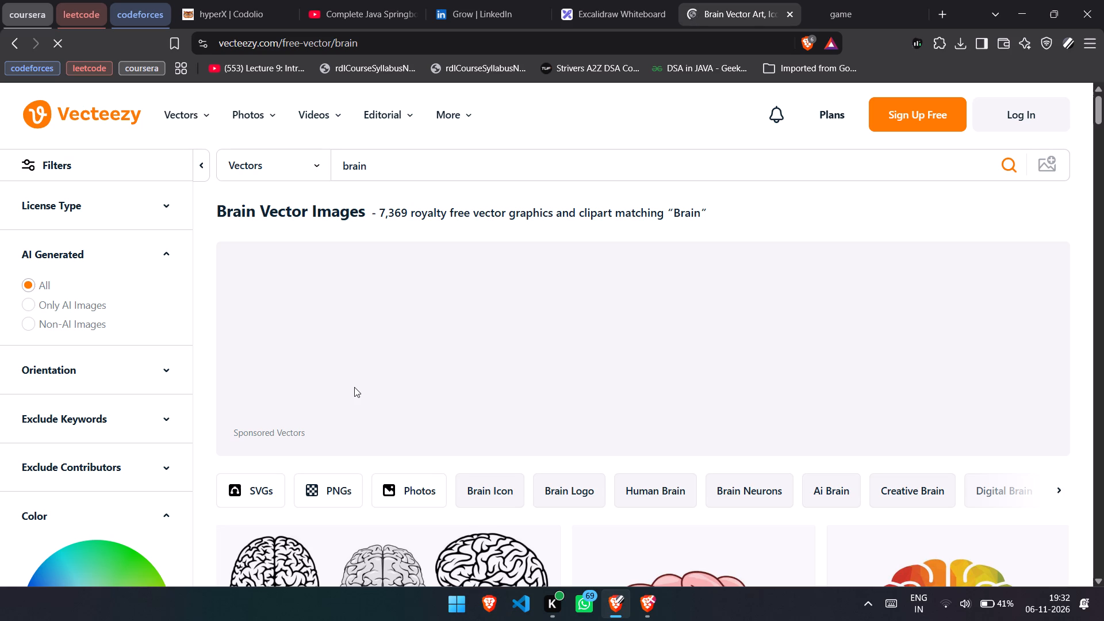
{"action": "scroll", "coordinate": [396, 474], "scroll_direction": "down", "scroll_amount": 3}
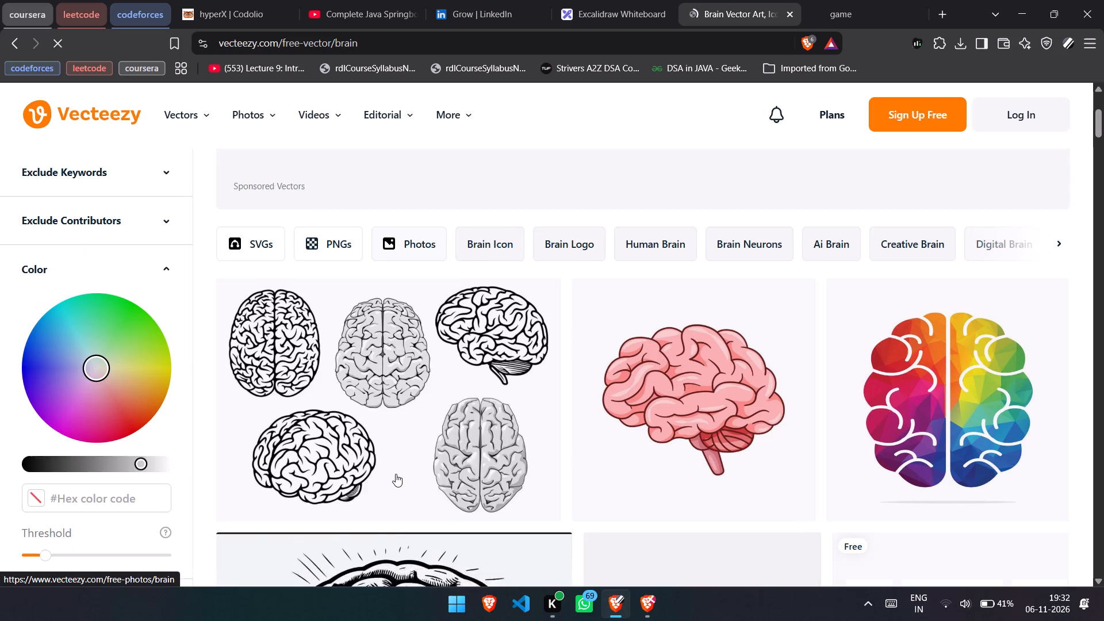
{"action": "scroll", "coordinate": [396, 474], "scroll_direction": "down", "scroll_amount": 1}
{"action": "scroll", "coordinate": [609, 401], "scroll_direction": "down", "scroll_amount": 1}
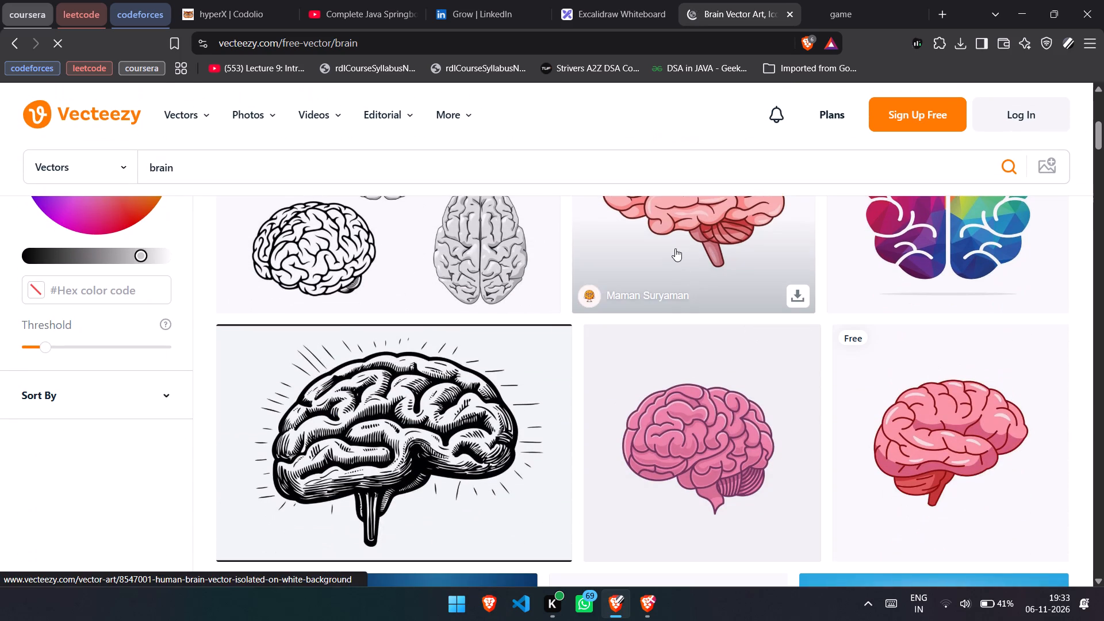
{"action": "scroll", "coordinate": [881, 467], "scroll_direction": "right", "scroll_amount": 1}
{"action": "left_click", "coordinate": [885, 470]}
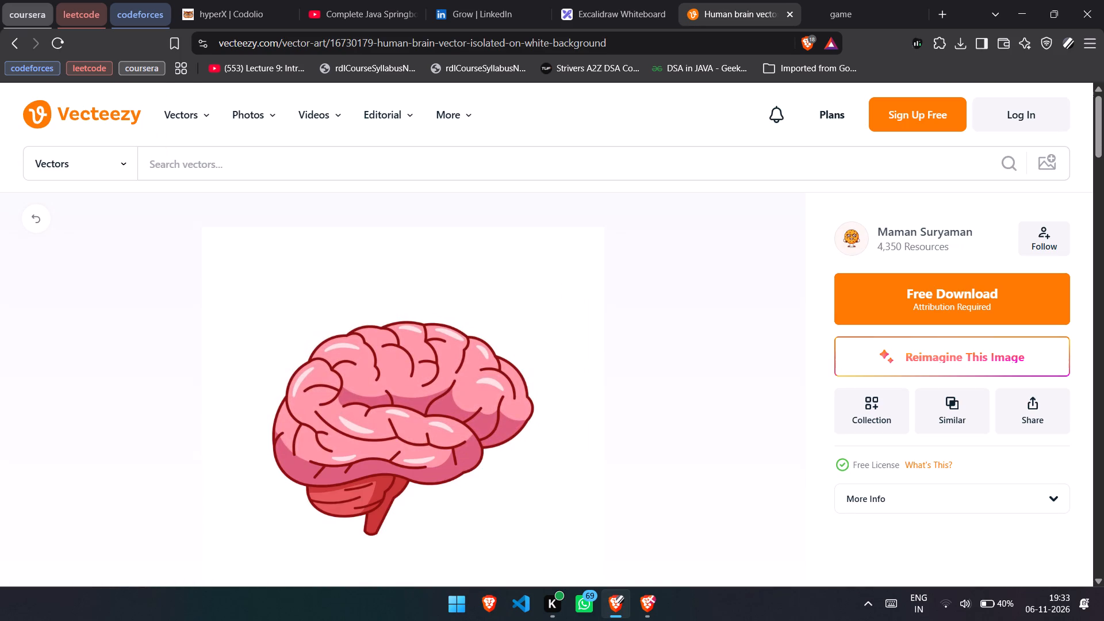
Go back to the search results and open Pixabay's "20000+ Free Brain Icon & Brain Images" page.
{"action": "scroll", "coordinate": [885, 470], "scroll_direction": "right", "scroll_amount": 16}
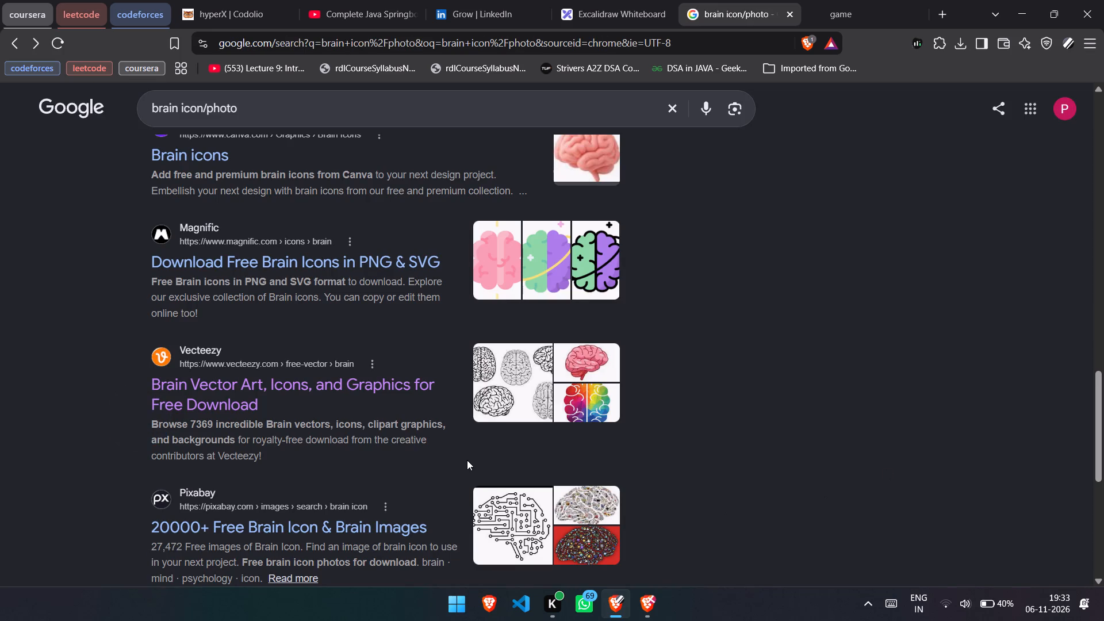
{"action": "left_click", "coordinate": [202, 530]}
{"action": "left_click", "coordinate": [883, 0]}
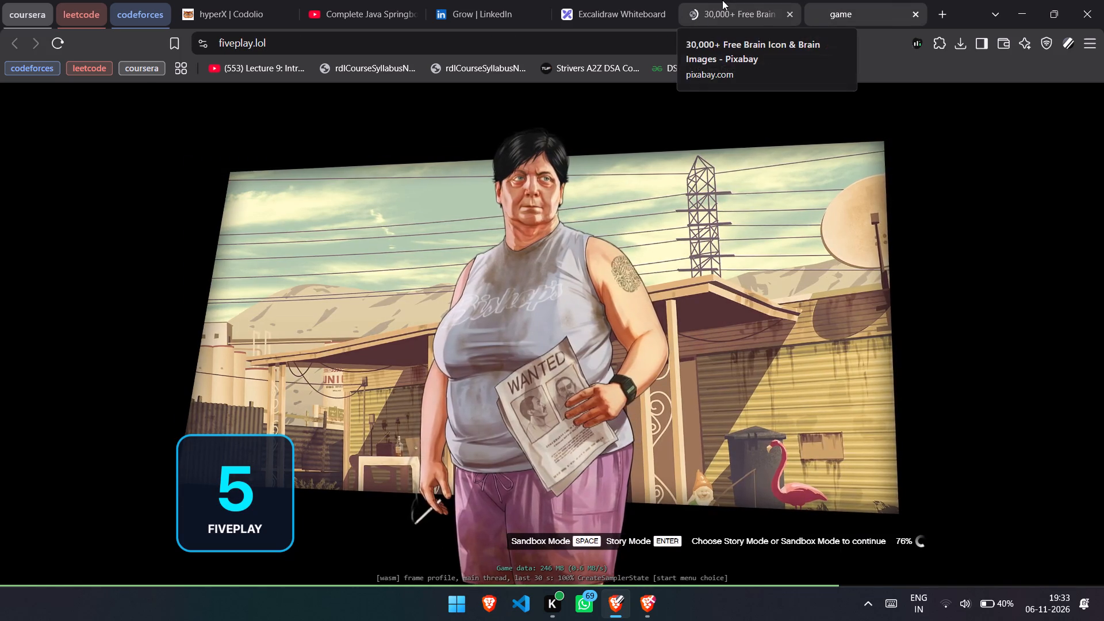
{"action": "left_click", "coordinate": [722, 0]}
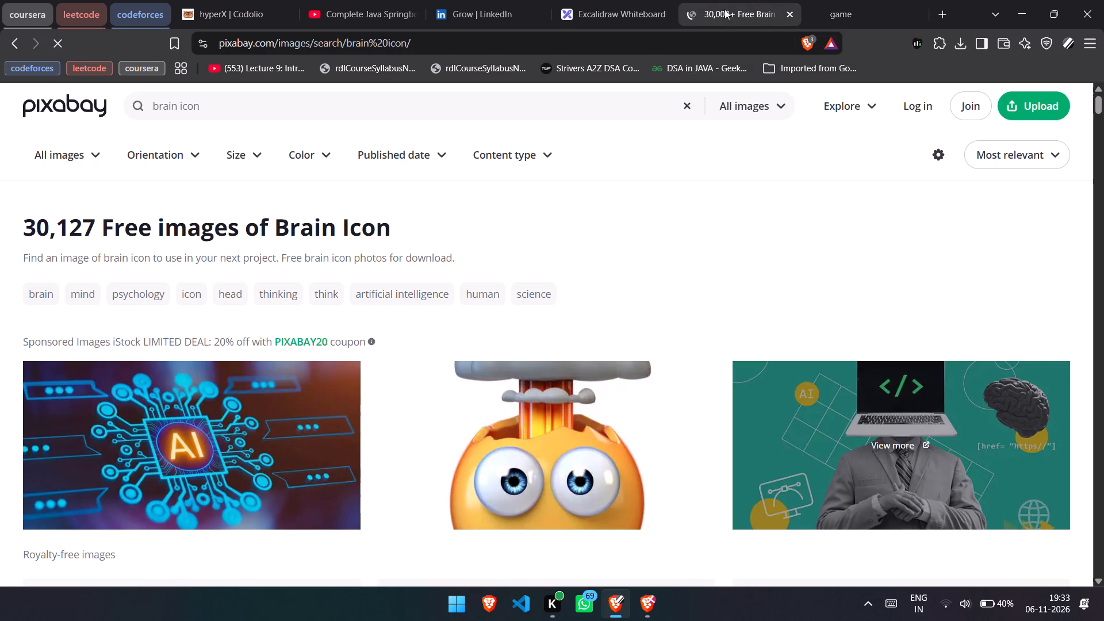
{"action": "scroll", "coordinate": [618, 290], "scroll_direction": "right", "scroll_amount": 1}
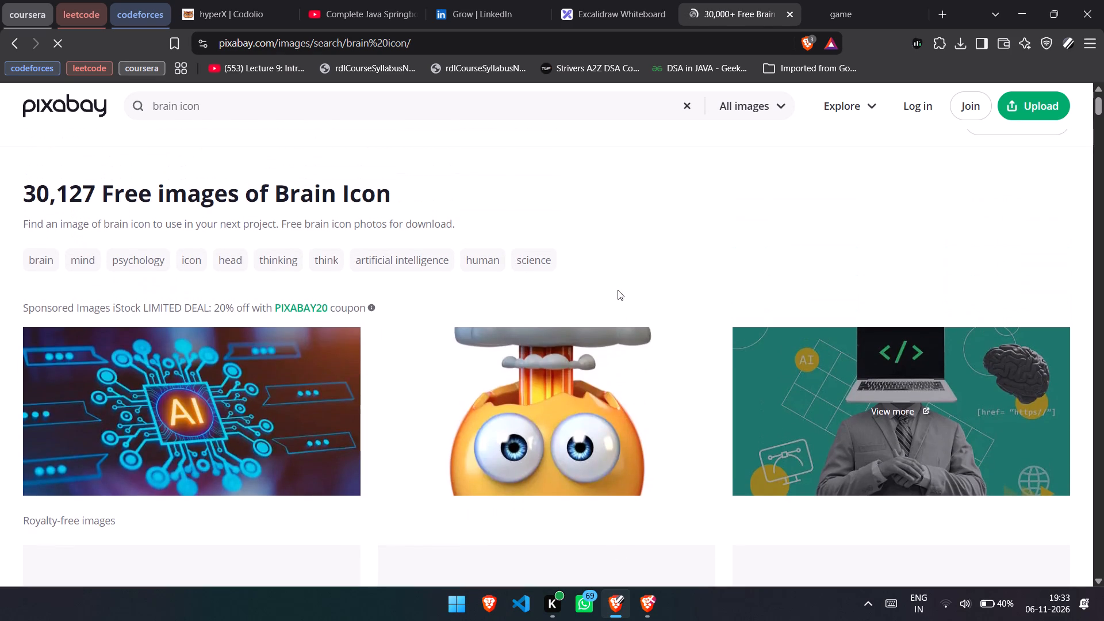
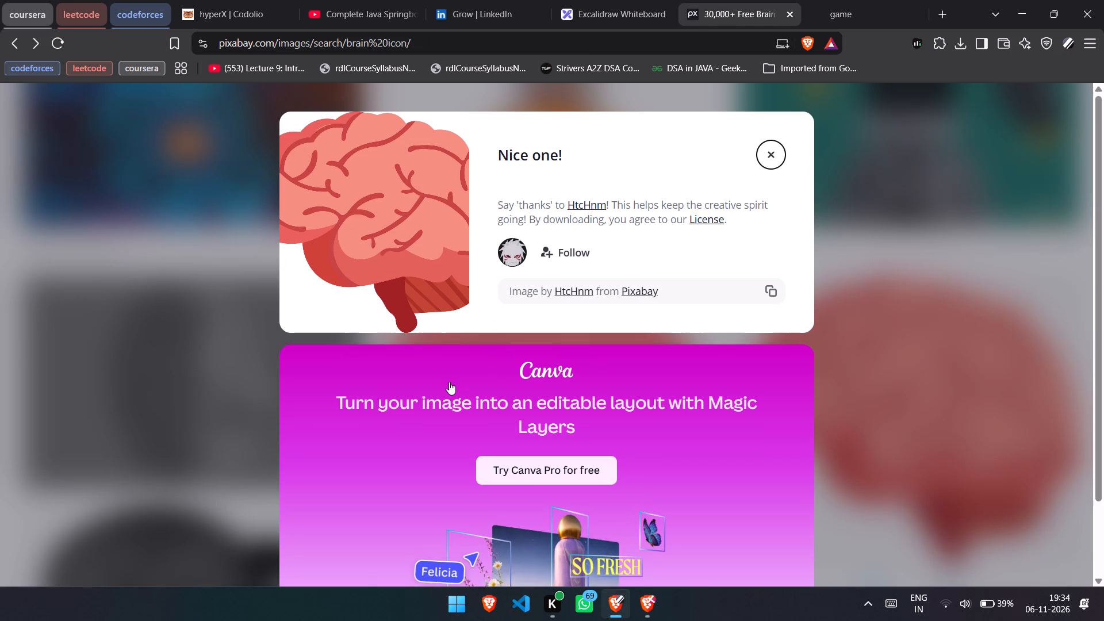
{"action": "scroll", "coordinate": [449, 382], "scroll_direction": "right", "scroll_amount": 12}
{"action": "scroll", "coordinate": [165, 333], "scroll_direction": "right", "scroll_amount": 19}
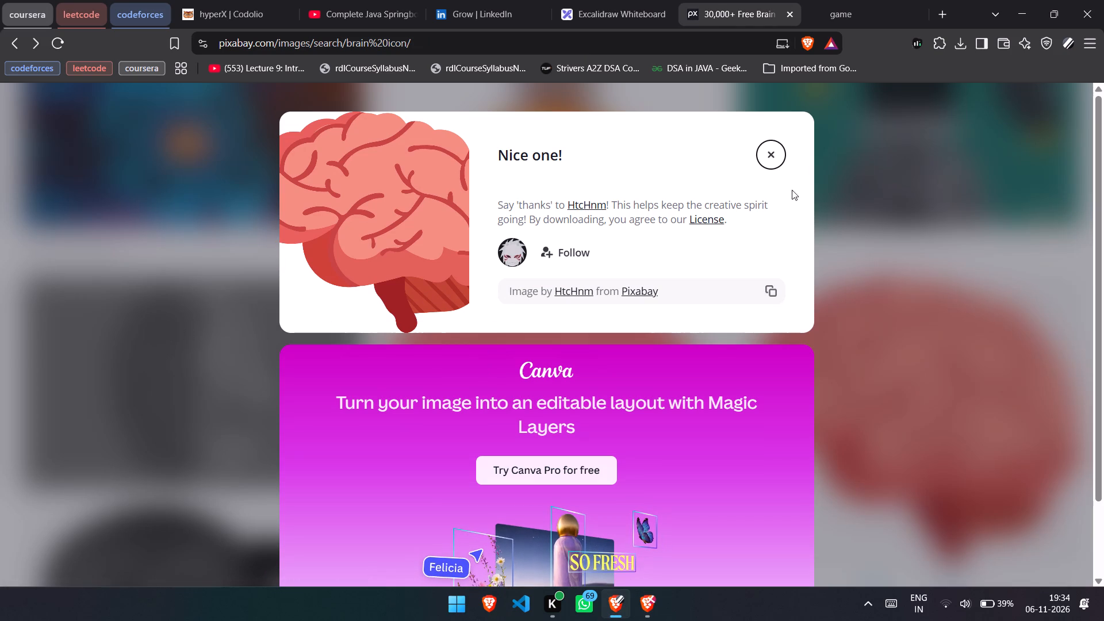
{"action": "left_click", "coordinate": [756, 157]}
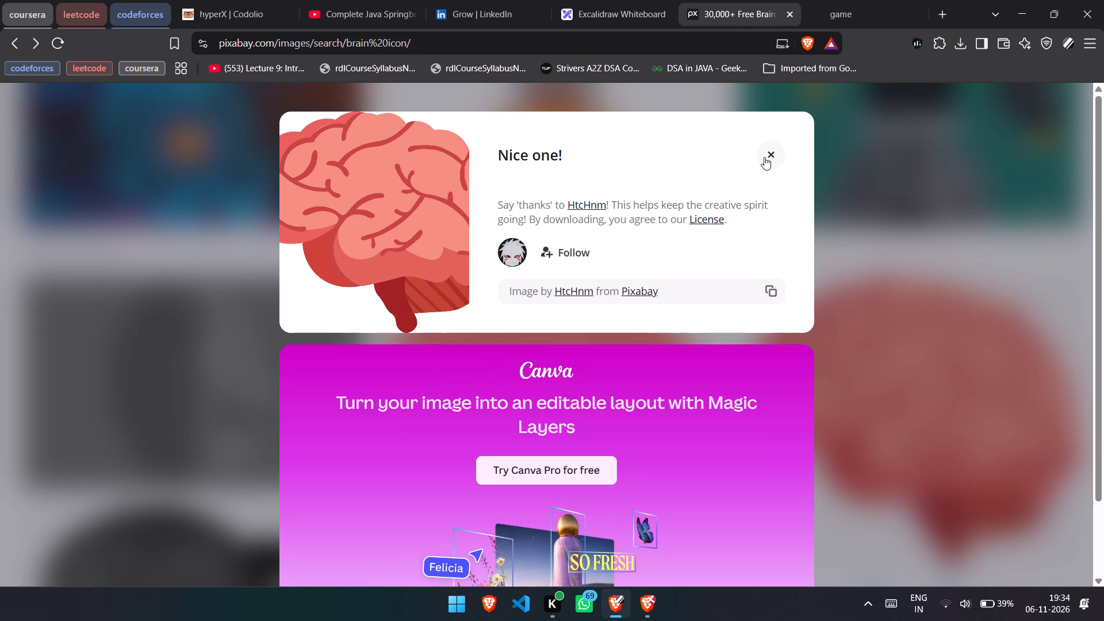
{"action": "left_click", "coordinate": [764, 157]}
{"action": "scroll", "coordinate": [764, 157], "scroll_direction": "right", "scroll_amount": 11}
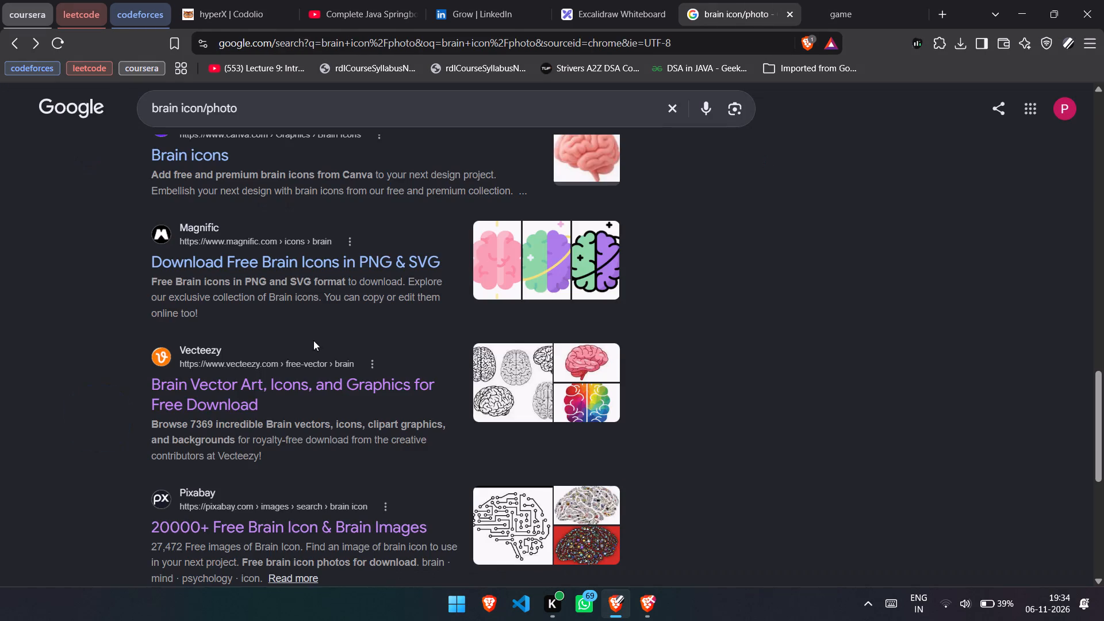
Open Adobe Stock's brain icon page from the search results and check the game tab while it loads.
{"action": "scroll", "coordinate": [202, 336], "scroll_direction": "up", "scroll_amount": 1}
{"action": "scroll", "coordinate": [204, 280], "scroll_direction": "up", "scroll_amount": 2}
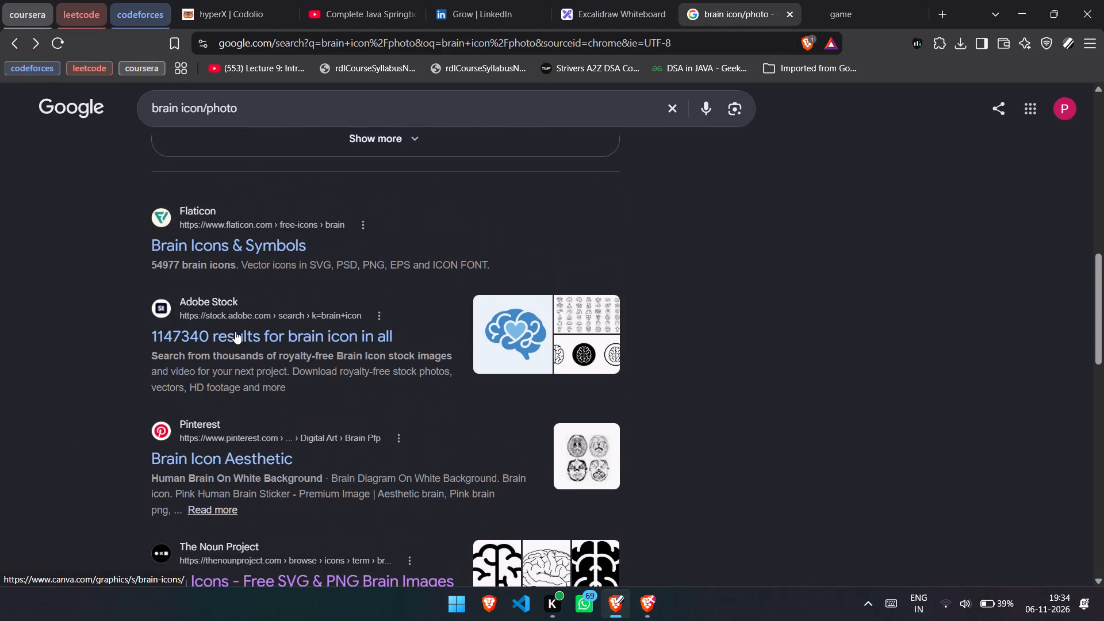
{"action": "left_click", "coordinate": [235, 330]}
{"action": "left_click", "coordinate": [831, 0]}
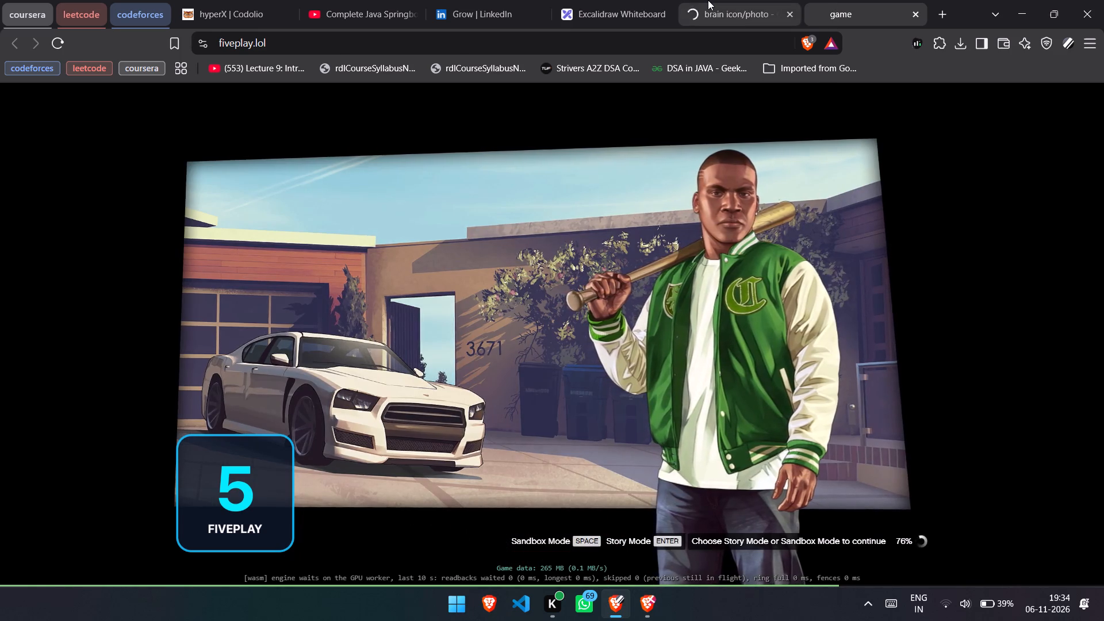
{"action": "left_click", "coordinate": [708, 0]}
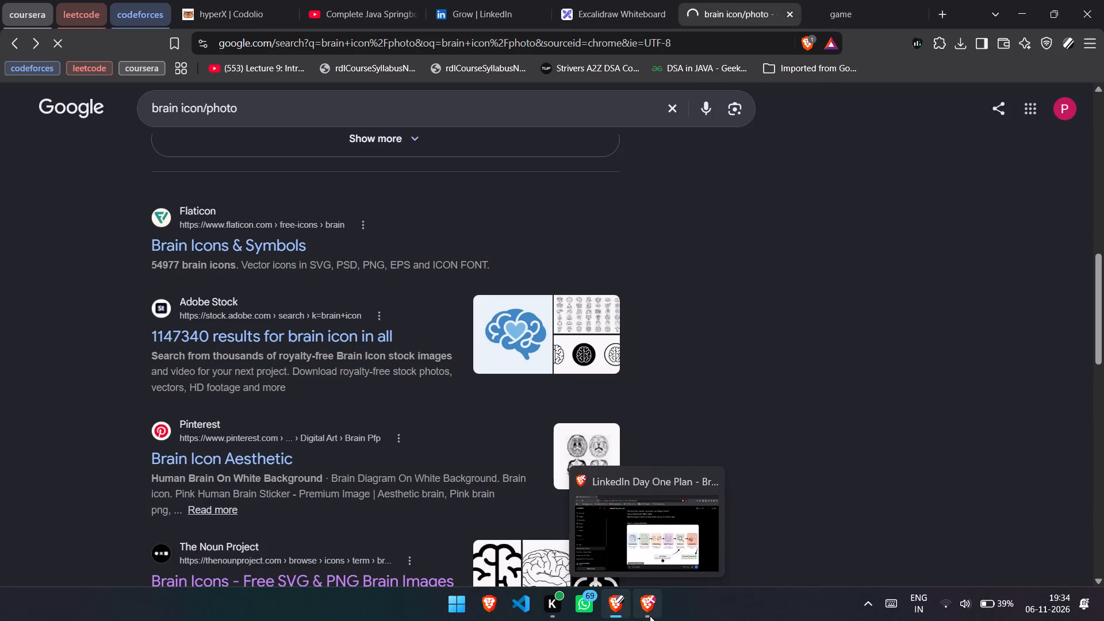
Switch to the Excalidraw whiteboard and compare it with ChatGPT's reference diagram.
{"action": "left_click", "coordinate": [622, 0]}
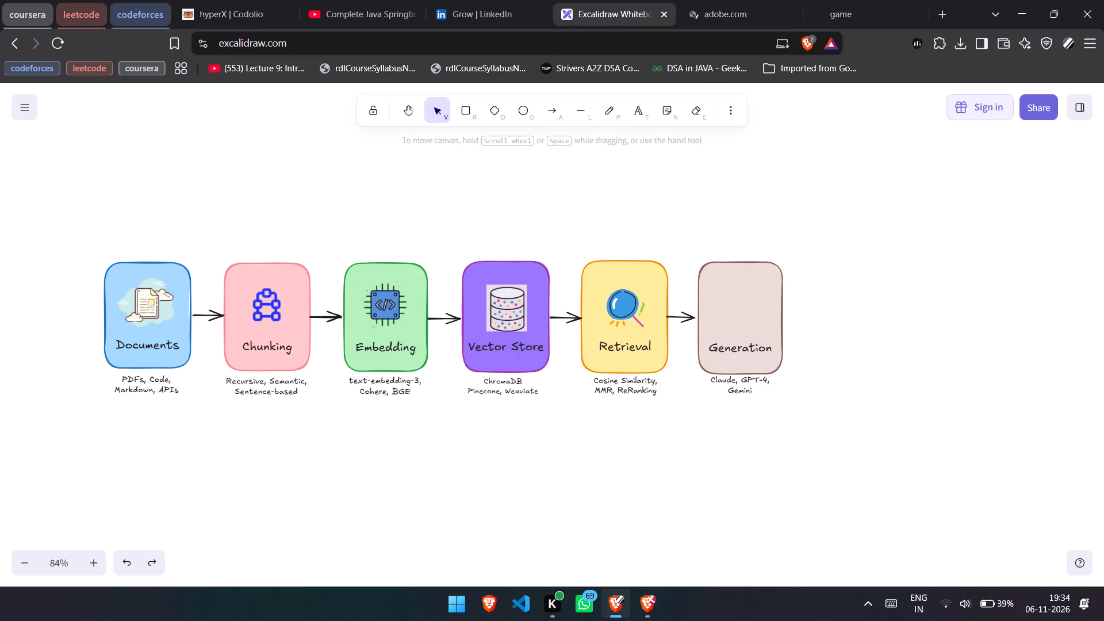
{"action": "key", "text": "alt+Tab"}
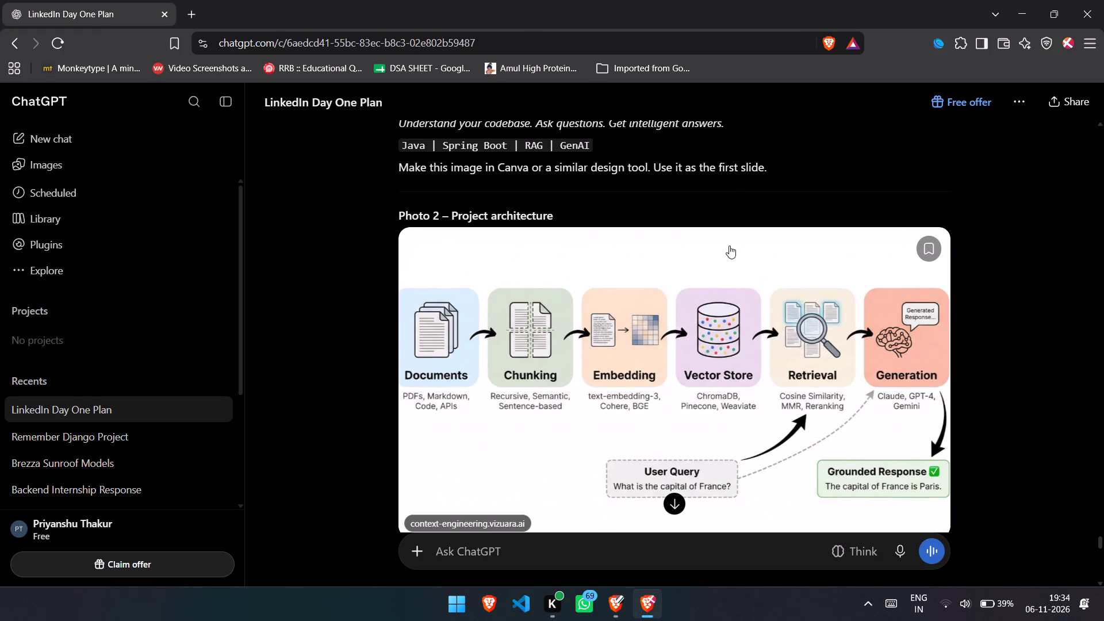
{"action": "key", "text": "alt+Tab"}
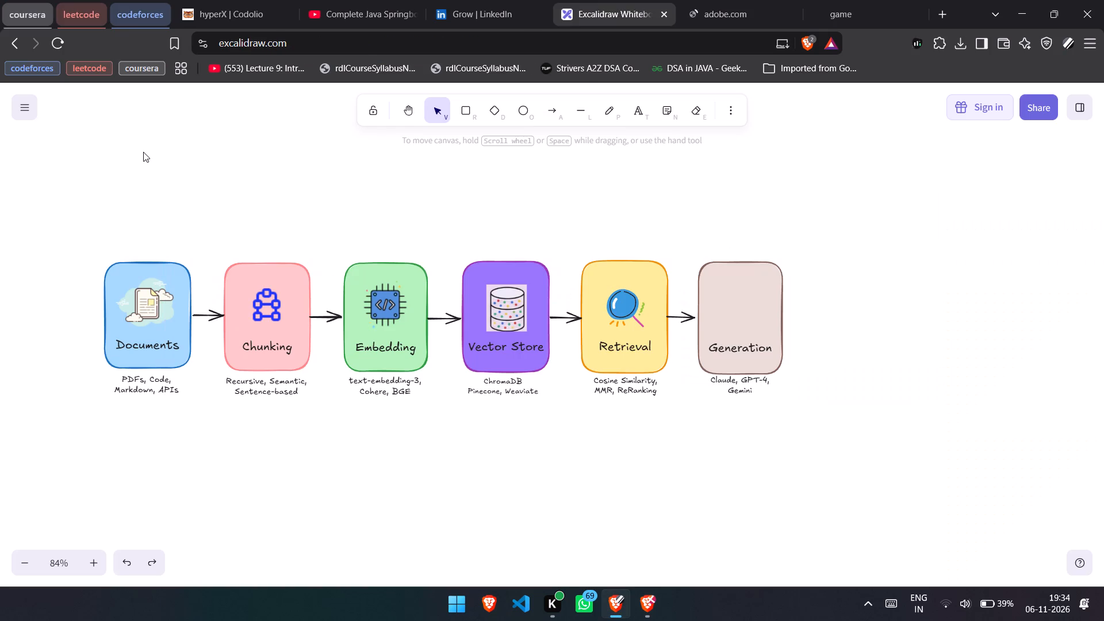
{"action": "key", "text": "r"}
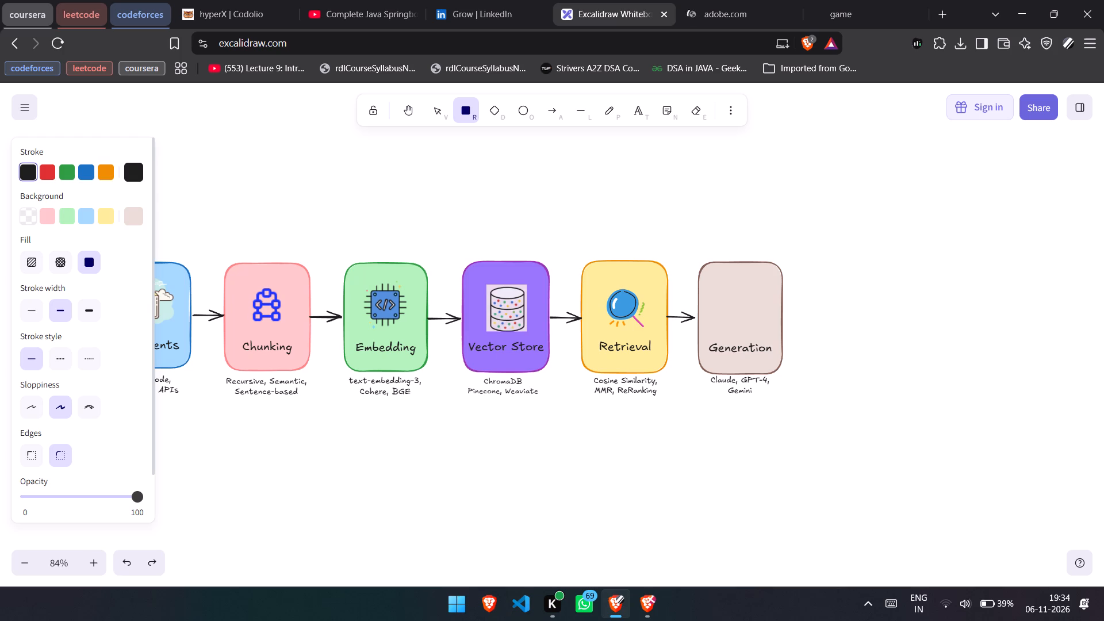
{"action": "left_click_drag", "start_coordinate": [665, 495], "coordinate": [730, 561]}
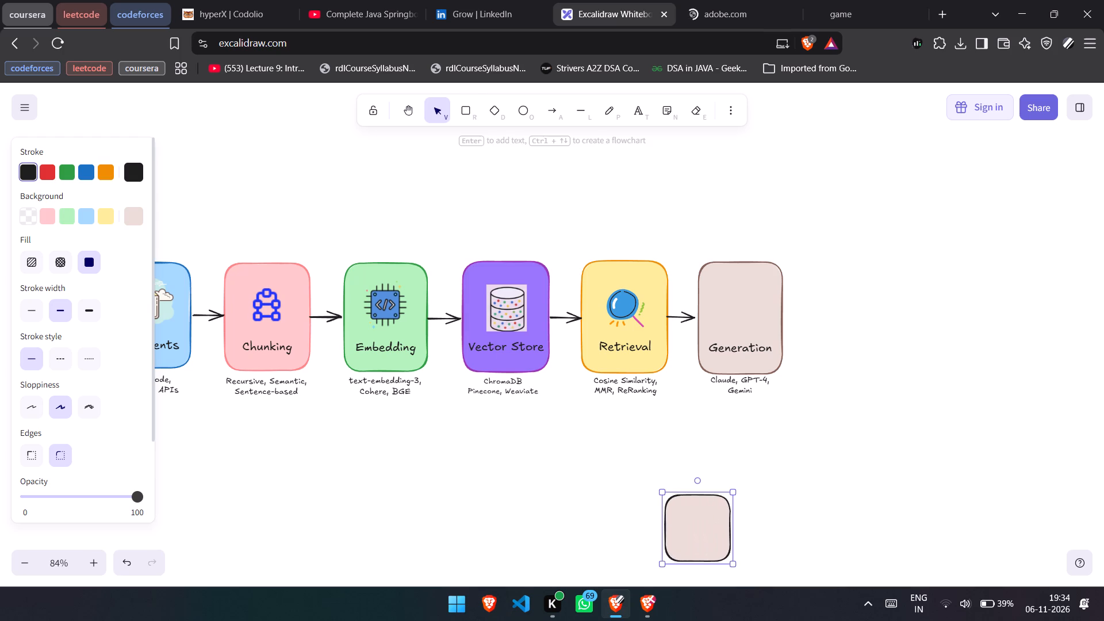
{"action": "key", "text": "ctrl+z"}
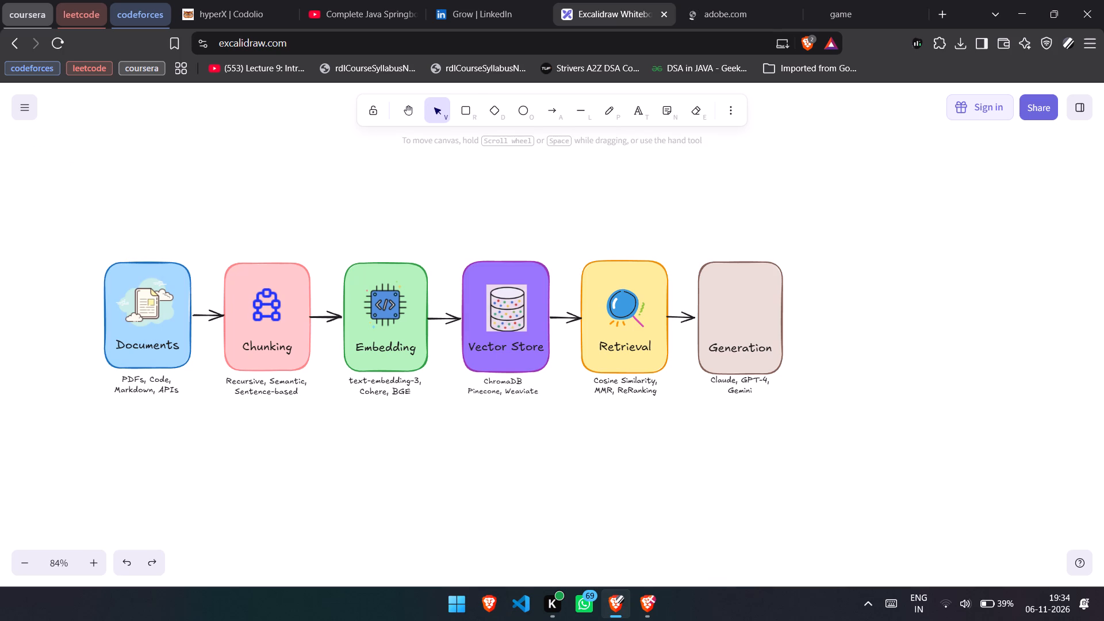
Draw a wide rounded rectangle with green stroke and light green background, and position it below the Retrieval and Generation boxes.
{"action": "key", "text": "r"}
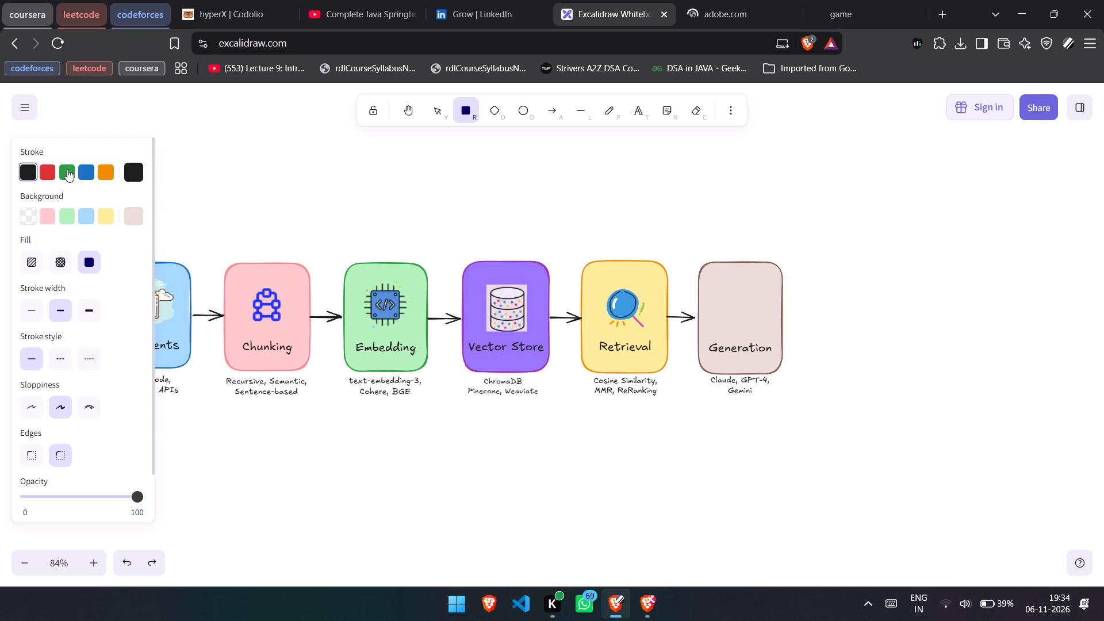
{"action": "left_click", "coordinate": [67, 169]}
{"action": "left_click", "coordinate": [68, 214]}
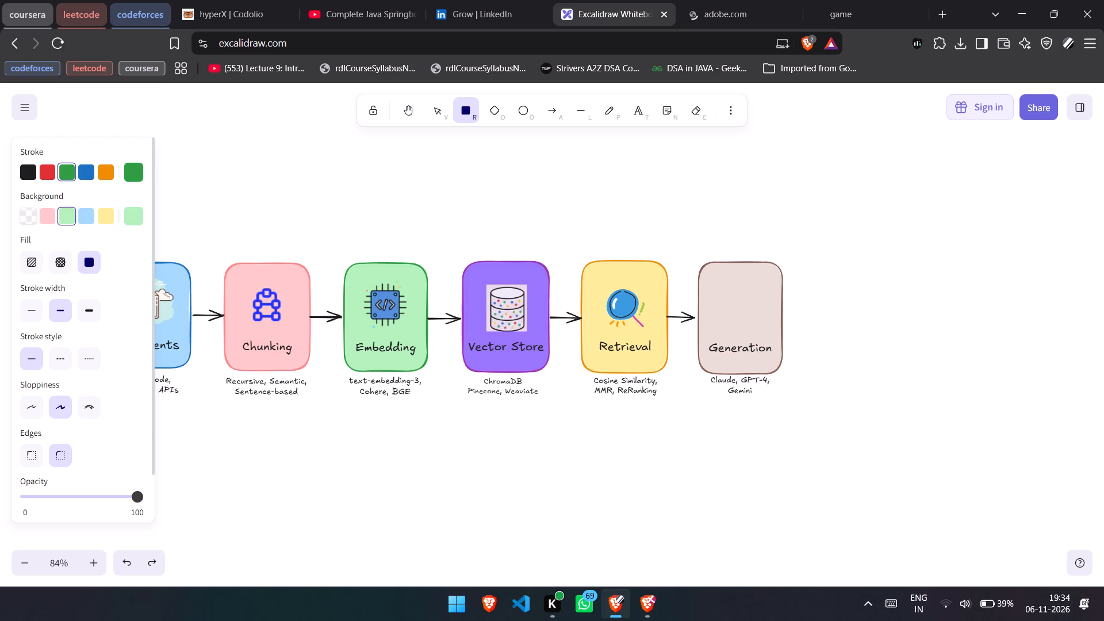
{"action": "left_click_drag", "start_coordinate": [671, 495], "coordinate": [858, 553]}
{"action": "key", "text": "alt+Tab"}
{"action": "key", "text": "alt+Tab"}
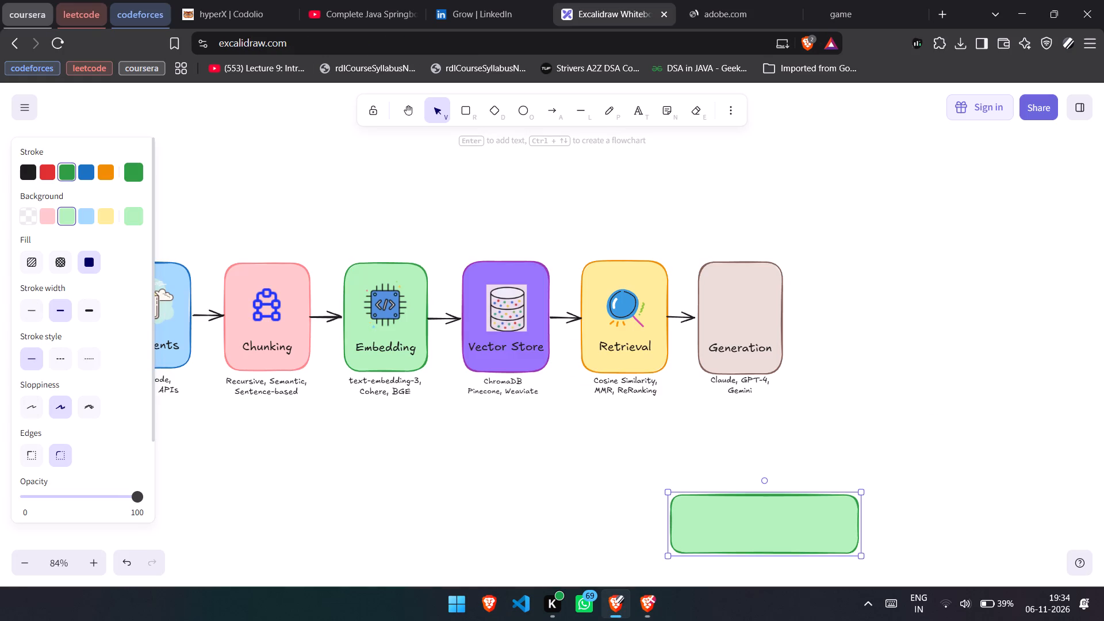
{"action": "left_click_drag", "start_coordinate": [812, 523], "coordinate": [749, 503]}
{"action": "key", "text": "alt+Tab"}
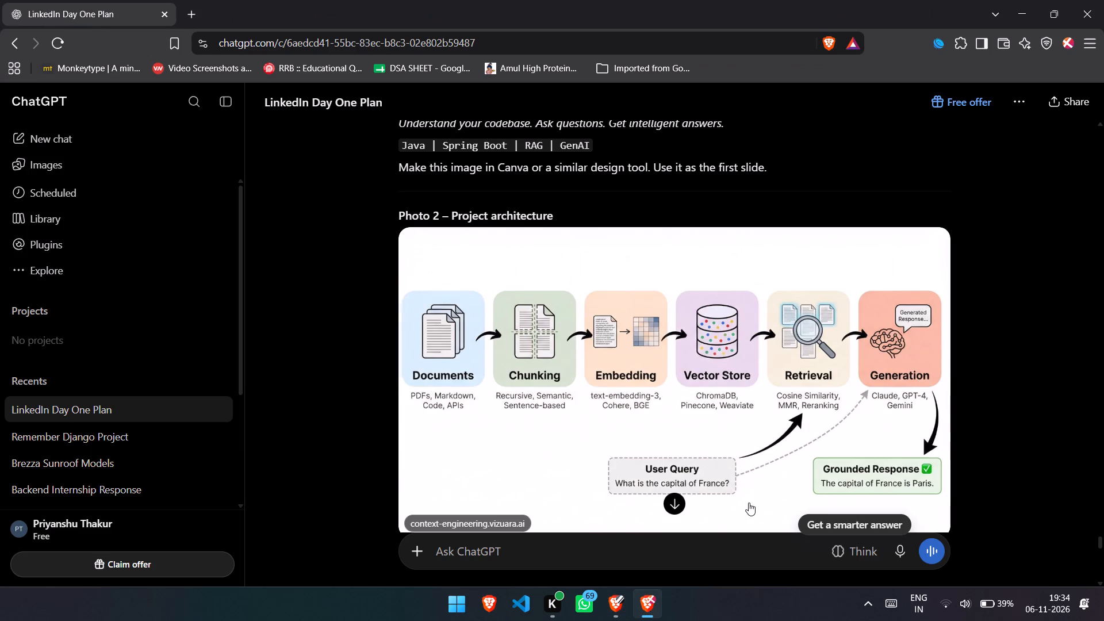
{"action": "key", "text": "alt+Tab"}
{"action": "left_click_drag", "start_coordinate": [747, 513], "coordinate": [744, 502]}
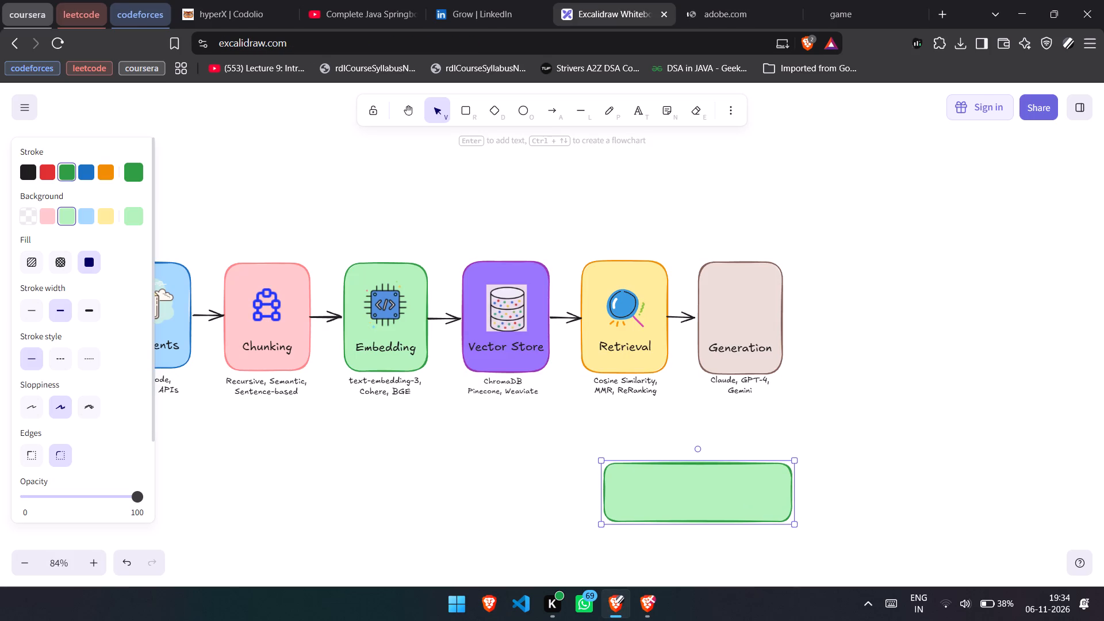
Check the Adobe Stock page and ChatGPT's reference diagram, and return to the Excalidraw whiteboard.
{"action": "key", "text": "alt+Tab"}
{"action": "key", "text": "alt+Tab"}
{"action": "left_click", "coordinate": [706, 0]}
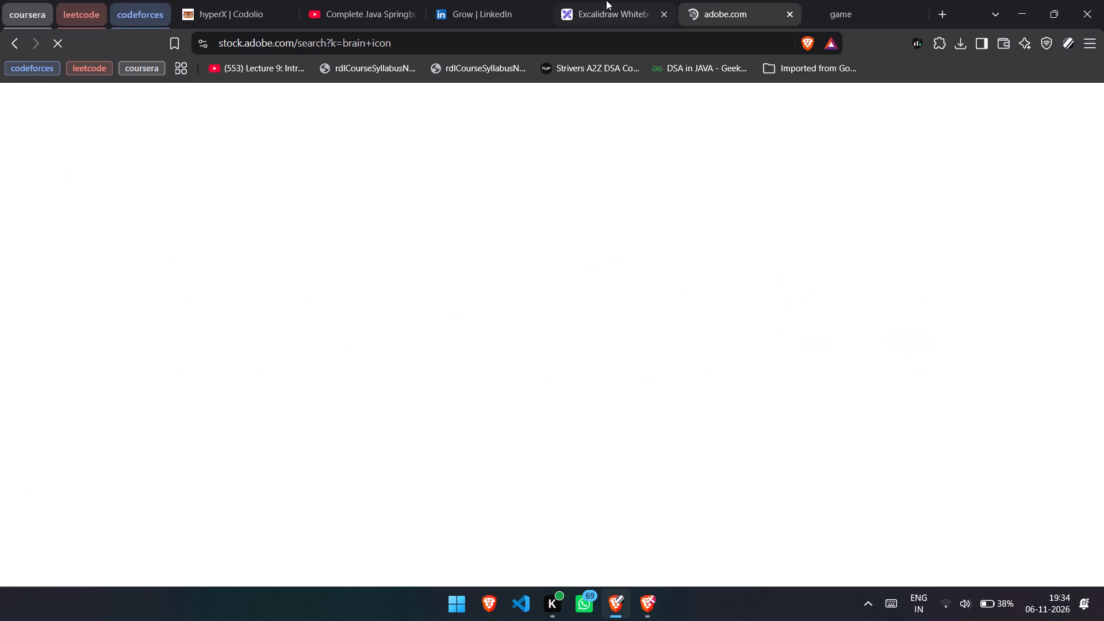
{"action": "left_click", "coordinate": [606, 0]}
{"action": "key", "text": "alt+Tab"}
{"action": "key", "text": "alt+Tab"}
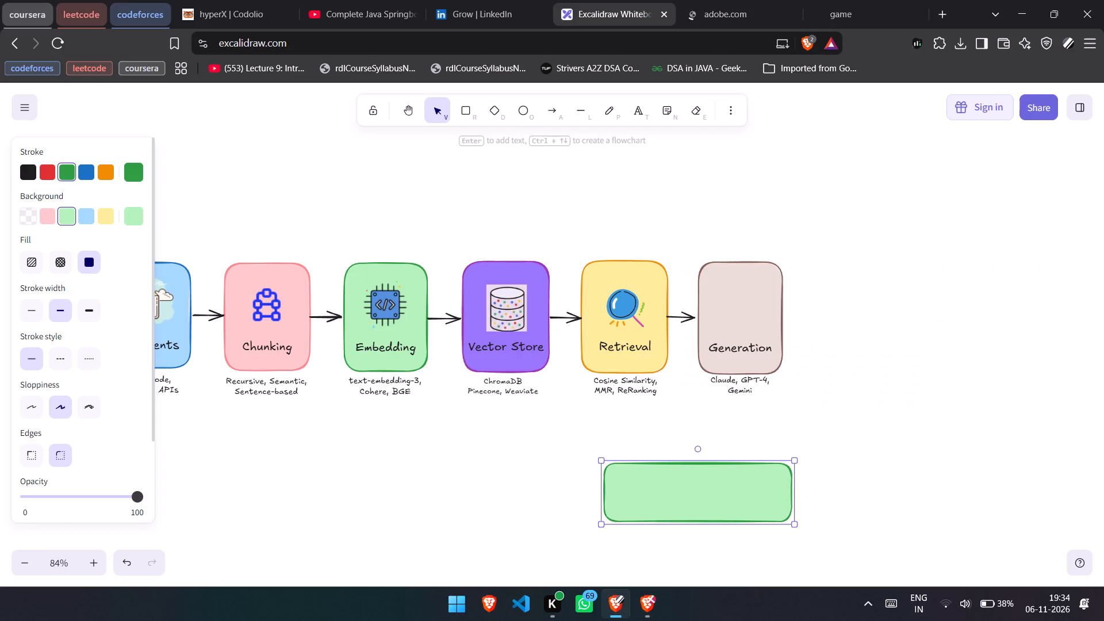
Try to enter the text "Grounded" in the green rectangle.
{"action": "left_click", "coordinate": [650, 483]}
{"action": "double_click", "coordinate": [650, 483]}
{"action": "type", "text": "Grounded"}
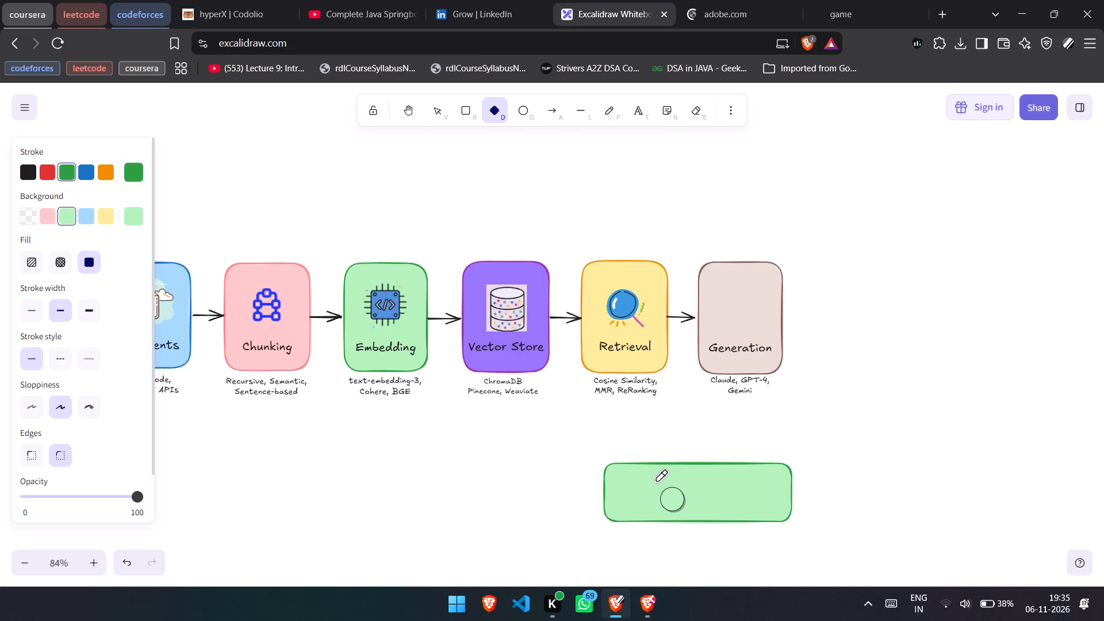
Add the black text "Generated Repsonse" along the top of the green rectangle, indenting it with three leading spaces.
{"action": "key", "text": "t"}
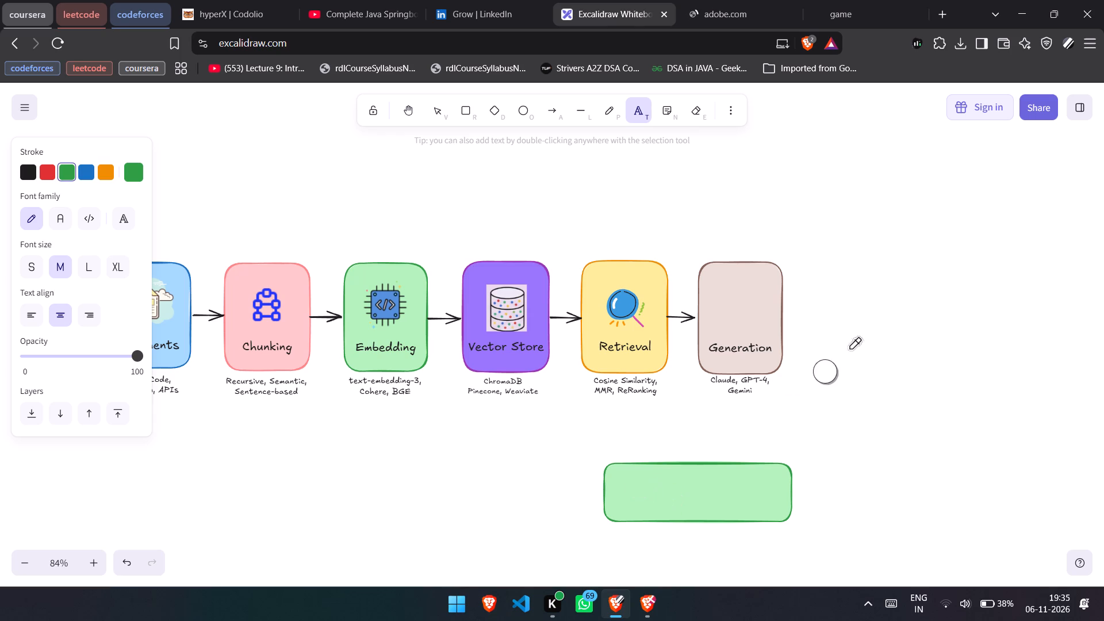
{"action": "left_click", "coordinate": [884, 344]}
{"action": "left_click", "coordinate": [22, 175]}
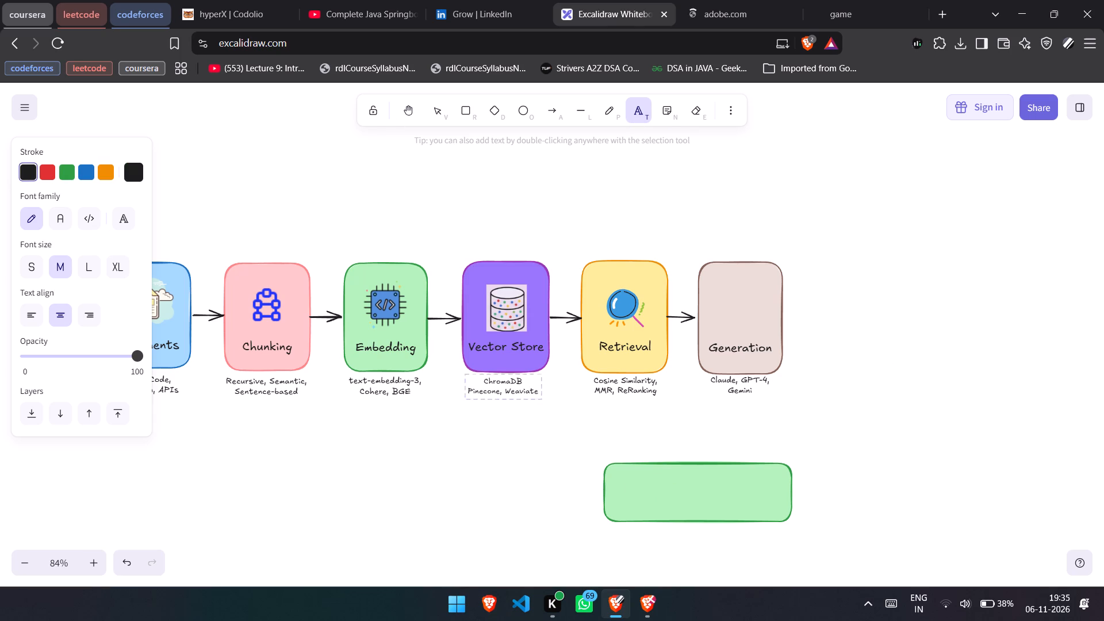
{"action": "double_click", "coordinate": [652, 478]}
{"action": "type", "text": "Generated Repsonse"}
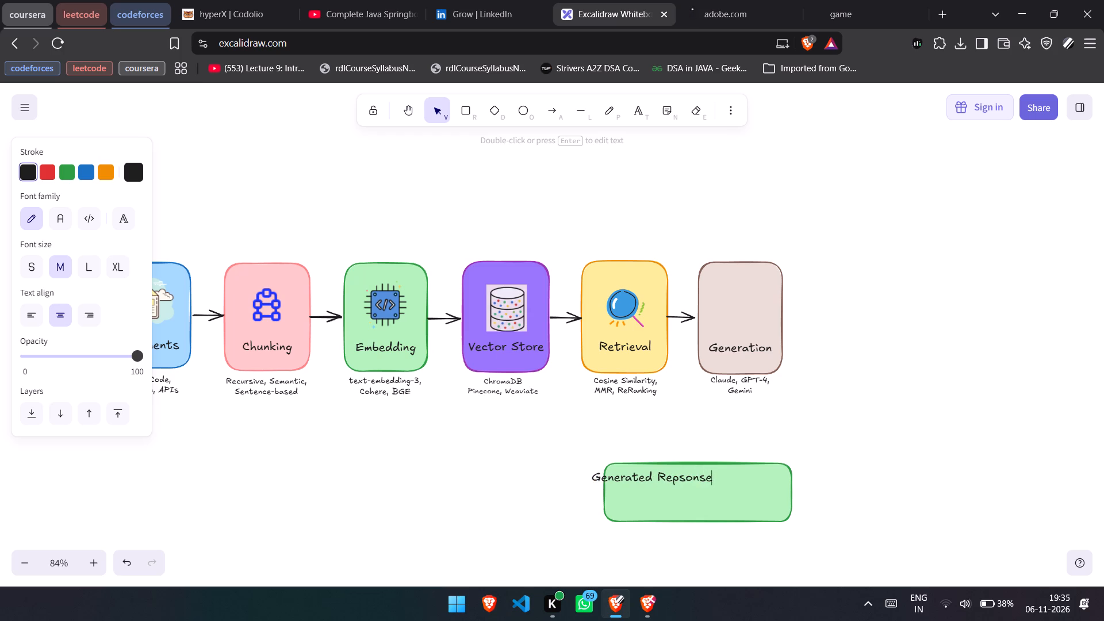